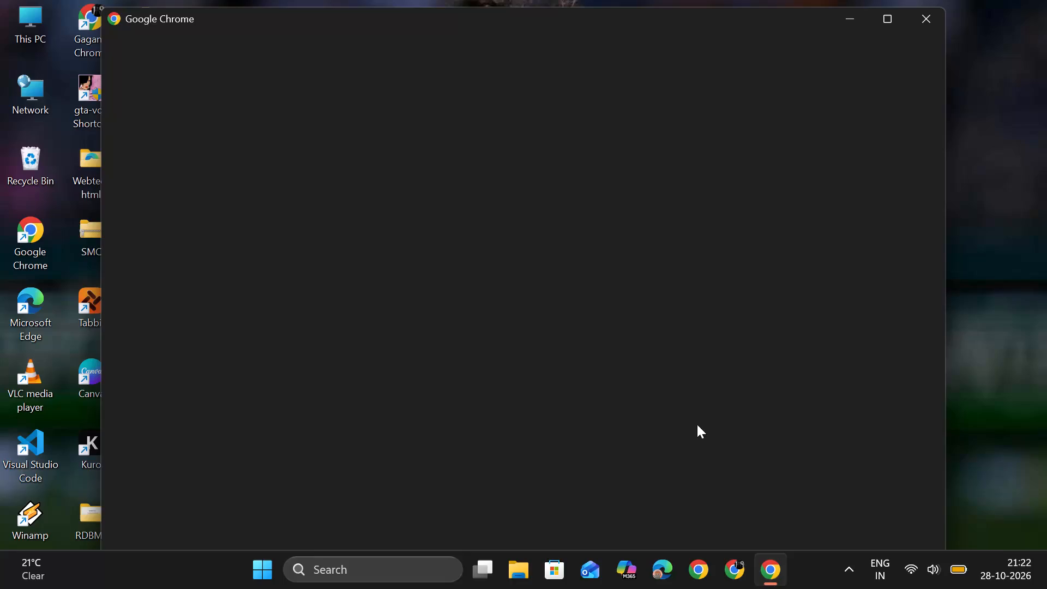
Open the Chrome profile that has the saved trading site shortcuts.
click(520, 353)
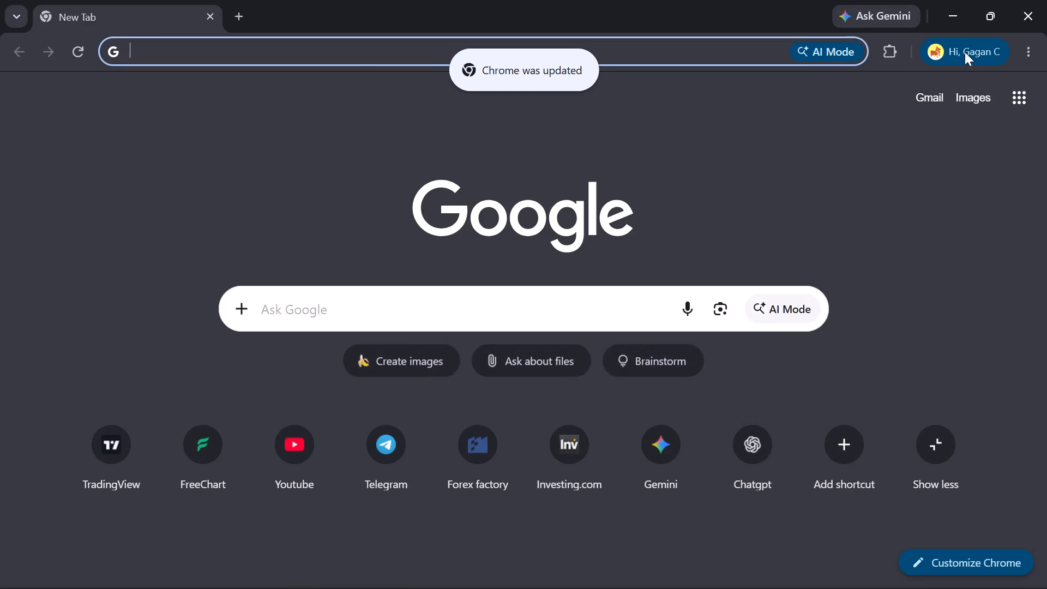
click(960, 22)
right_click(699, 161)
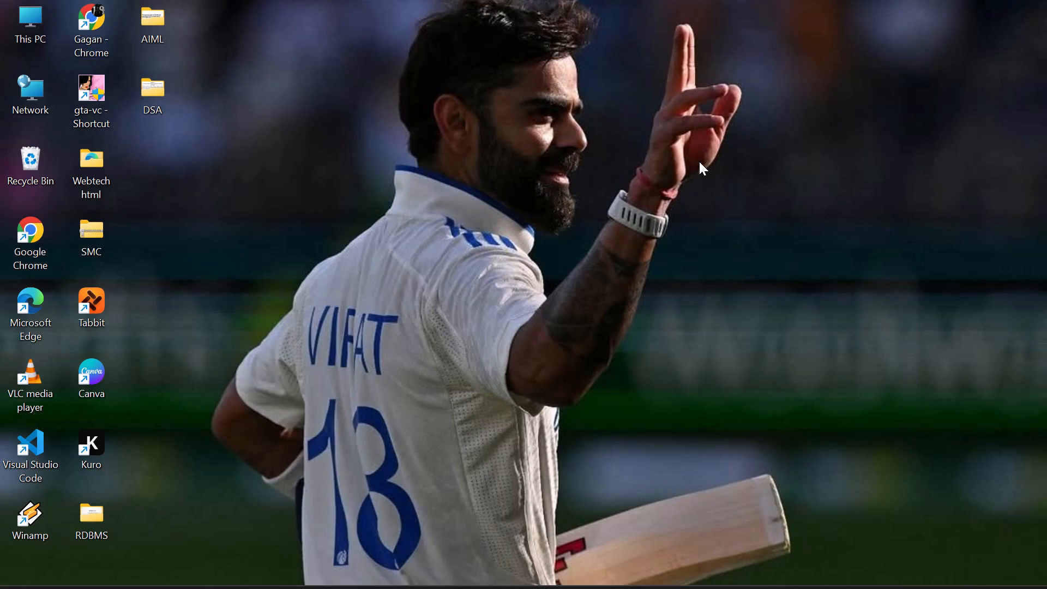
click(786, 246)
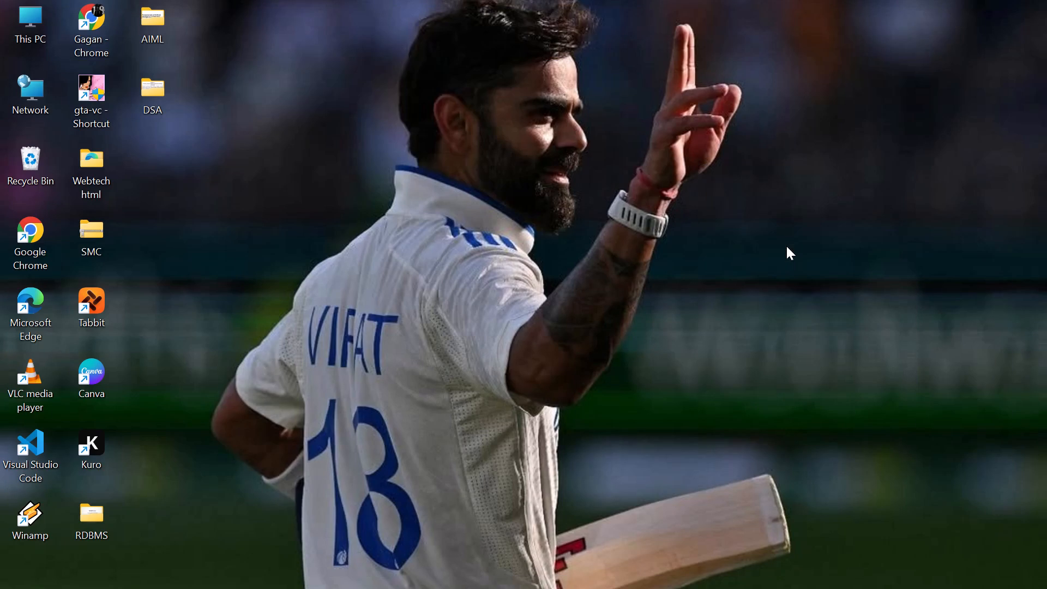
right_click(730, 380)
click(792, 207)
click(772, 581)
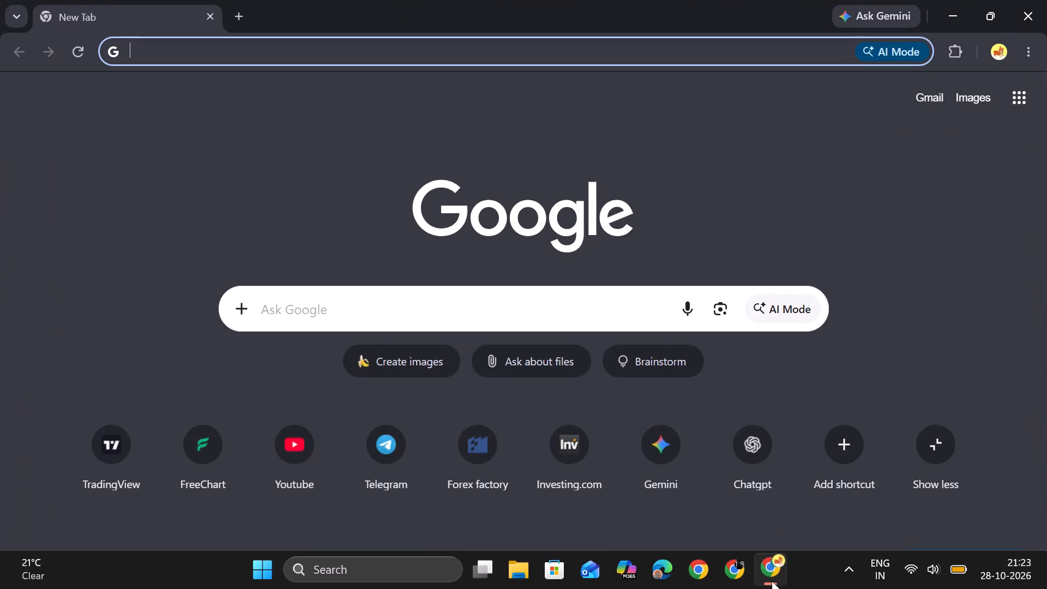
Open TradingView from the new tab page's shortcuts.
click(110, 434)
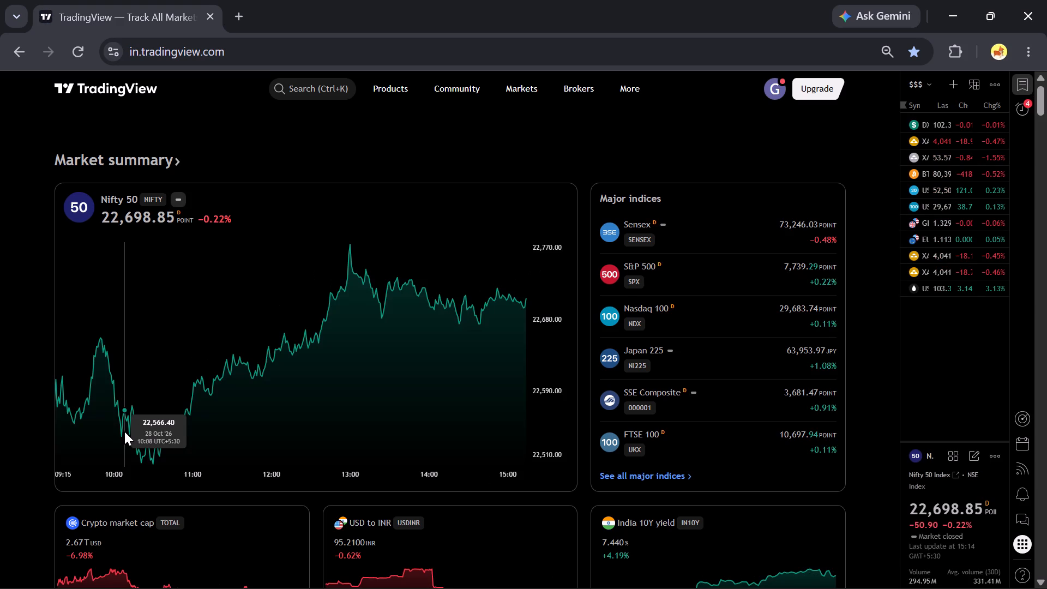
Delete all inactive price alerts in TradingView's alerts list and confirm the deletion.
click(1032, 108)
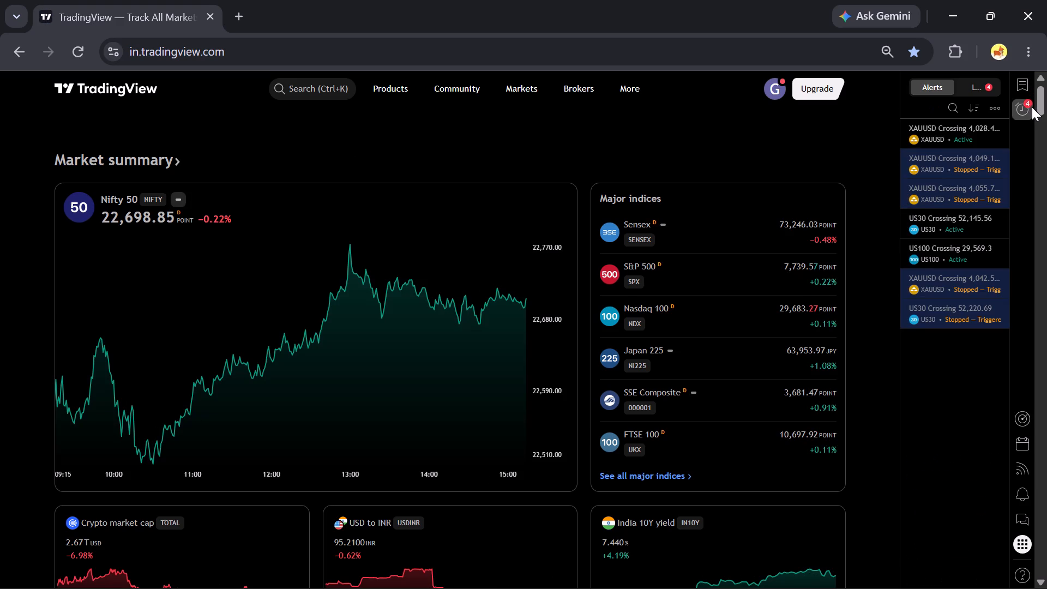
click(995, 110)
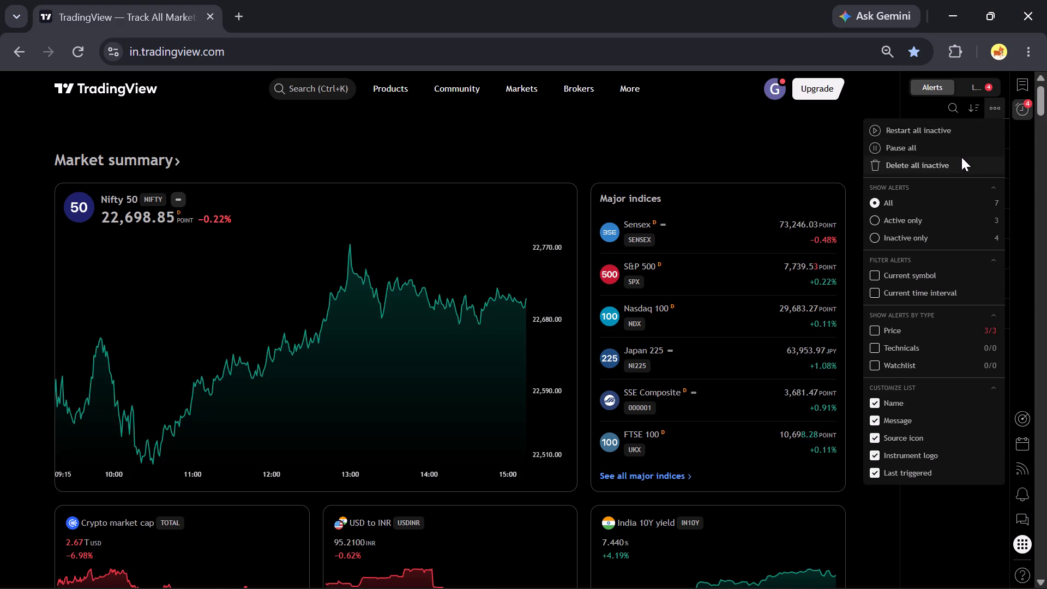
click(960, 162)
click(612, 364)
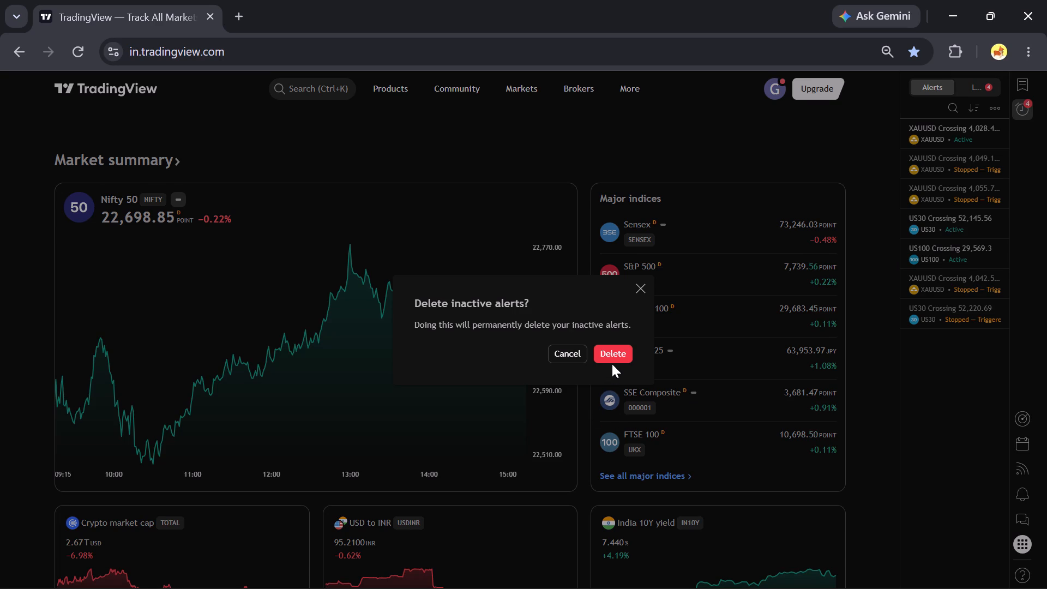
click(623, 356)
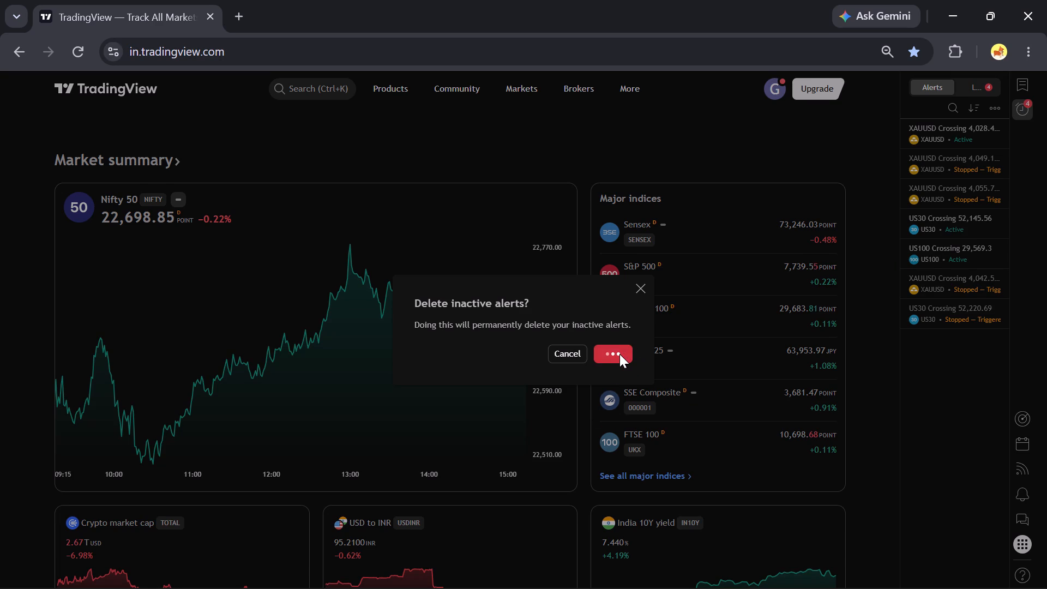
Open the full chart of Gold Spot / U.S. Dollar (XAUUSD, OANDA) from the watchlist.
click(1028, 79)
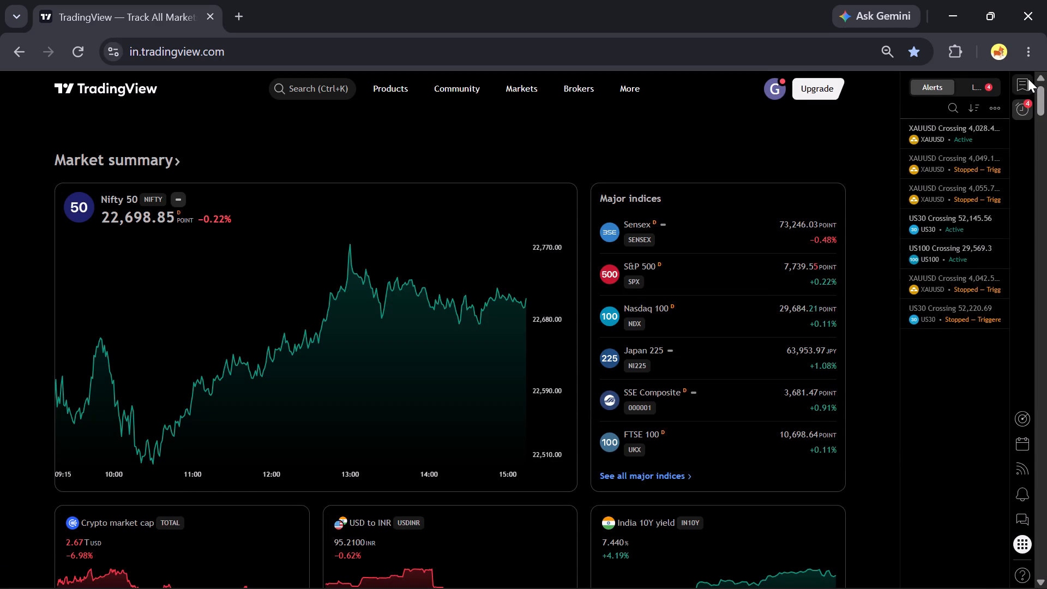
click(944, 141)
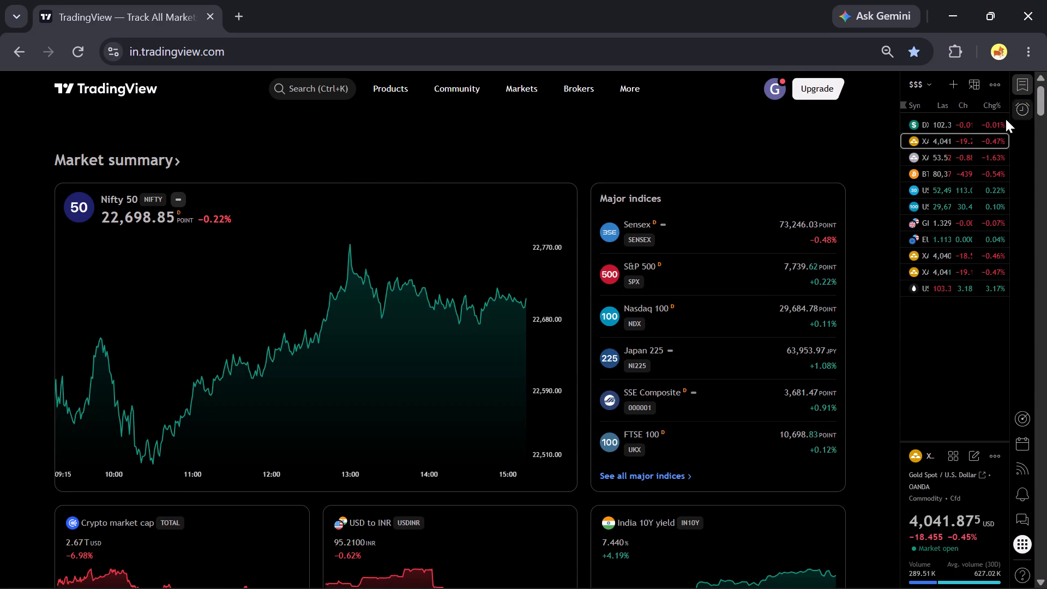
click(816, 335)
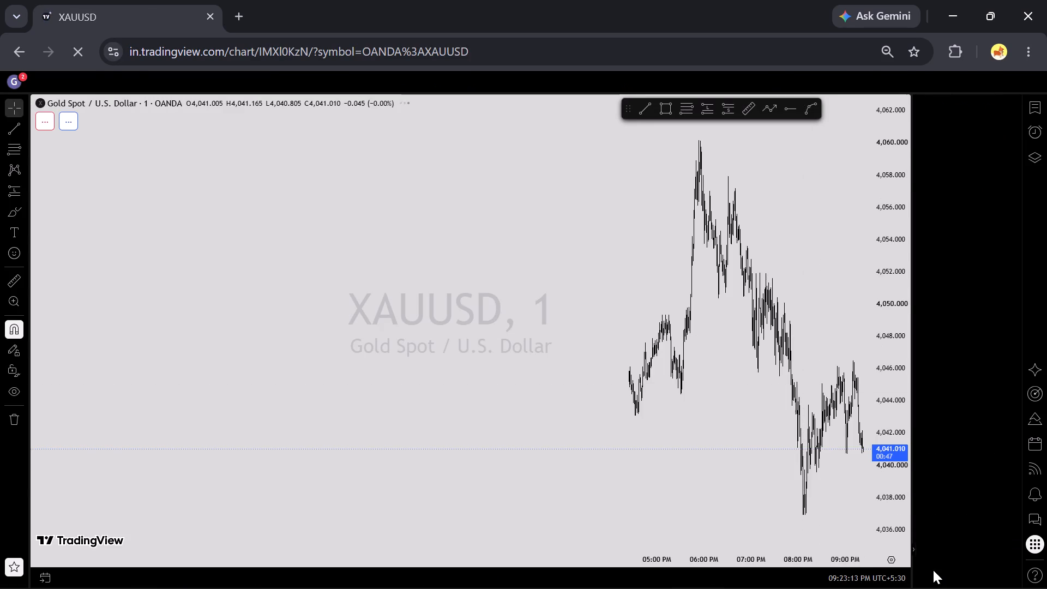
Collapse the watchlist side panel so the XAUUSD one-minute chart fills the available width.
click(909, 544)
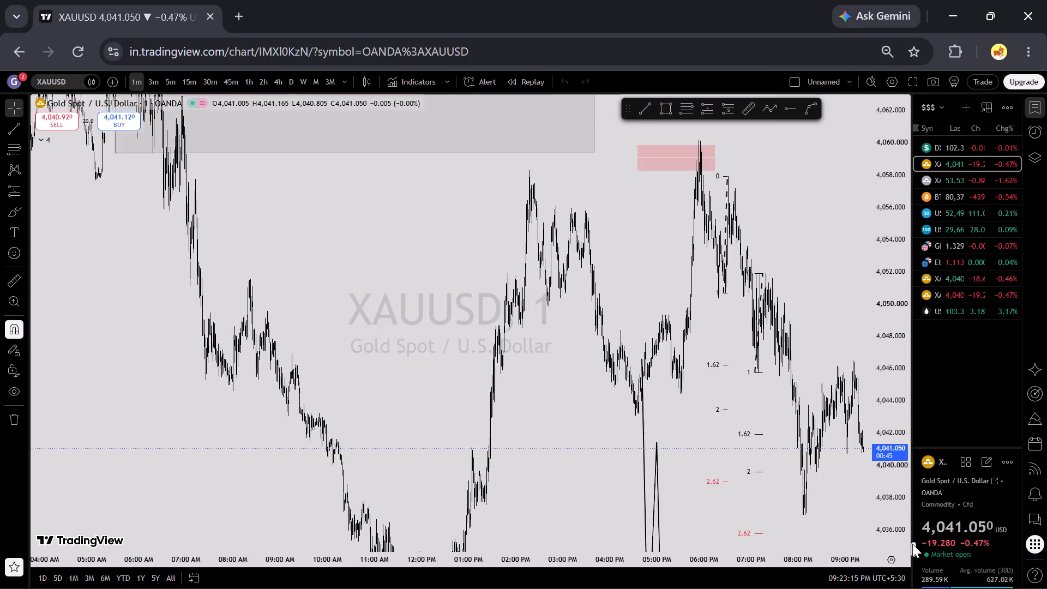
click(912, 544)
scroll(984, 438, down, 11)
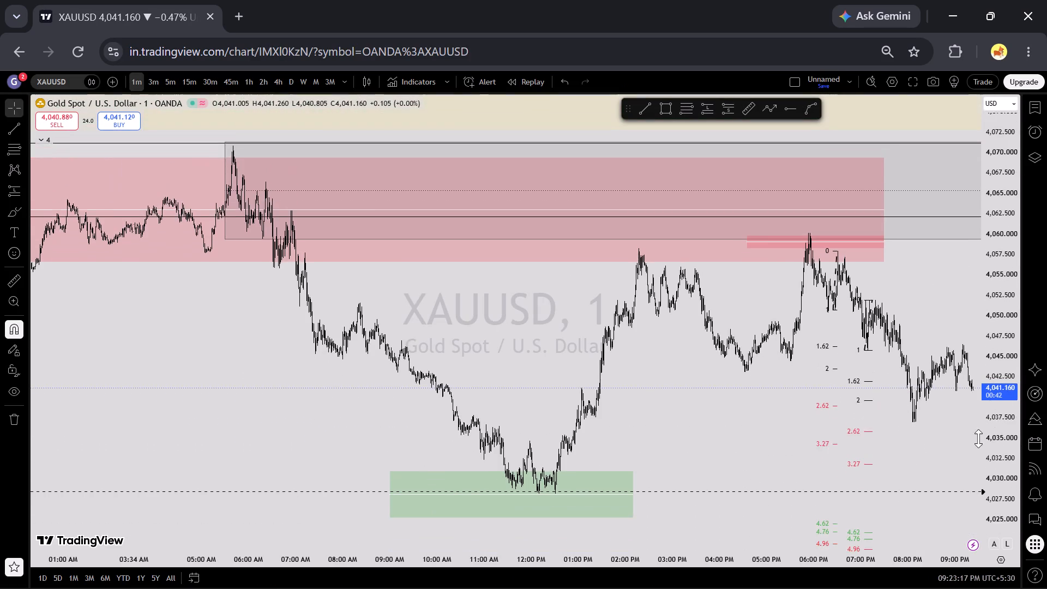
scroll(882, 439, up, 3)
drag(880, 462, 733, 428)
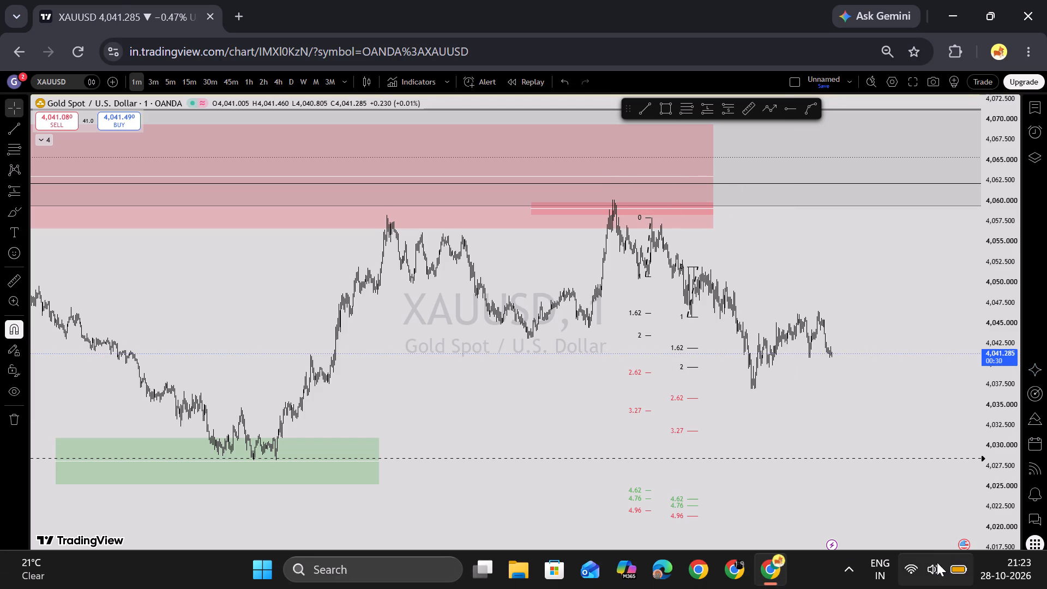
Adjust the level slider in the Windows quick settings and return to the chart.
click(937, 563)
drag(887, 426, 924, 426)
drag(922, 430, 899, 431)
click(592, 366)
Examine the recent XAUUSD price action on the one-minute chart against the drawn zones and projection levels.
scroll(893, 387, up, 6)
scroll(1029, 452, up, 5)
scroll(998, 438, down, 1)
scroll(994, 432, up, 5)
drag(664, 276, 783, 261)
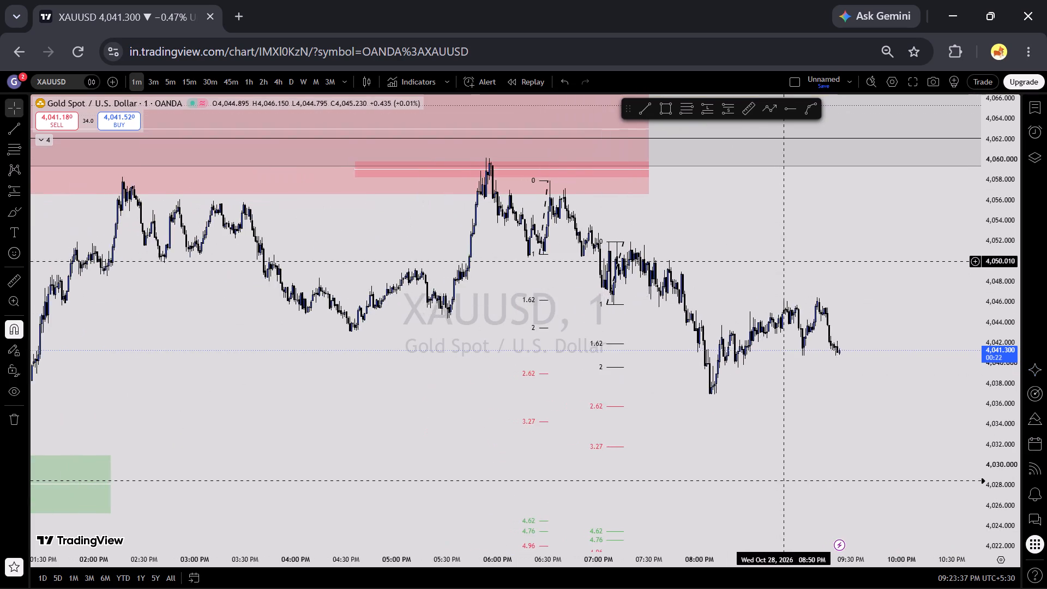
scroll(784, 262, down, 5)
Switch the XAUUSD chart to the daily timeframe and reset the chart view.
click(284, 86)
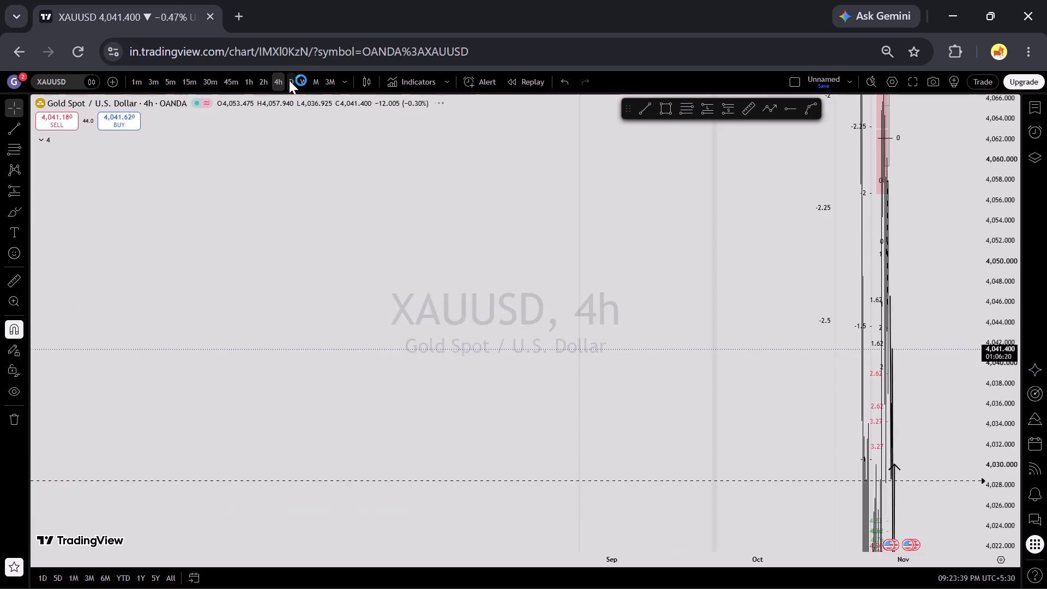
click(289, 80)
scroll(518, 218, up, 1)
right_click(518, 222)
click(540, 235)
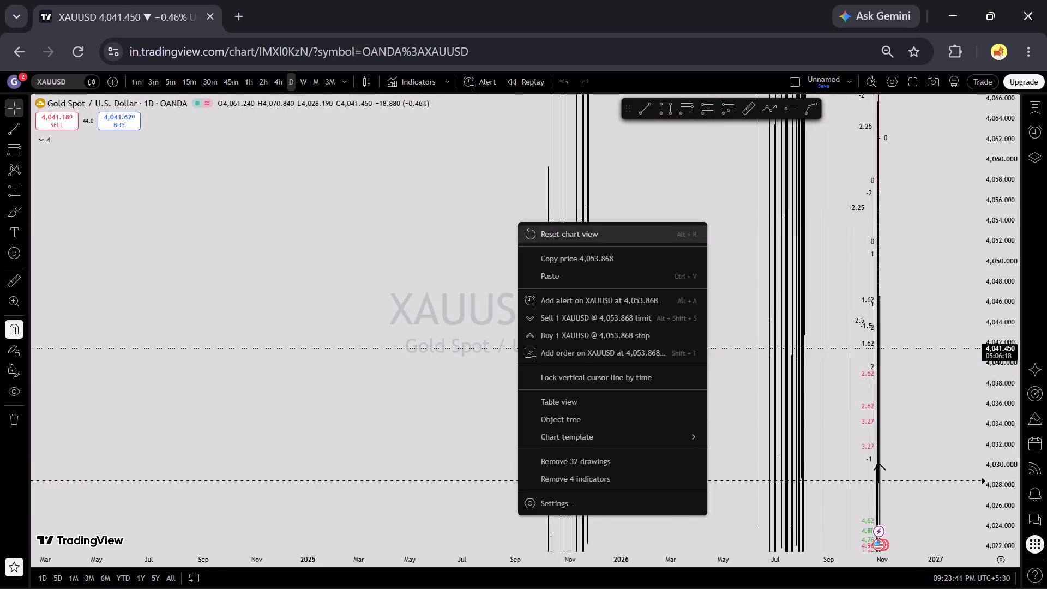
Examine the daily XAUUSD price structure and its marked horizontal levels from August onward.
scroll(985, 302, down, 5)
drag(878, 248, 625, 197)
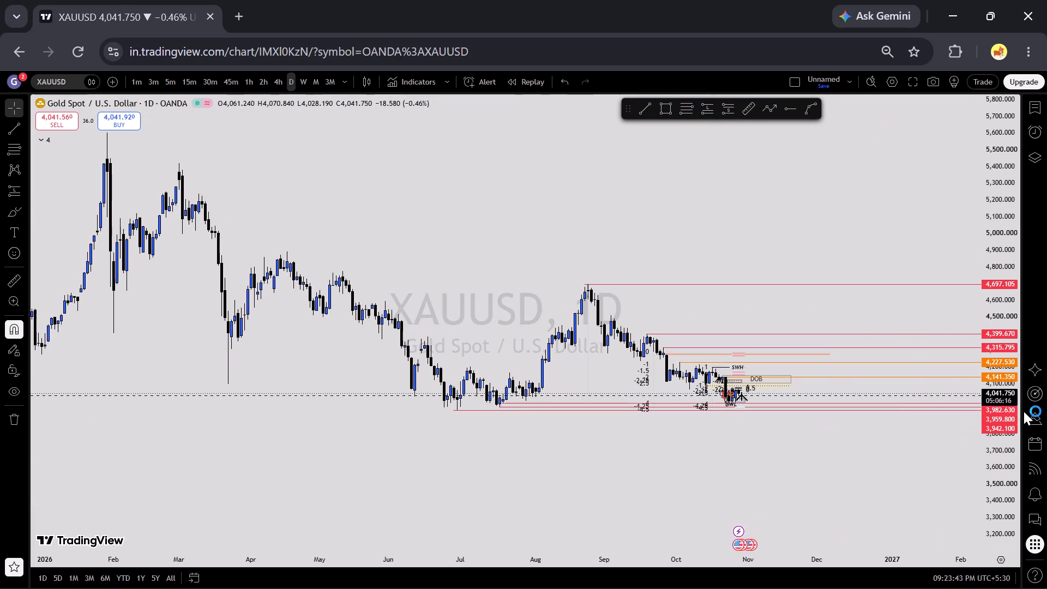
scroll(1024, 411, up, 20)
scroll(1024, 411, up, 14)
scroll(1001, 407, up, 7)
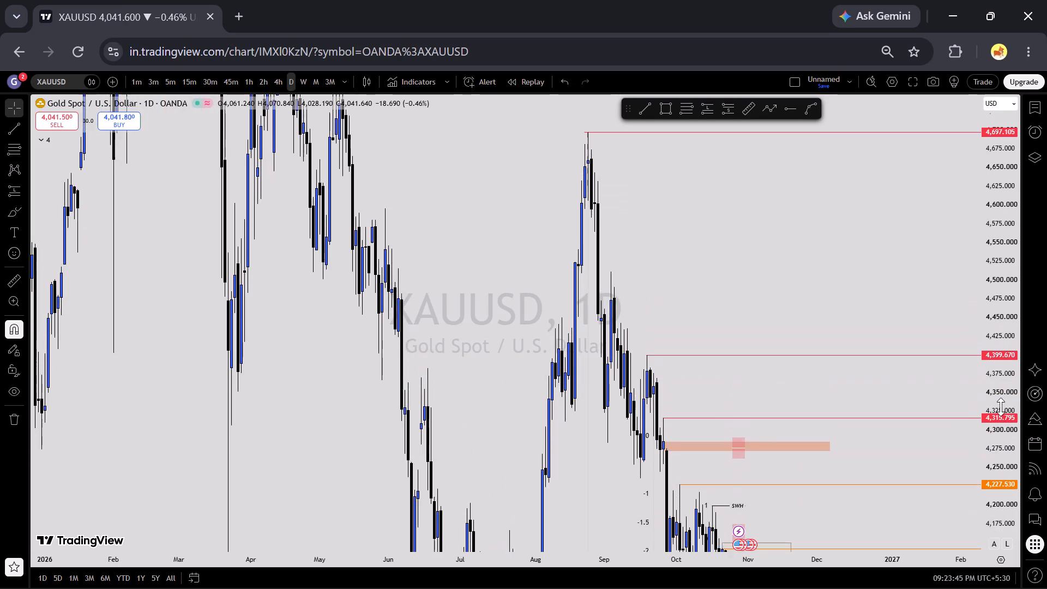
Move the dashed XAUUSD alert line down to about 3,992, near the lower edge of the blue demand zone.
scroll(1001, 407, up, 10)
drag(624, 278, 824, 88)
scroll(749, 268, up, 7)
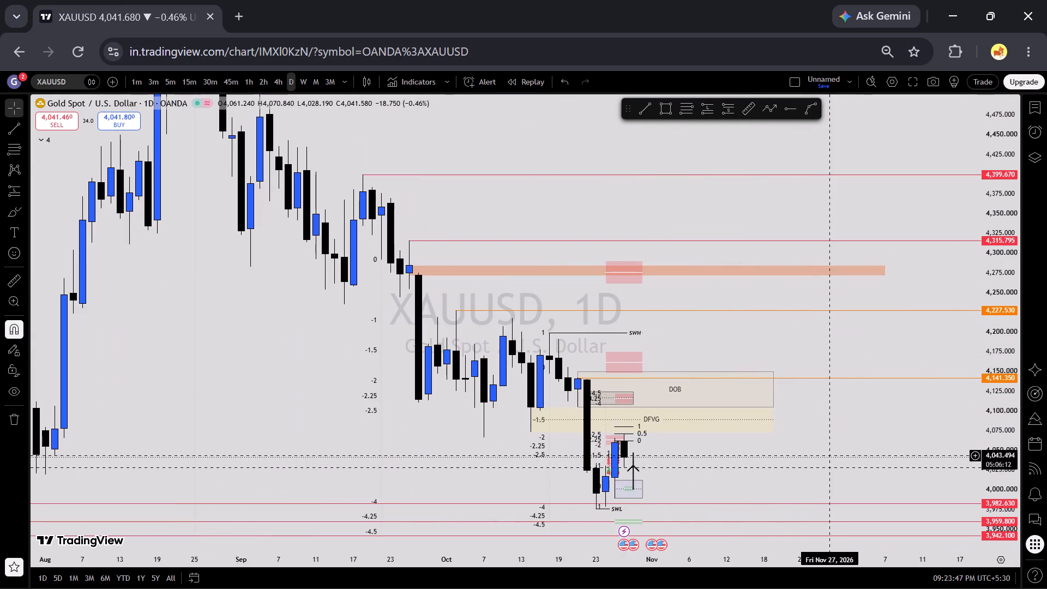
drag(814, 443, 930, 283)
scroll(894, 341, up, 4)
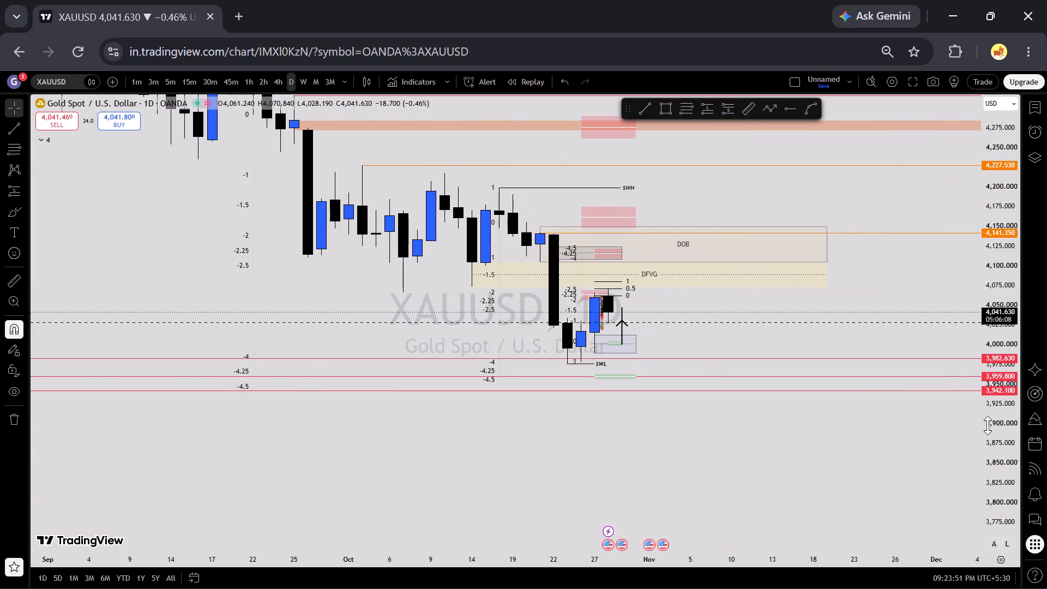
scroll(1010, 419, up, 19)
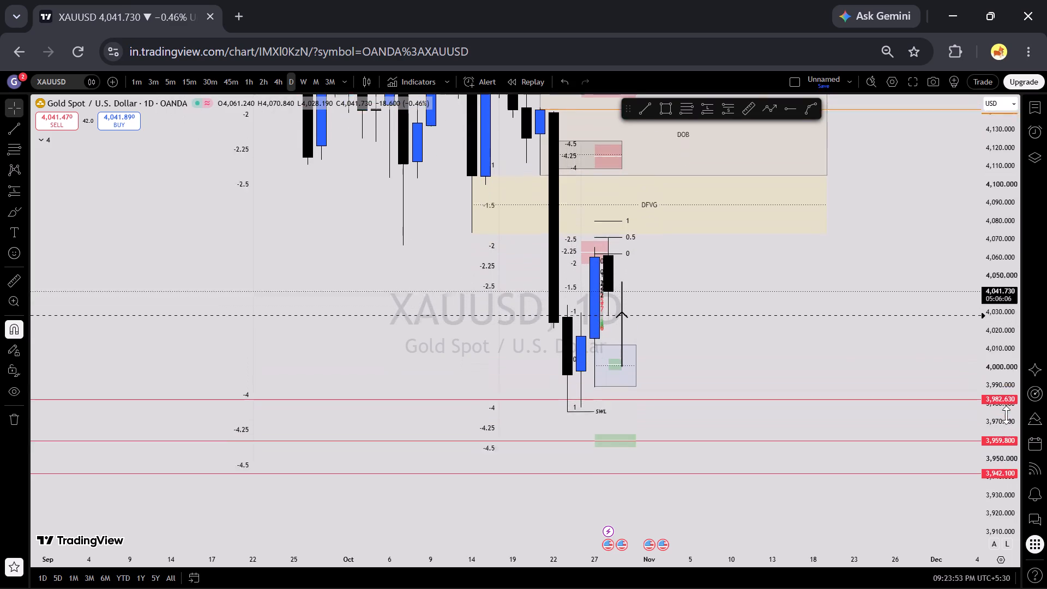
scroll(1006, 415, up, 1)
drag(779, 311, 801, 354)
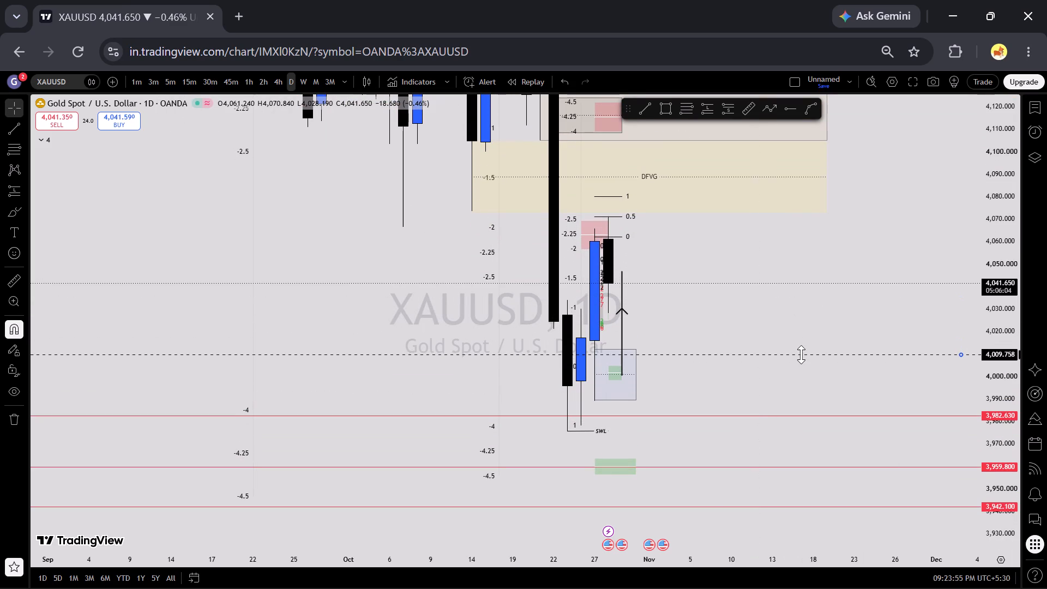
drag(801, 354, 784, 395)
click(785, 360)
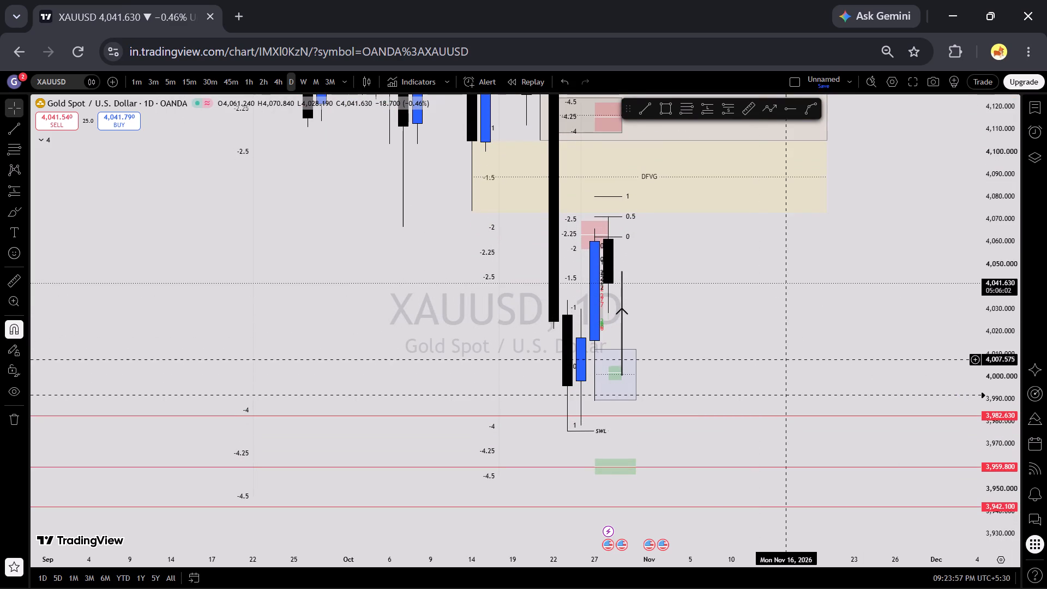
Examine the daily XAUUSD candles against the marked zones and levels, dismissing the upgrade advertisement.
scroll(754, 353, up, 4)
scroll(1025, 356, down, 13)
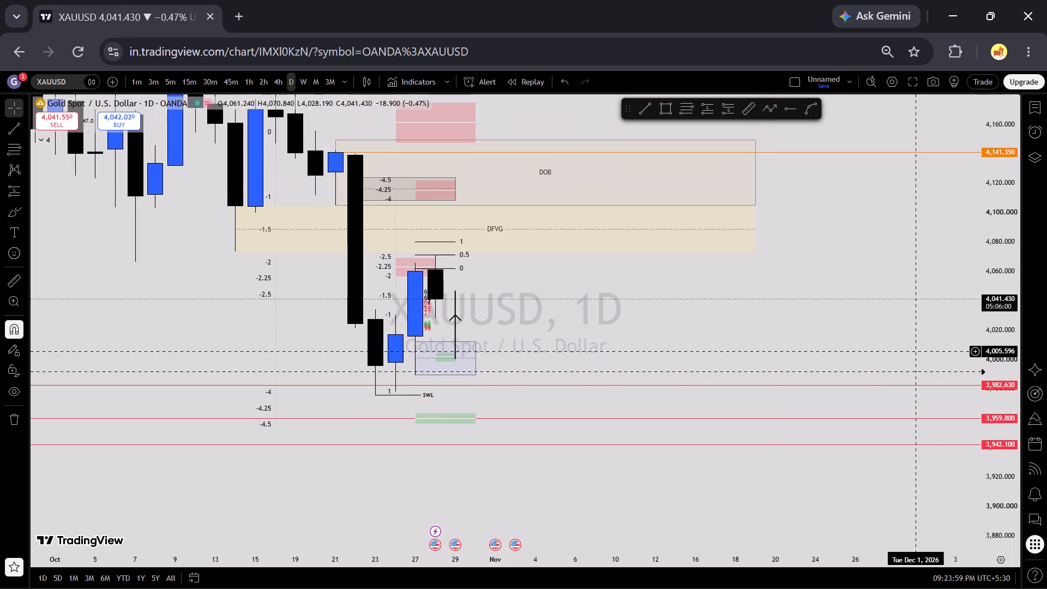
drag(659, 299, 887, 284)
drag(775, 311, 860, 315)
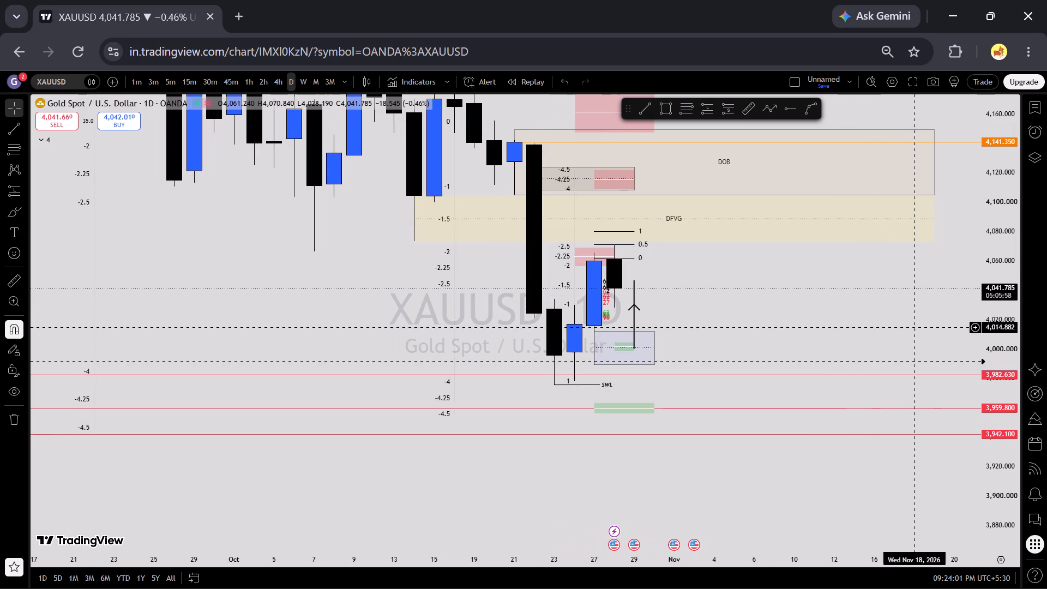
scroll(994, 364, down, 14)
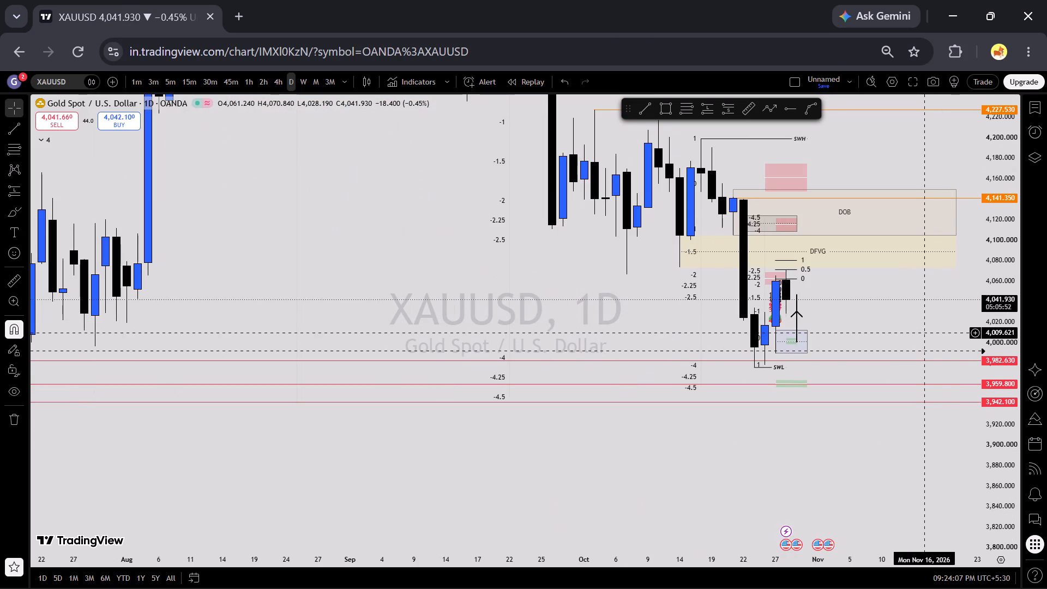
scroll(1022, 377, up, 11)
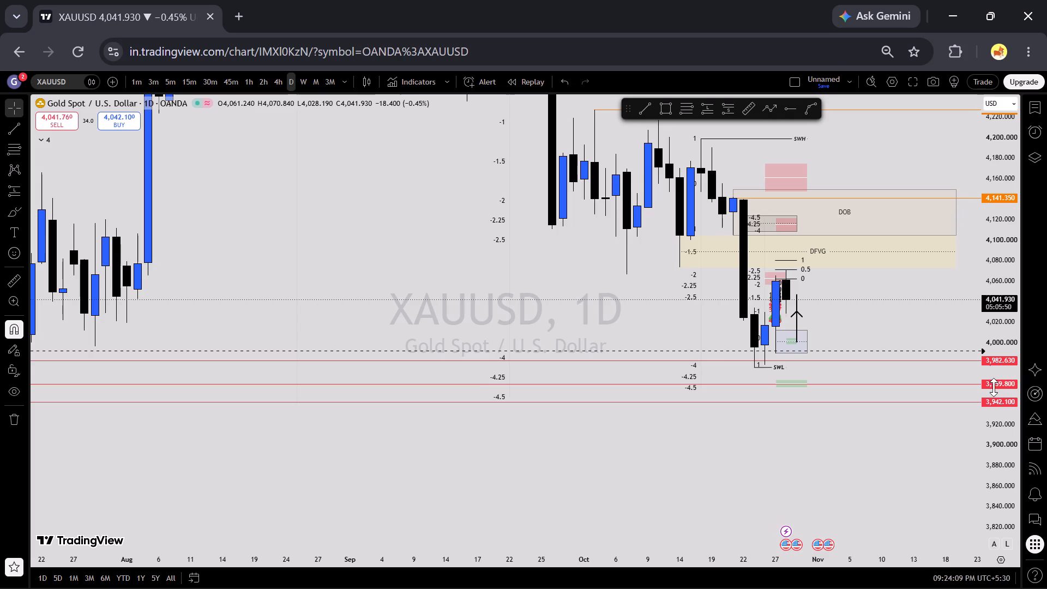
scroll(980, 383, up, 17)
scroll(1004, 383, up, 7)
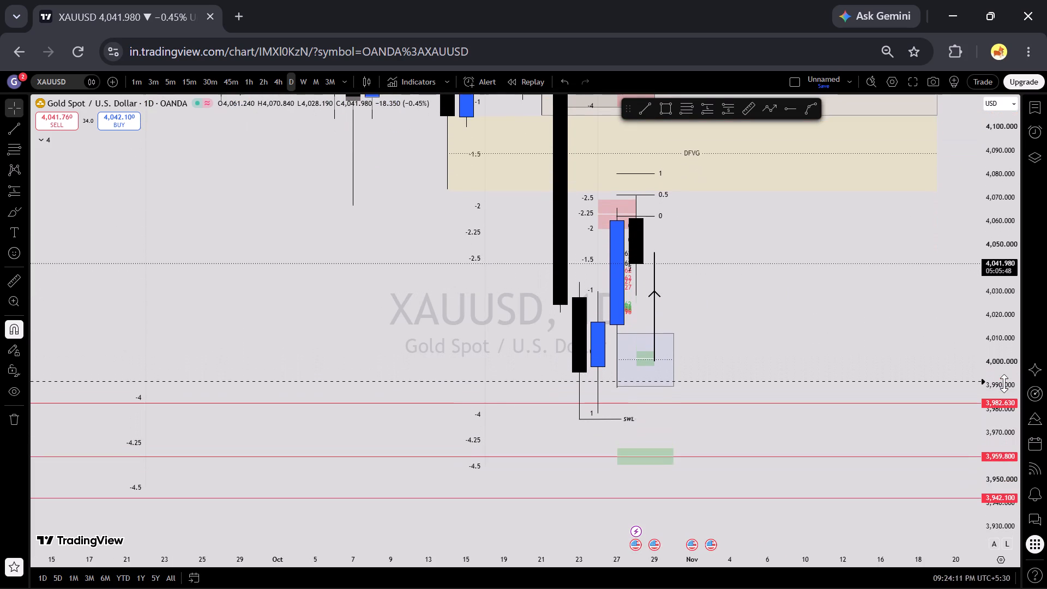
drag(910, 305, 924, 374)
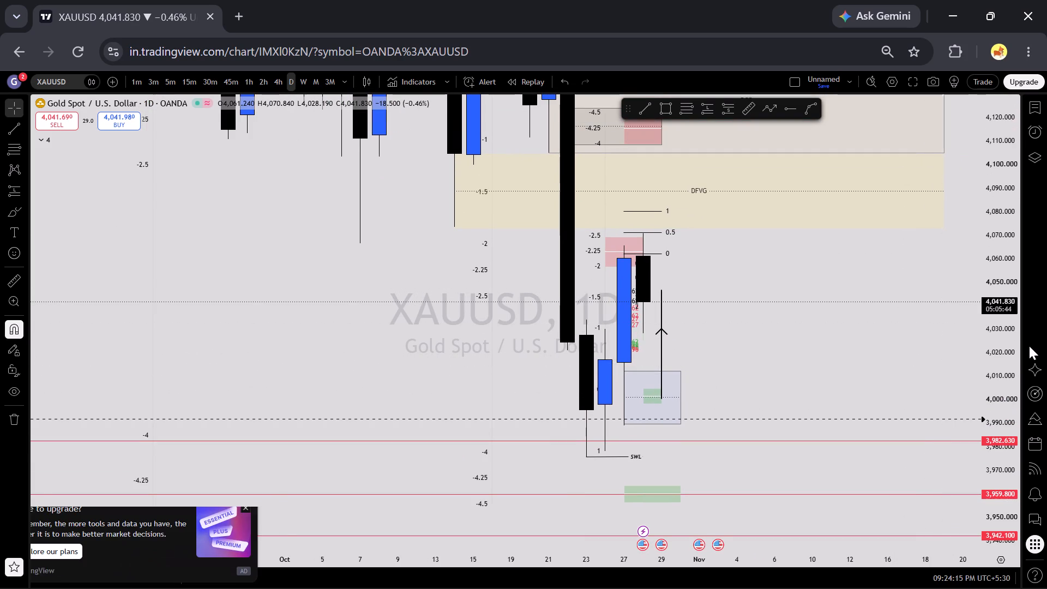
scroll(1029, 346, down, 1)
click(274, 506)
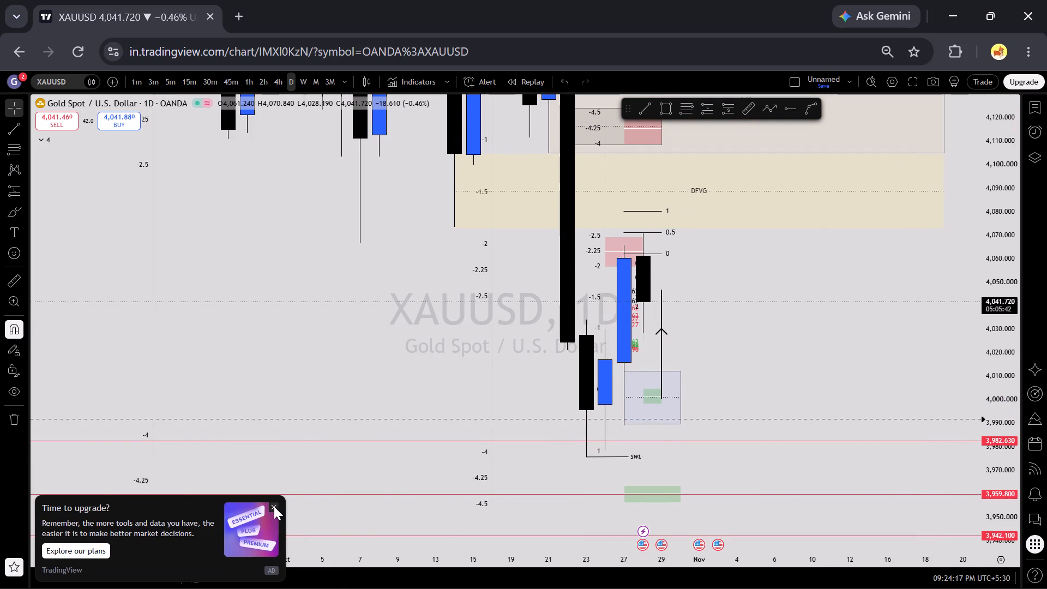
scroll(1036, 367, down, 15)
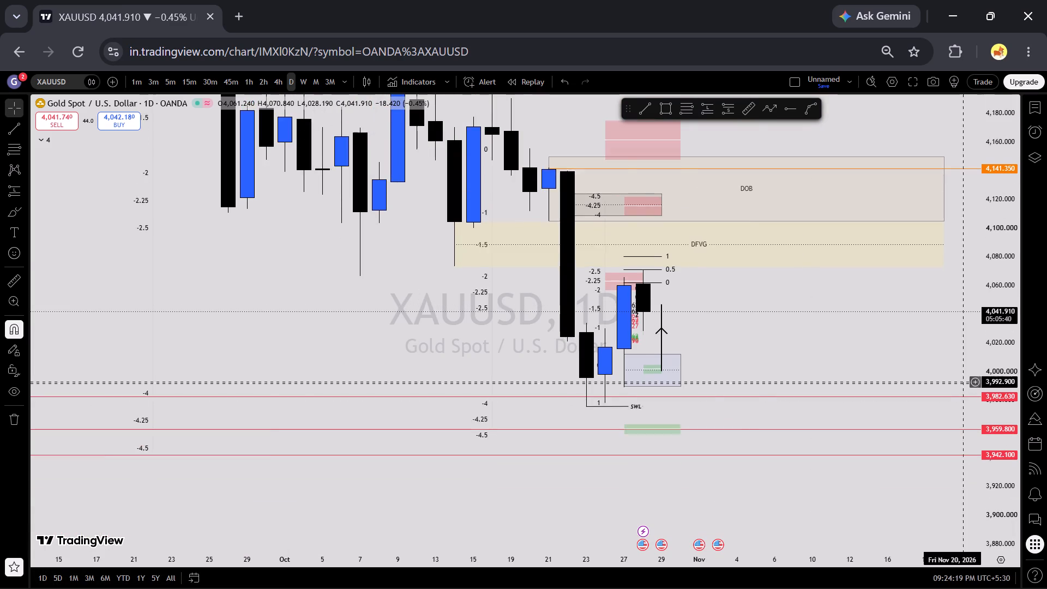
scroll(961, 370, down, 6)
scroll(1011, 359, down, 12)
scroll(949, 335, down, 7)
scroll(949, 338, up, 5)
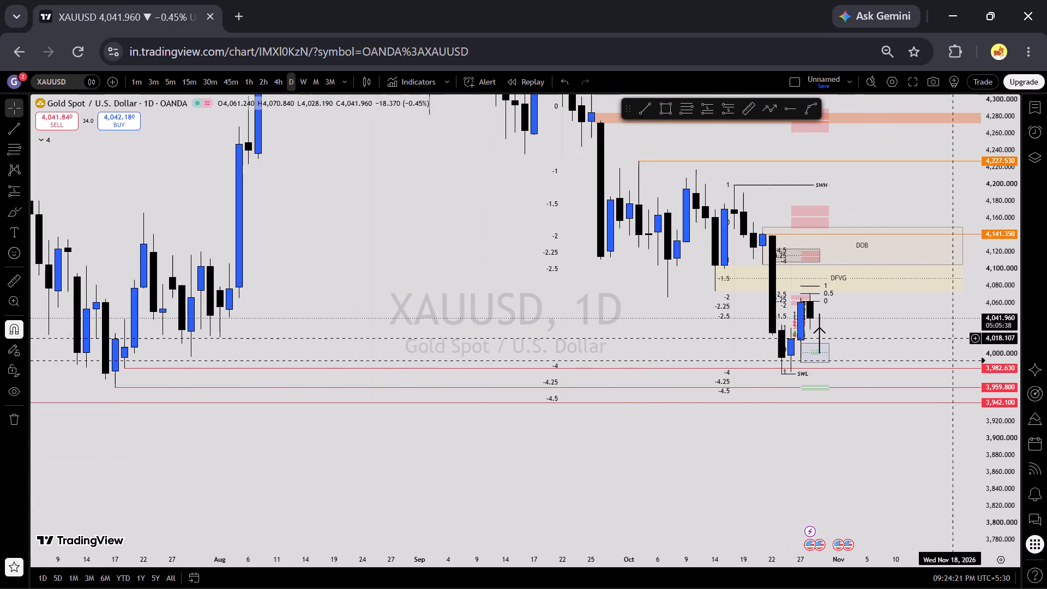
Switch the XAUUSD chart to the 4-hour timeframe.
click(273, 80)
Move the zigzag arrow path about five bars later, so that it spans roughly 29–30 October.
scroll(1037, 402, down, 4)
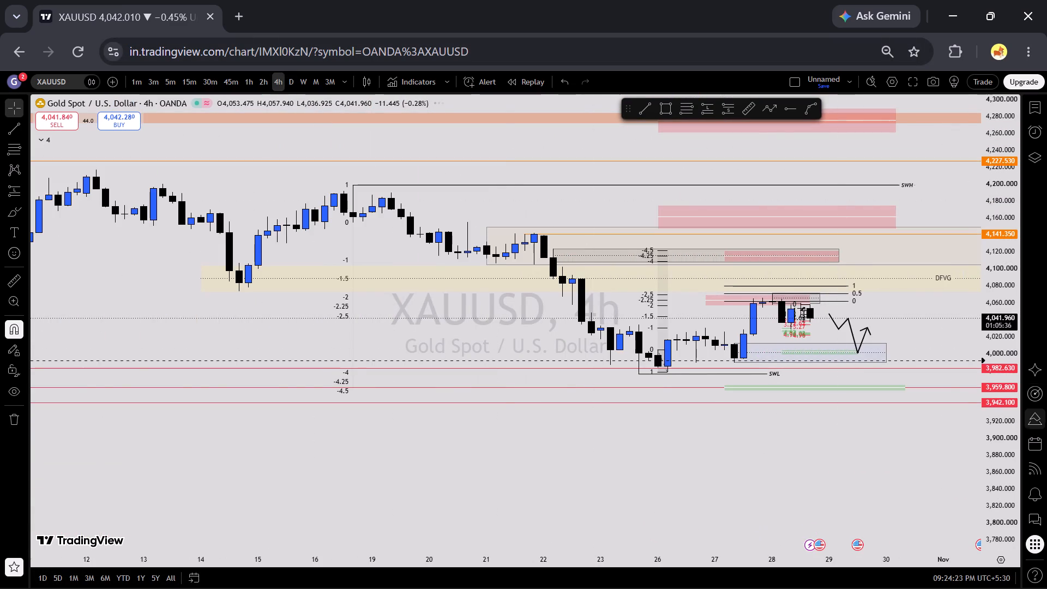
scroll(962, 386, up, 4)
scroll(994, 392, up, 20)
scroll(994, 392, up, 6)
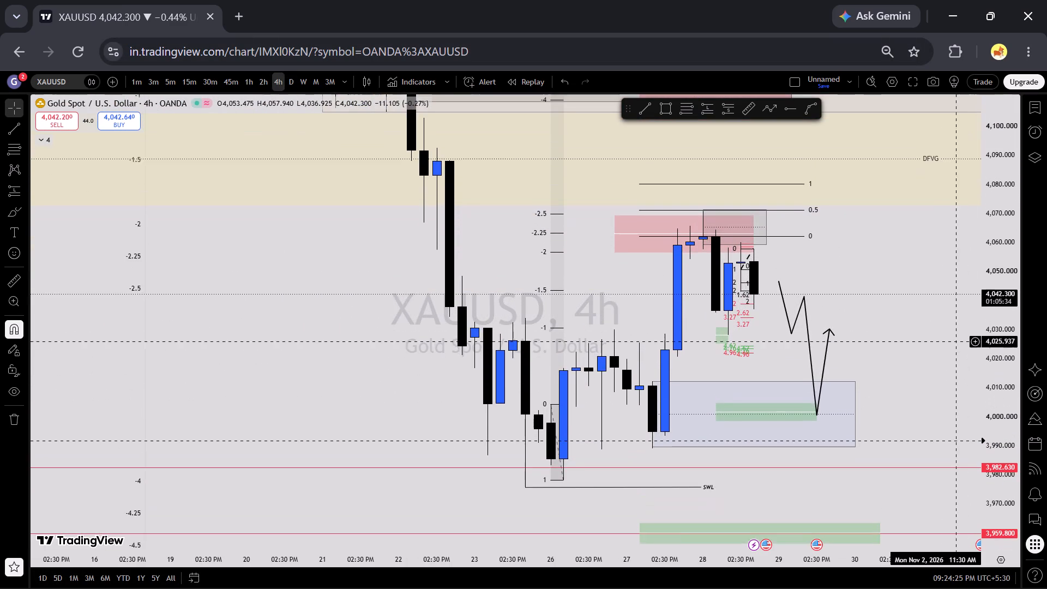
scroll(931, 326, up, 3)
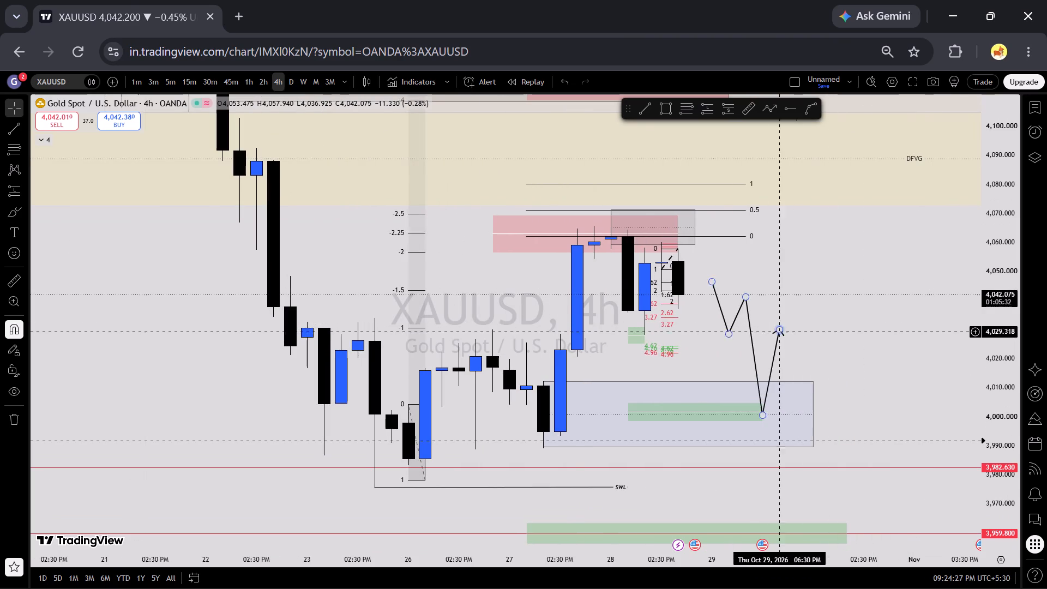
drag(751, 338, 836, 333)
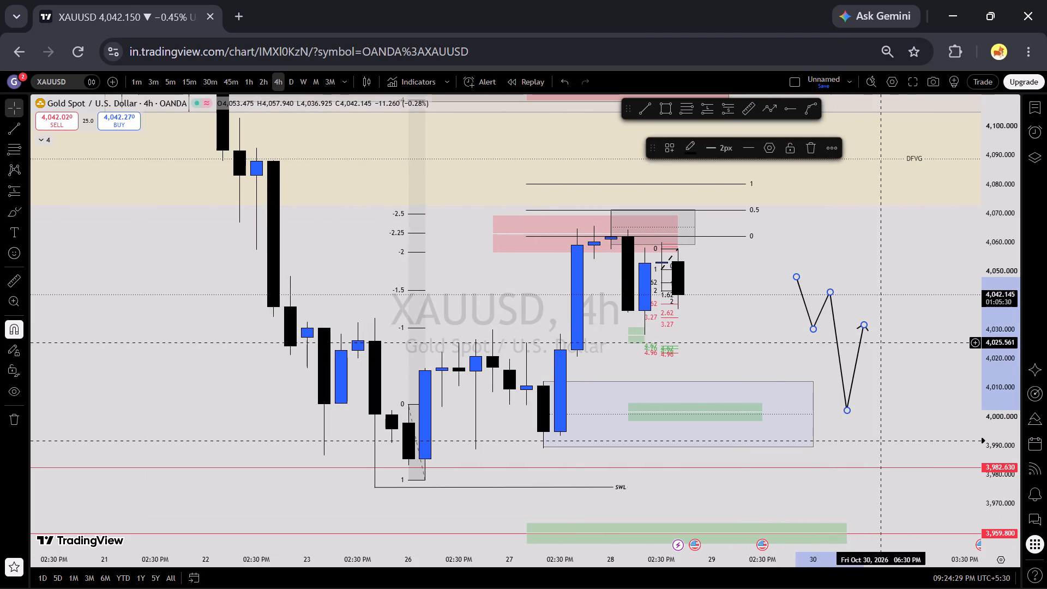
click(912, 335)
Delete the two small overlapping Fibonacci drawings with levels up to 4.96 on the latest 28 October candles.
scroll(1009, 398, up, 9)
scroll(962, 374, up, 5)
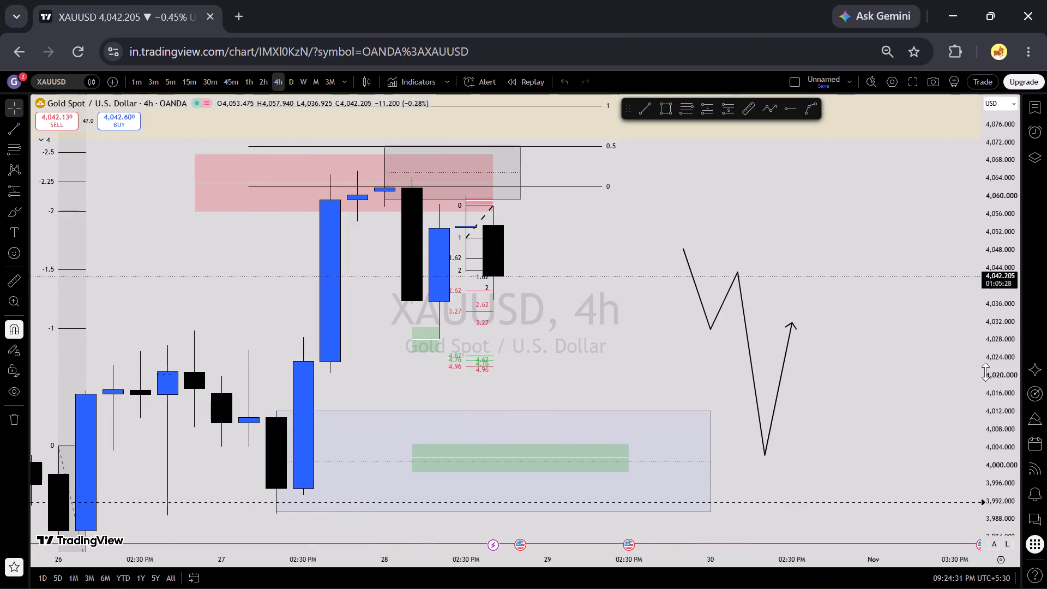
scroll(985, 372, down, 3)
click(486, 358)
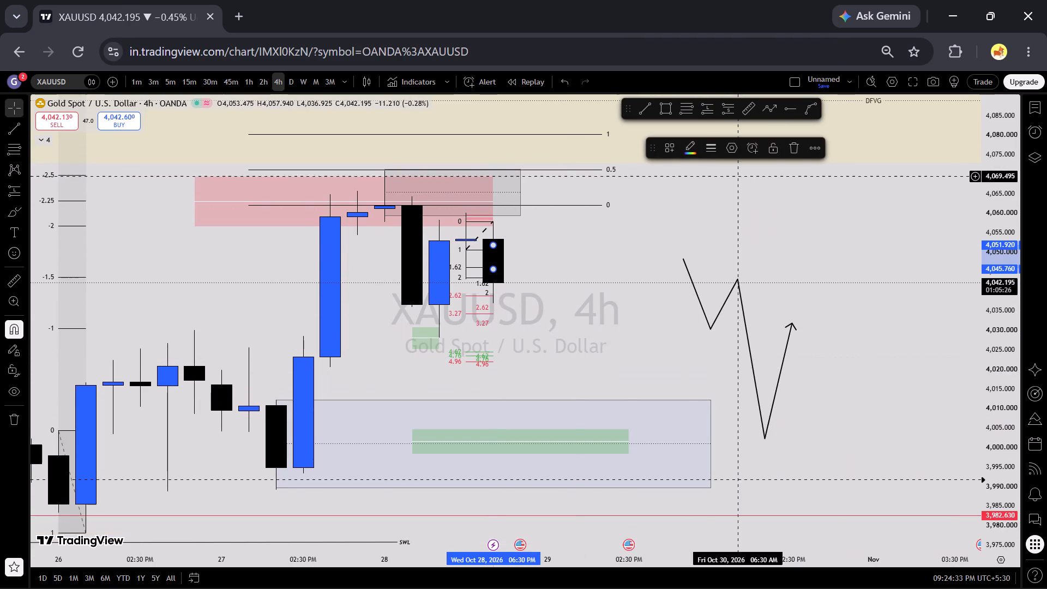
click(797, 151)
click(486, 359)
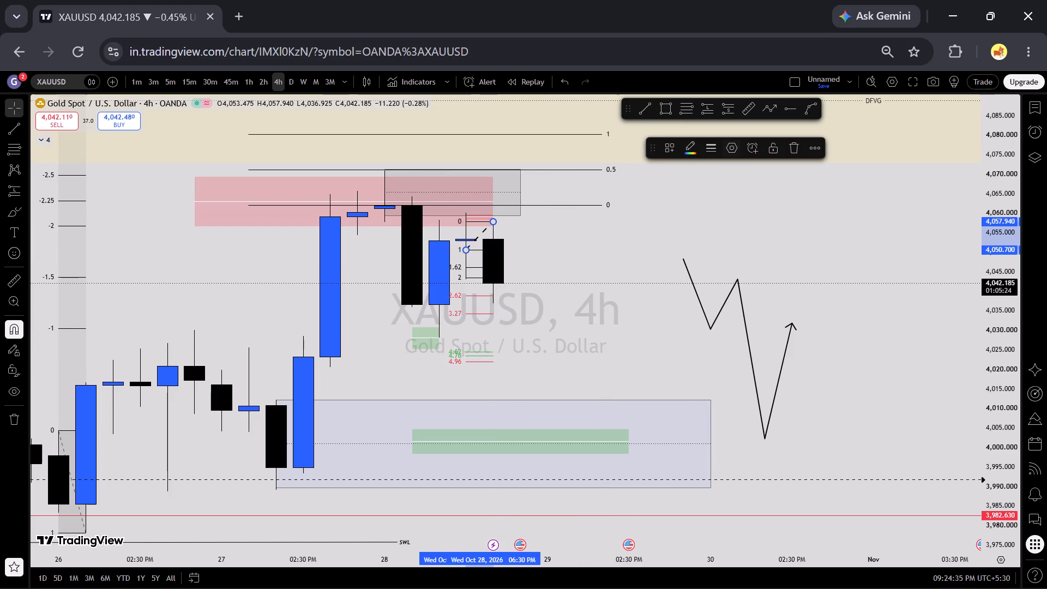
click(795, 147)
scroll(795, 217, down, 7)
scroll(1004, 305, down, 2)
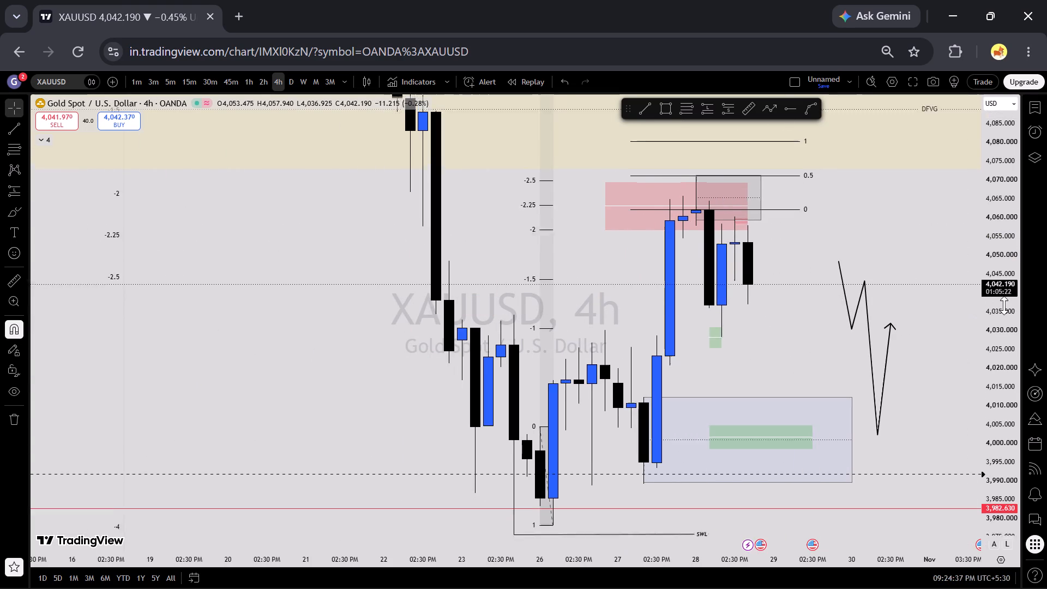
Examine the 4-hour XAUUSD candles of 22–28 October against the surrounding zones and Fibonacci levels.
scroll(1004, 305, down, 10)
scroll(844, 339, down, 4)
scroll(876, 328, up, 3)
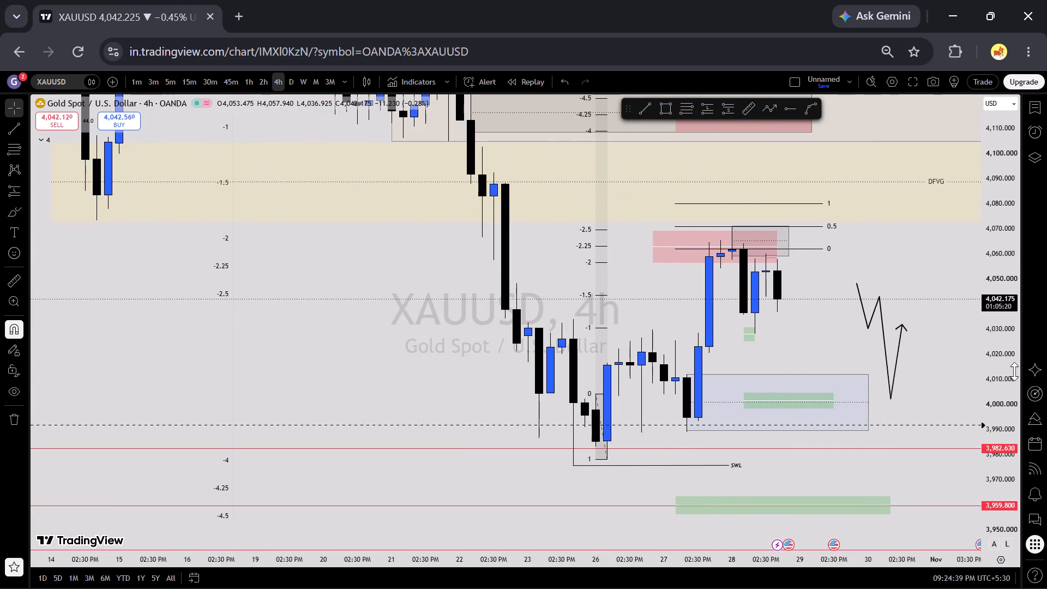
scroll(1014, 371, up, 4)
scroll(888, 388, up, 4)
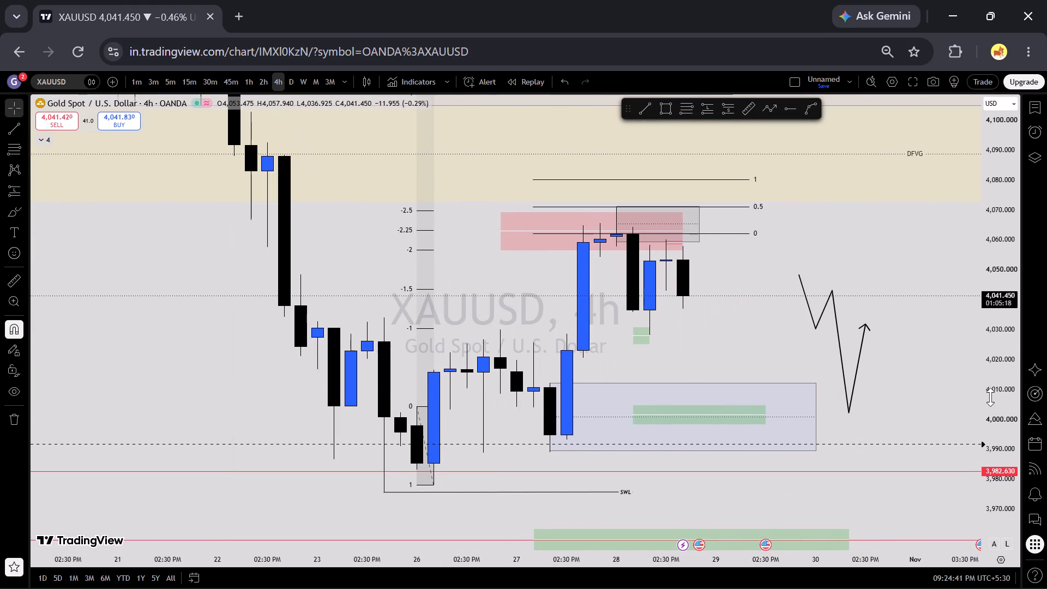
scroll(995, 399, up, 4)
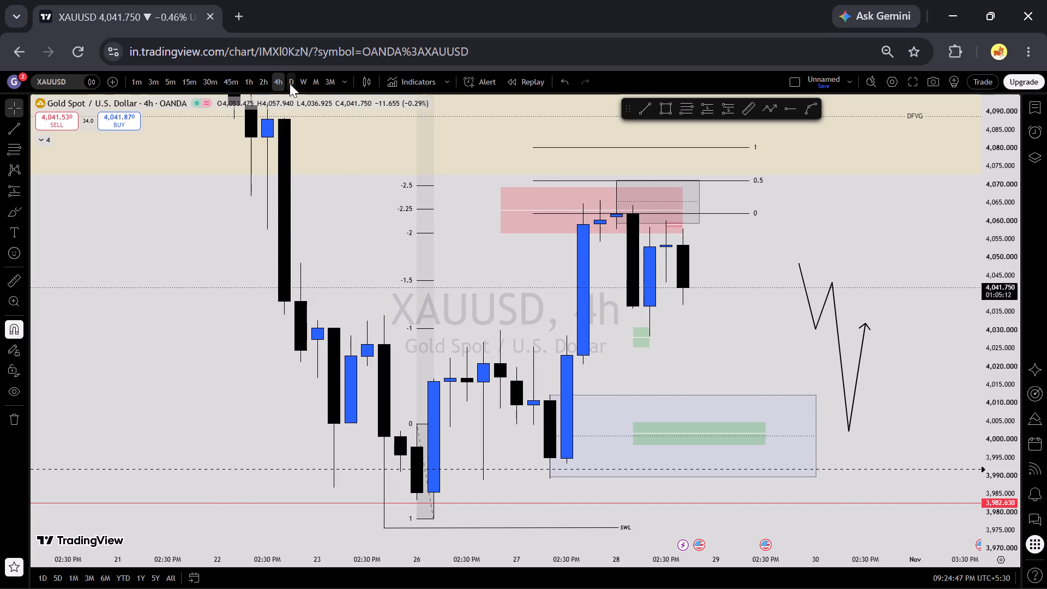
Switch the XAUUSD chart to the 2-hour timeframe.
click(266, 83)
Delete the tiny red rectangle at about 4,058–4,060 beside the latest 28 October candles.
scroll(814, 262, down, 3)
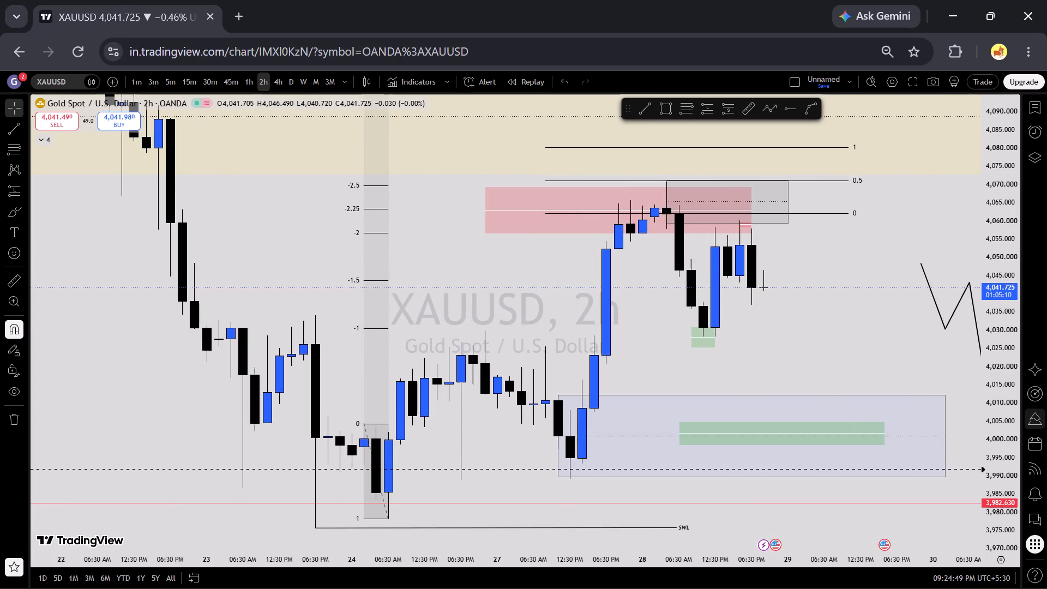
scroll(1046, 416, up, 10)
drag(852, 339, 850, 374)
scroll(929, 389, up, 2)
scroll(1021, 405, down, 13)
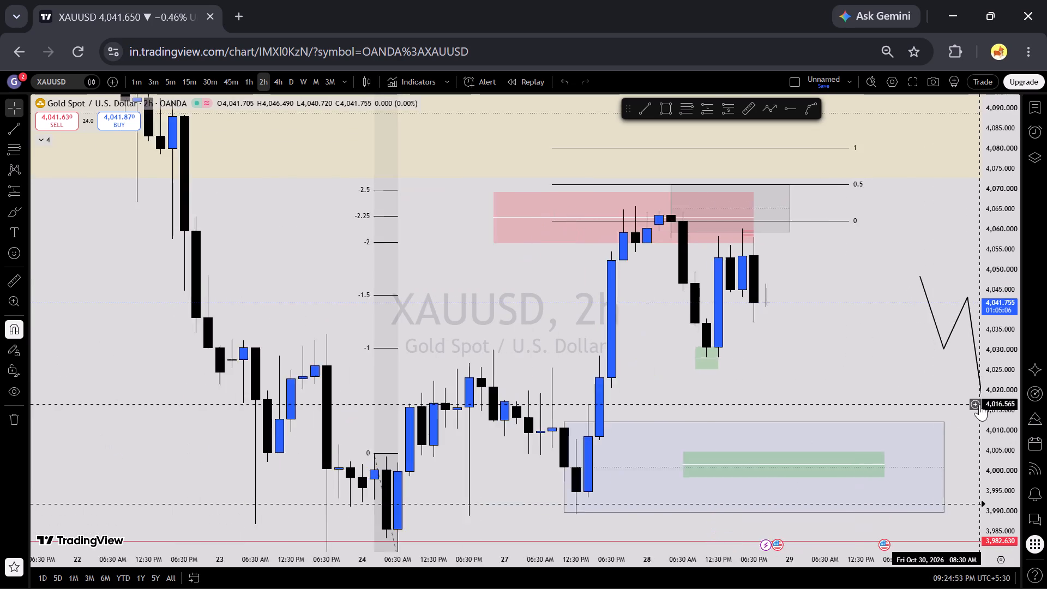
scroll(979, 404, down, 7)
scroll(988, 392, up, 2)
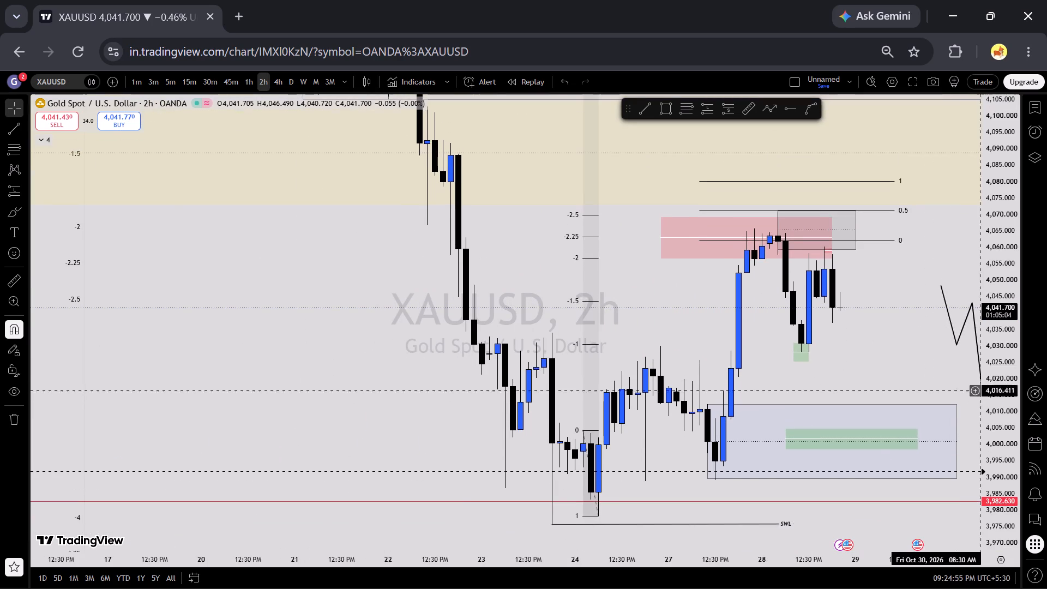
scroll(966, 387, up, 3)
scroll(992, 392, down, 2)
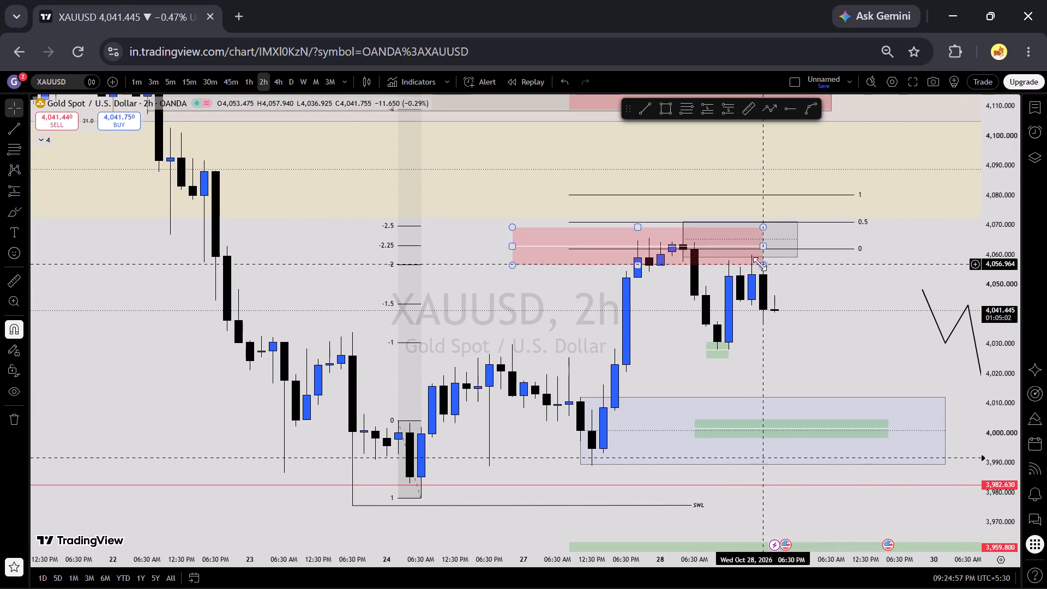
click(759, 261)
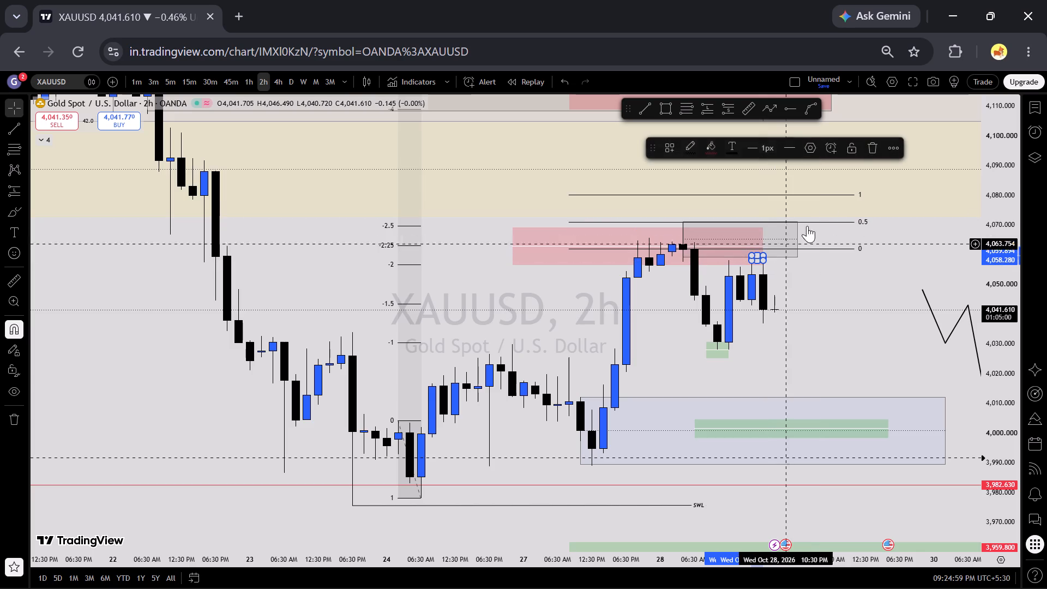
click(867, 144)
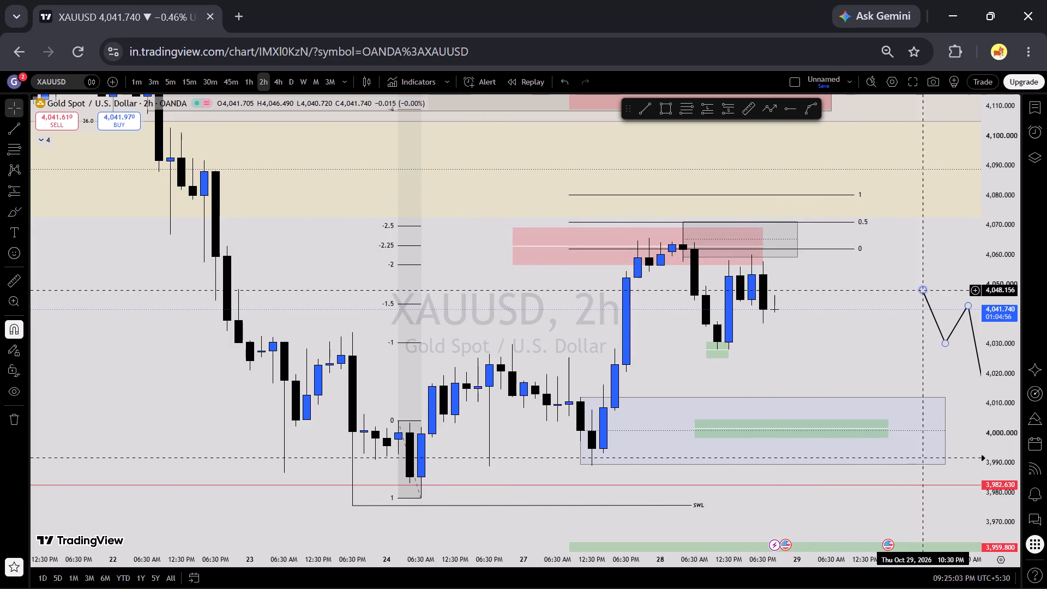
Switch the XAUUSD chart to the 1-hour timeframe.
scroll(1009, 369, down, 18)
scroll(726, 288, up, 5)
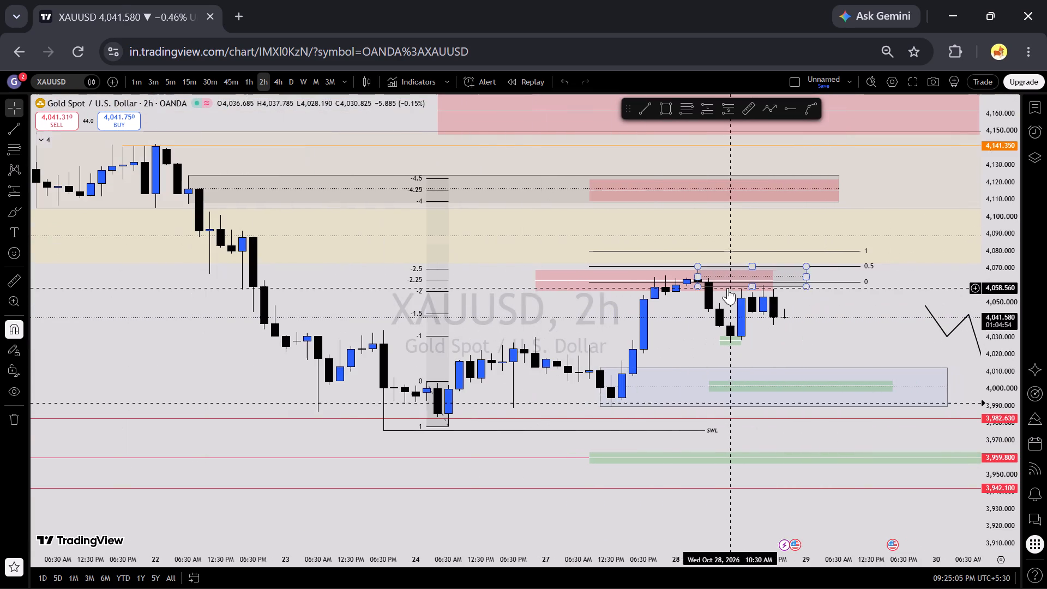
click(252, 75)
Expand the collapsed indicator list and show the Sessions indicator on the 1-hour chart.
scroll(594, 255, down, 6)
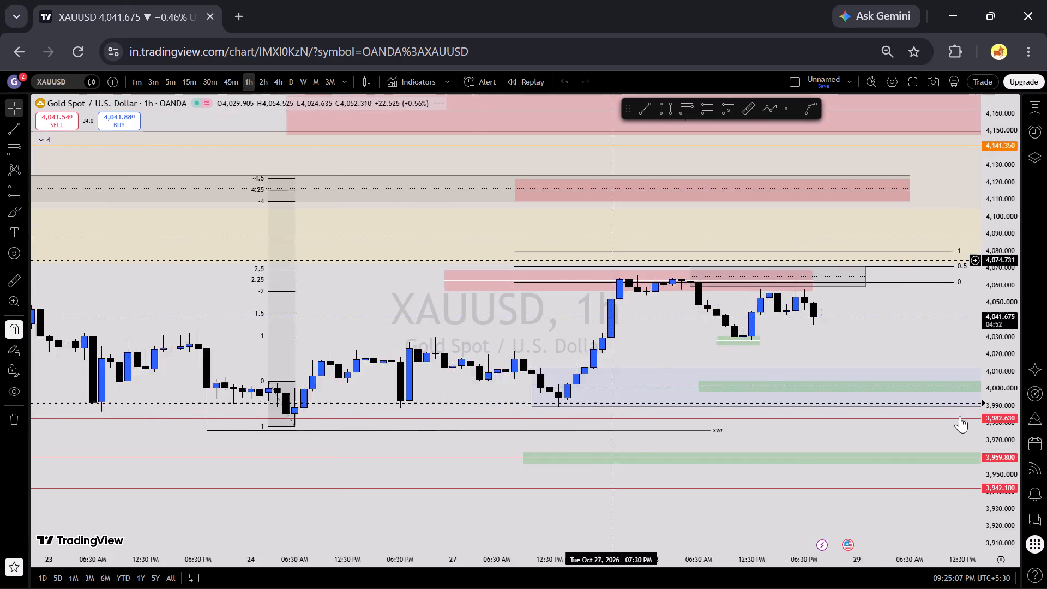
scroll(1000, 417, up, 5)
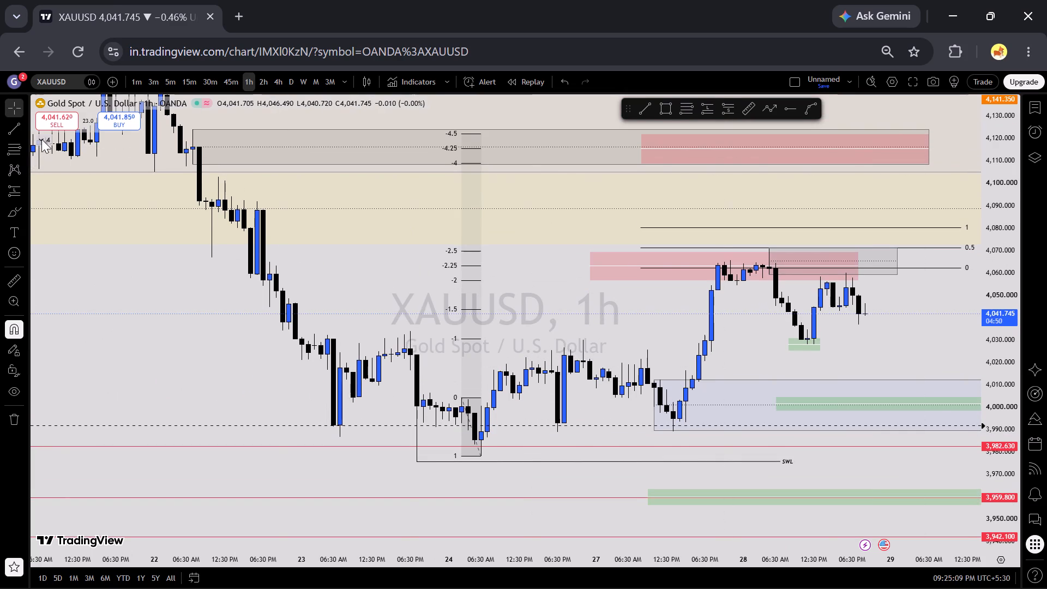
click(43, 137)
click(74, 140)
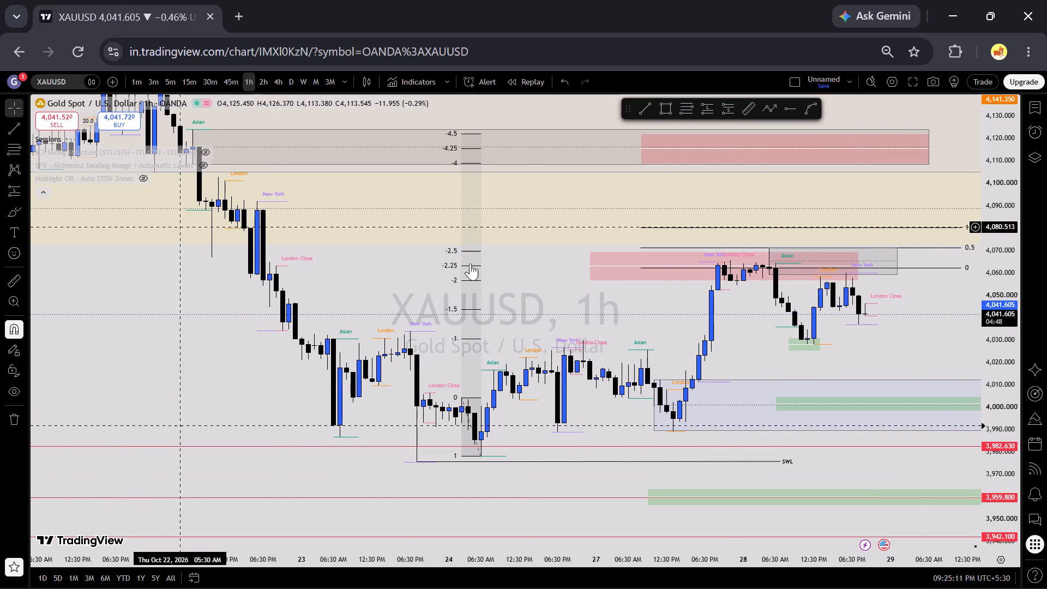
Set the Sessions indicator's timezone to GMT-4 and apply the change.
scroll(695, 296, up, 5)
scroll(1028, 401, up, 4)
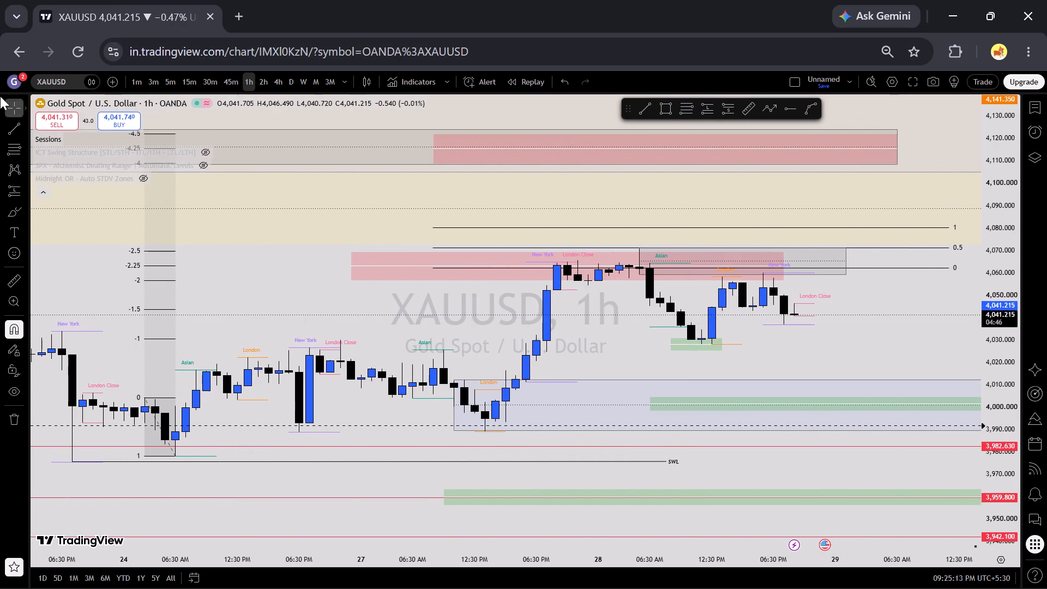
click(85, 140)
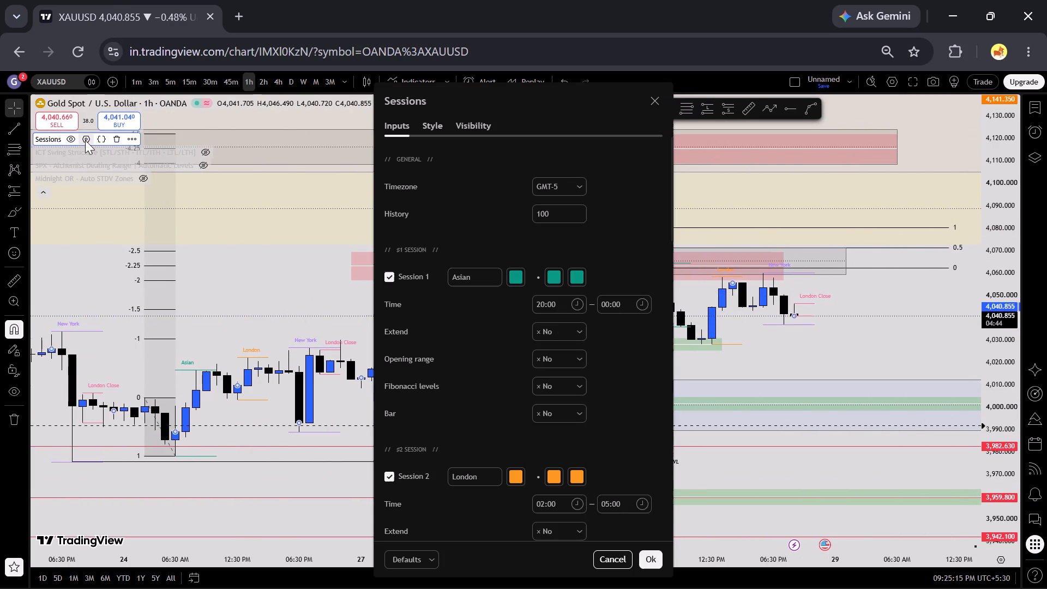
click(547, 190)
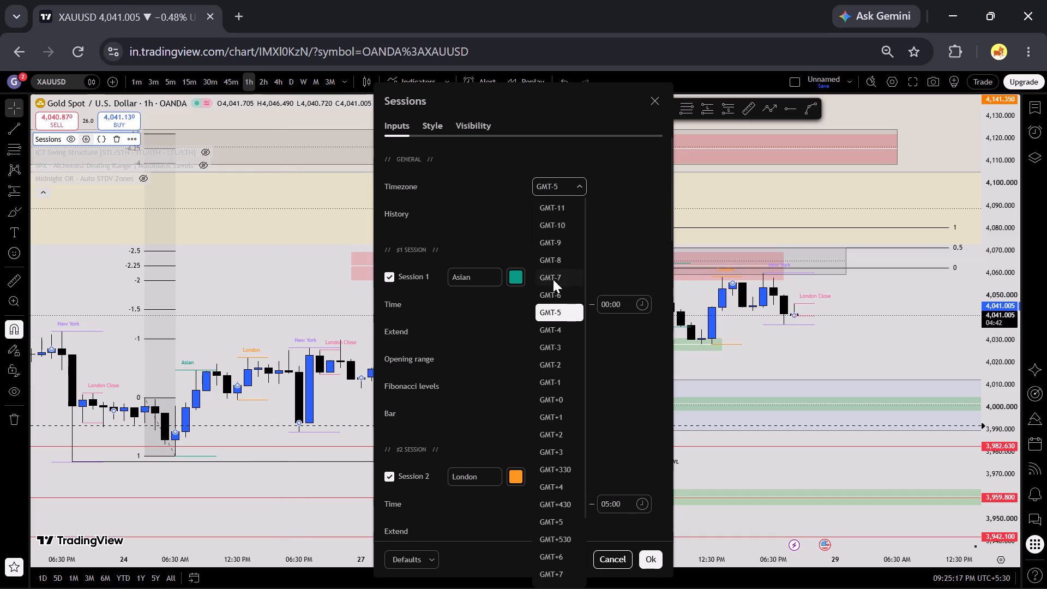
click(552, 327)
click(652, 559)
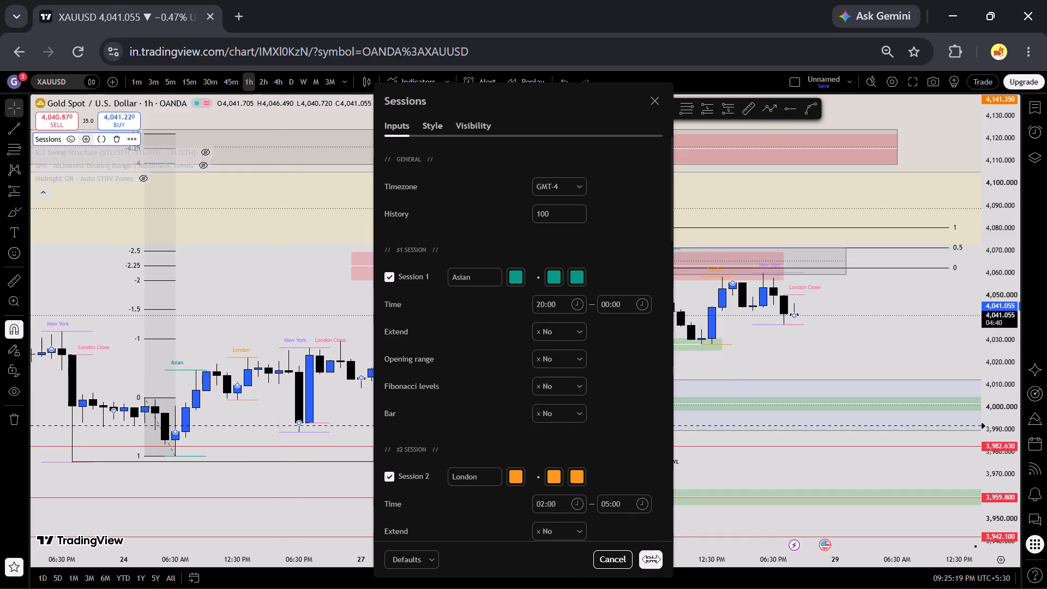
Examine the Asian, London, New York and London Close session ranges on the 1-hour candles of 26–28 October.
scroll(1031, 421, up, 4)
scroll(977, 385, up, 6)
scroll(977, 385, down, 5)
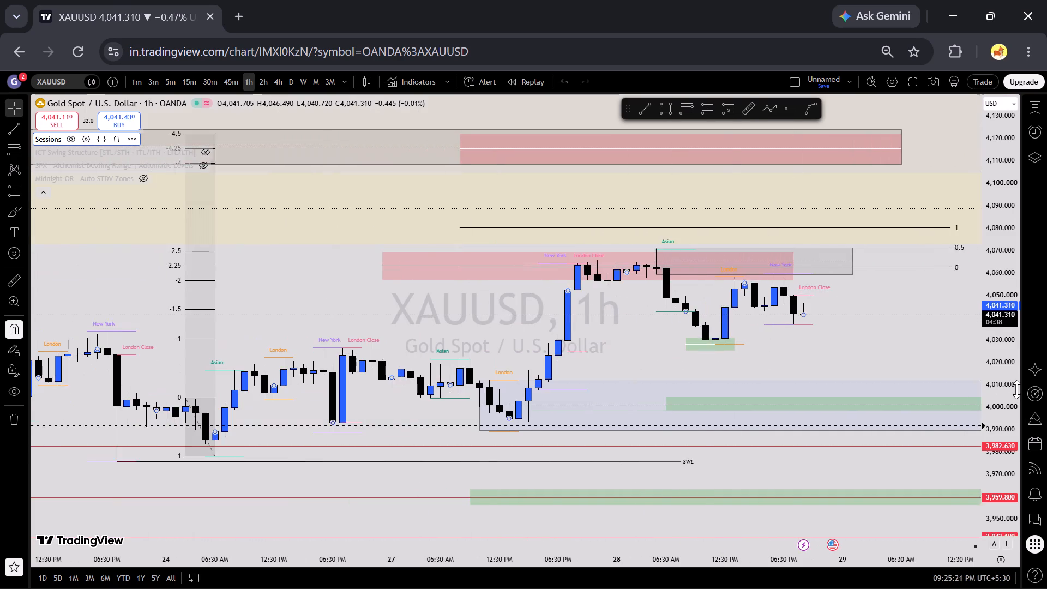
scroll(1016, 389, up, 12)
click(835, 380)
drag(803, 395, 956, 354)
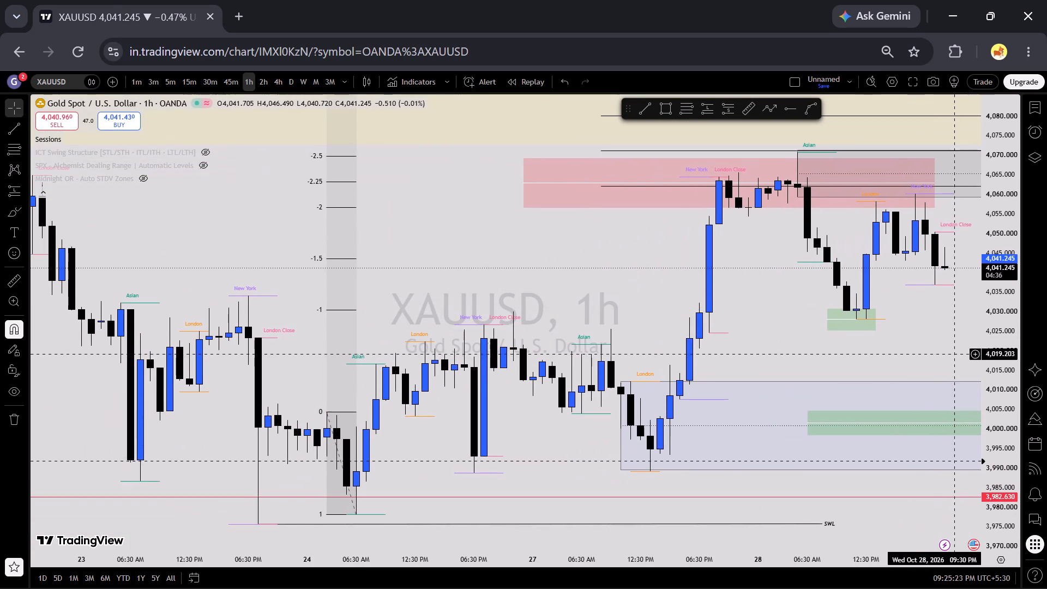
scroll(989, 399, up, 10)
drag(631, 352, 667, 378)
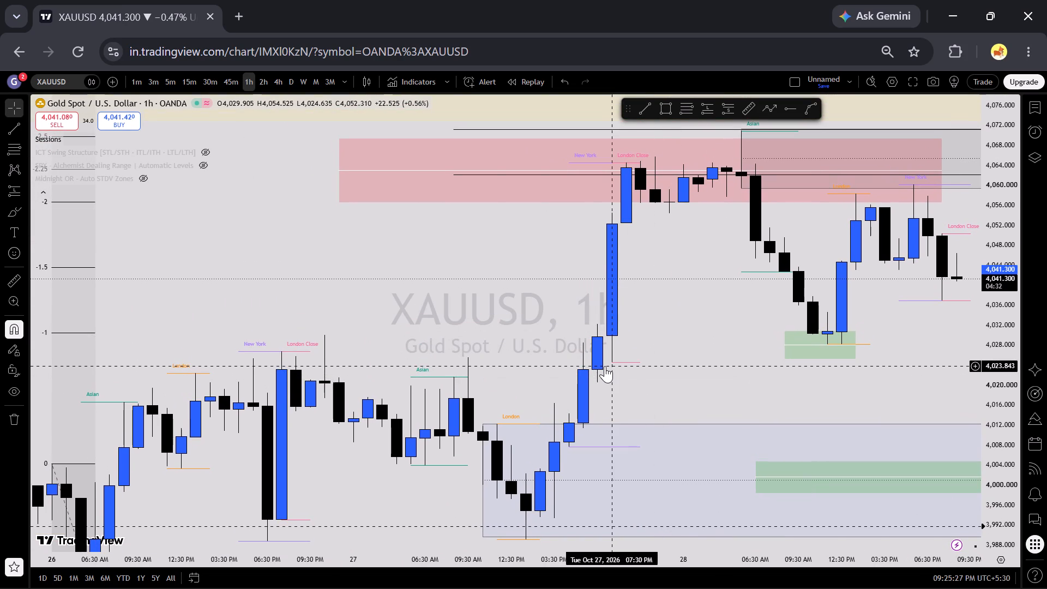
scroll(455, 341, down, 2)
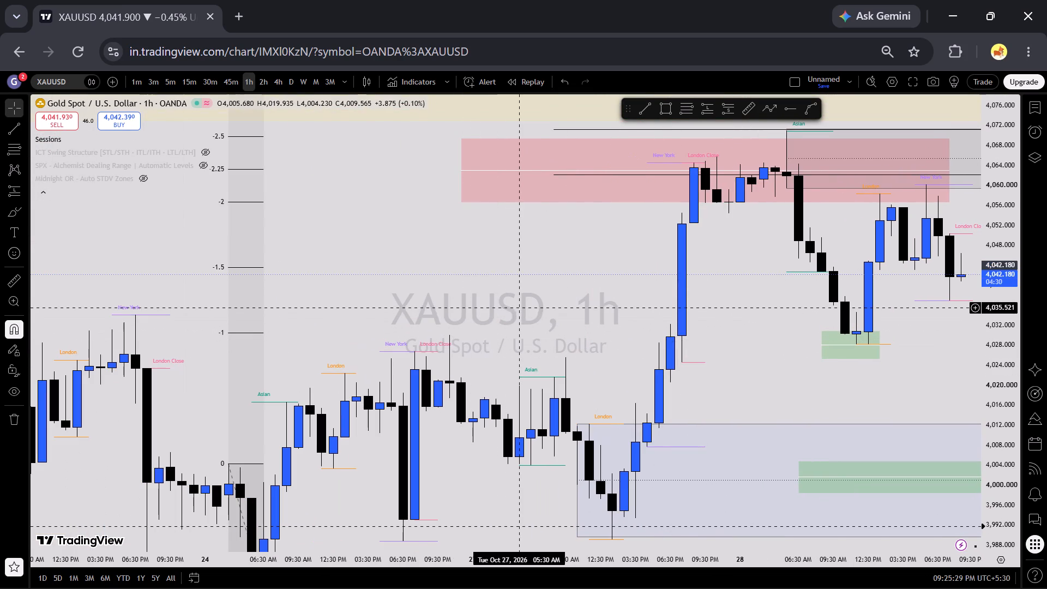
Draw a MON NY ZONE template rectangle from 26 October 04:30 PM to 27 October 01:30 PM, spanning about 4,010–4,020.
drag(488, 317, 632, 259)
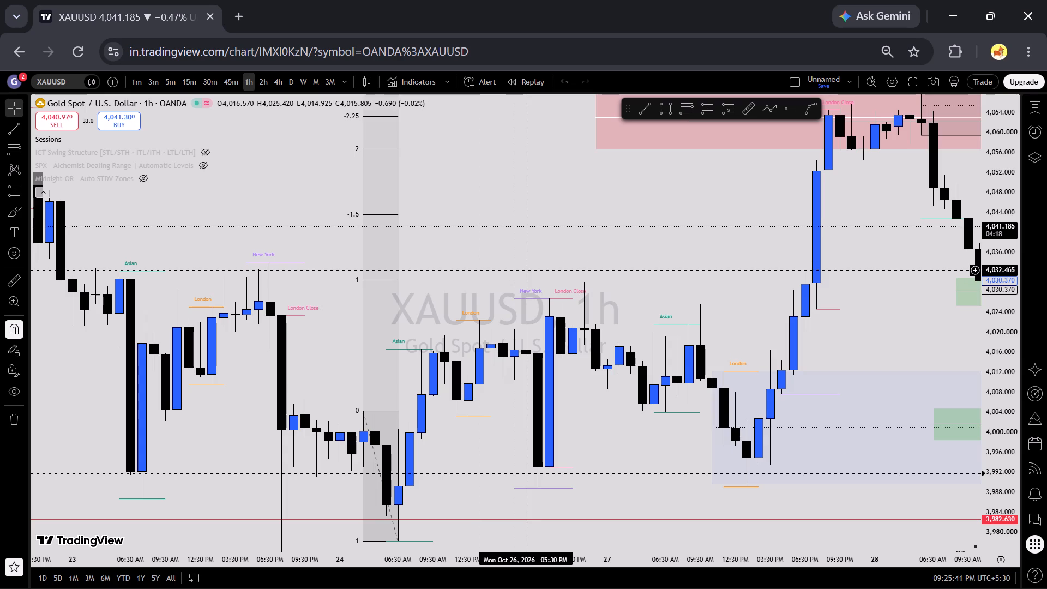
drag(523, 270, 750, 235)
scroll(1019, 356, up, 5)
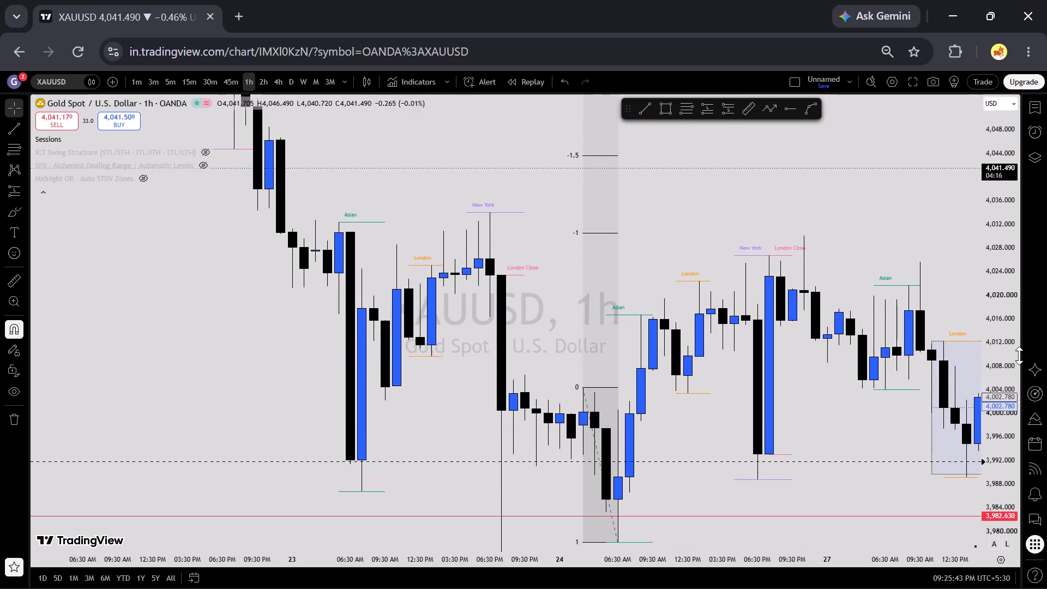
scroll(570, 258, up, 5)
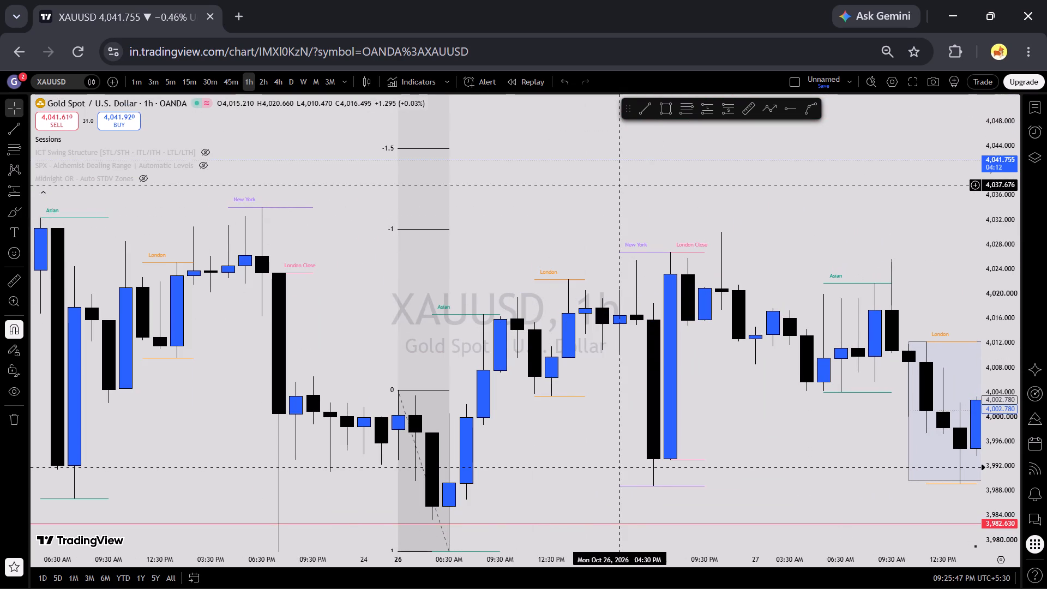
click(664, 114)
click(677, 148)
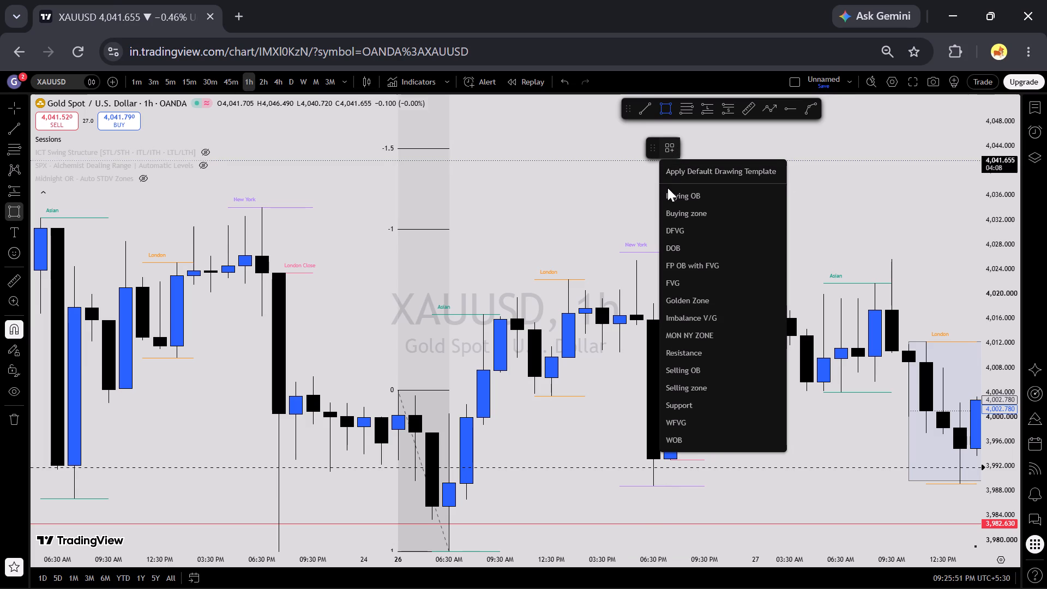
click(684, 331)
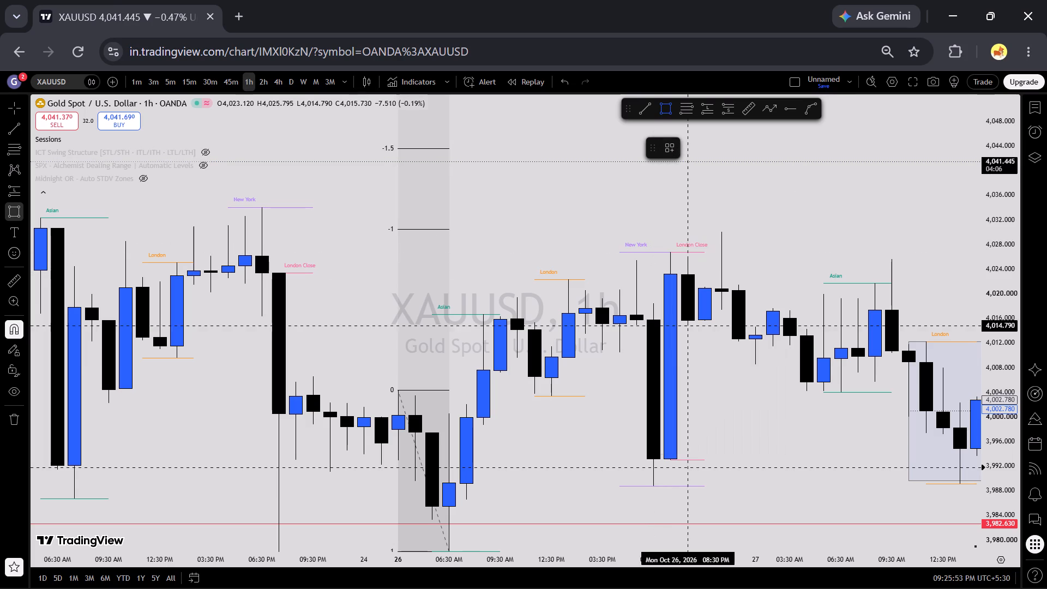
click(621, 366)
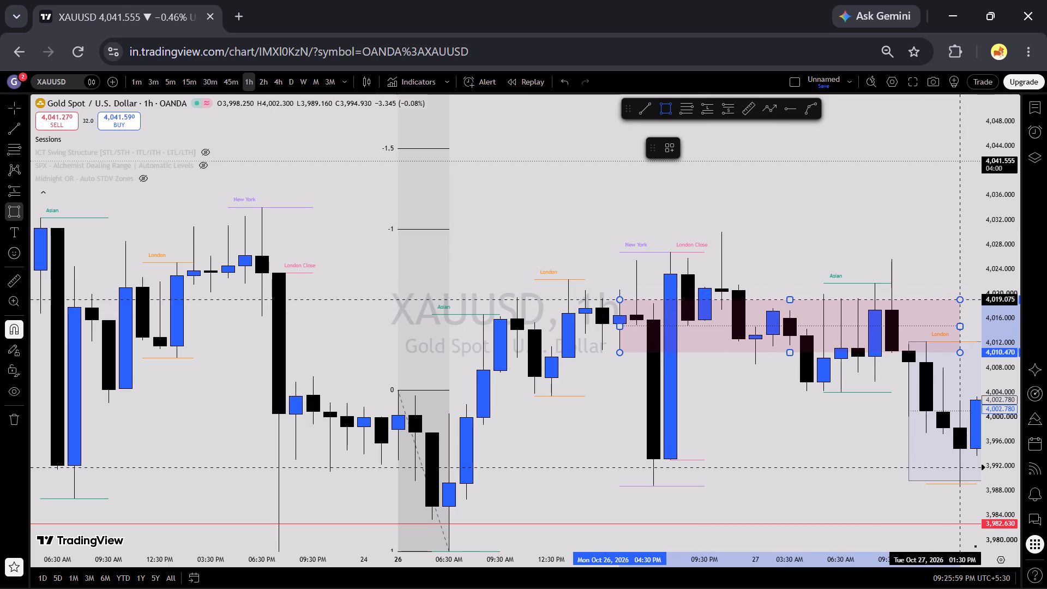
click(958, 291)
click(939, 256)
Hide the Sessions indicator and collapse the indicator list.
drag(939, 254, 589, 241)
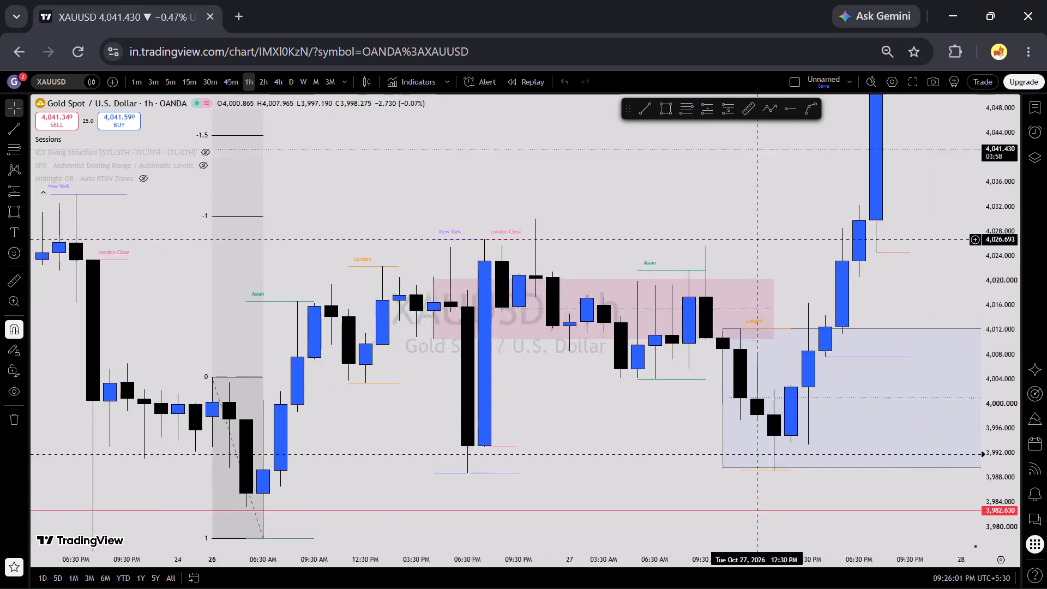
drag(589, 241, 559, 242)
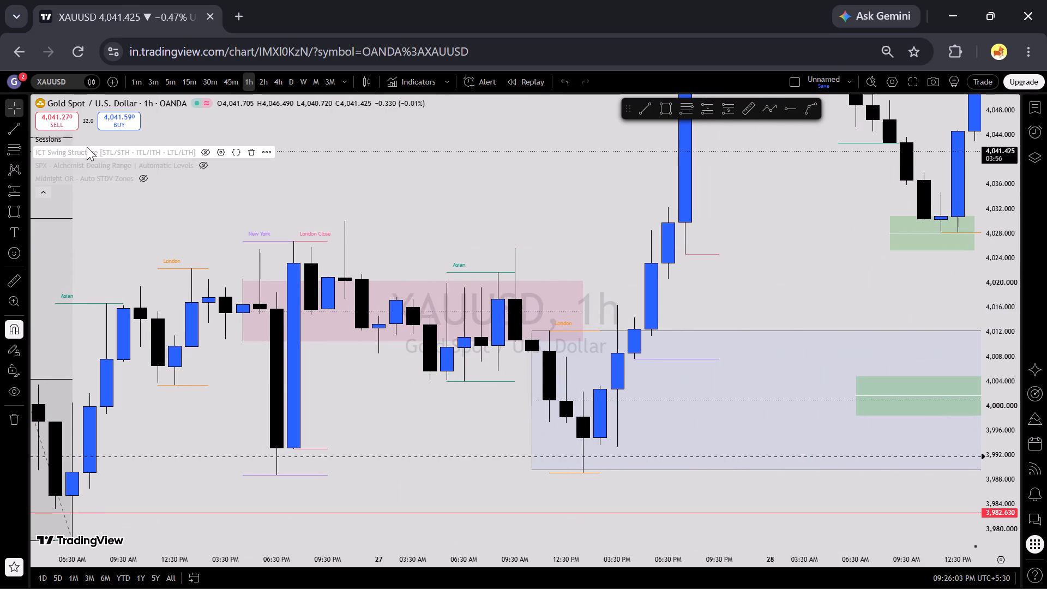
click(71, 143)
click(41, 194)
Examine the pink Monday New York zone against the surrounding 1-hour price action and marked zones, leaving the zone unselected.
scroll(327, 181, down, 6)
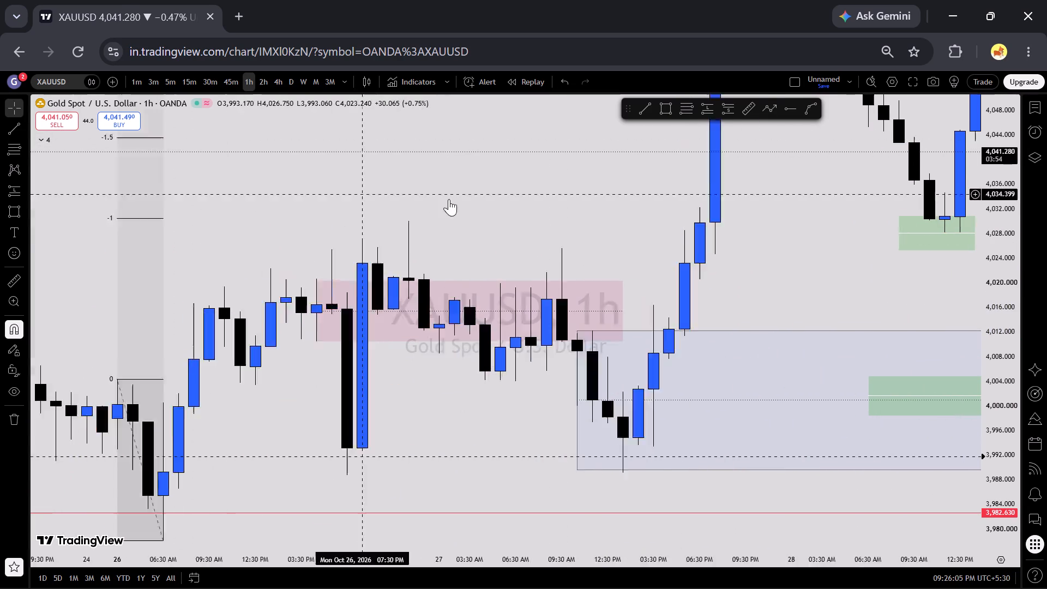
scroll(449, 199, down, 3)
scroll(991, 330, down, 20)
scroll(991, 330, down, 2)
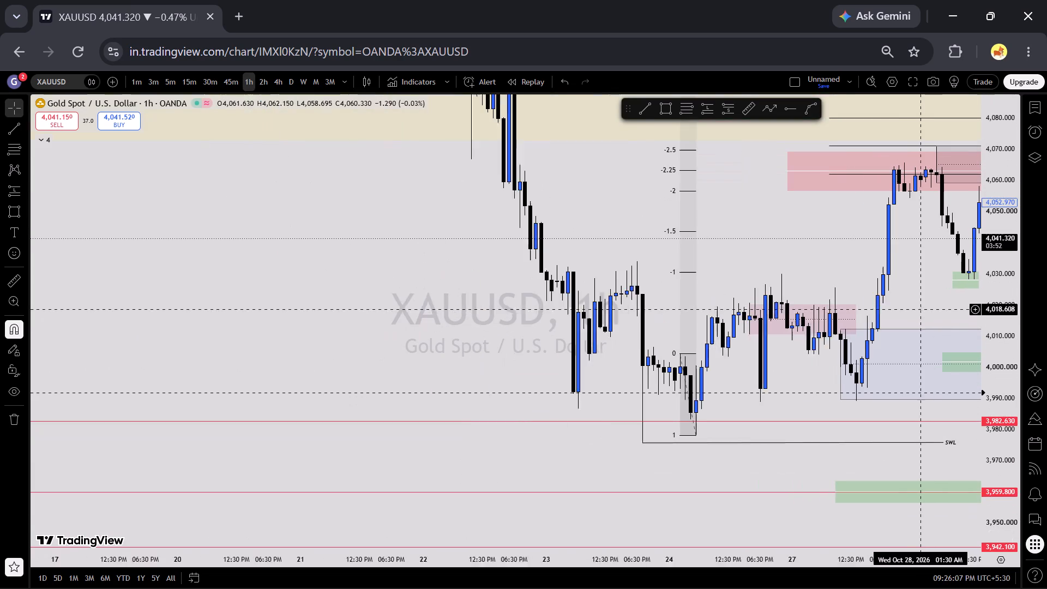
drag(839, 254, 684, 265)
scroll(1018, 354, up, 5)
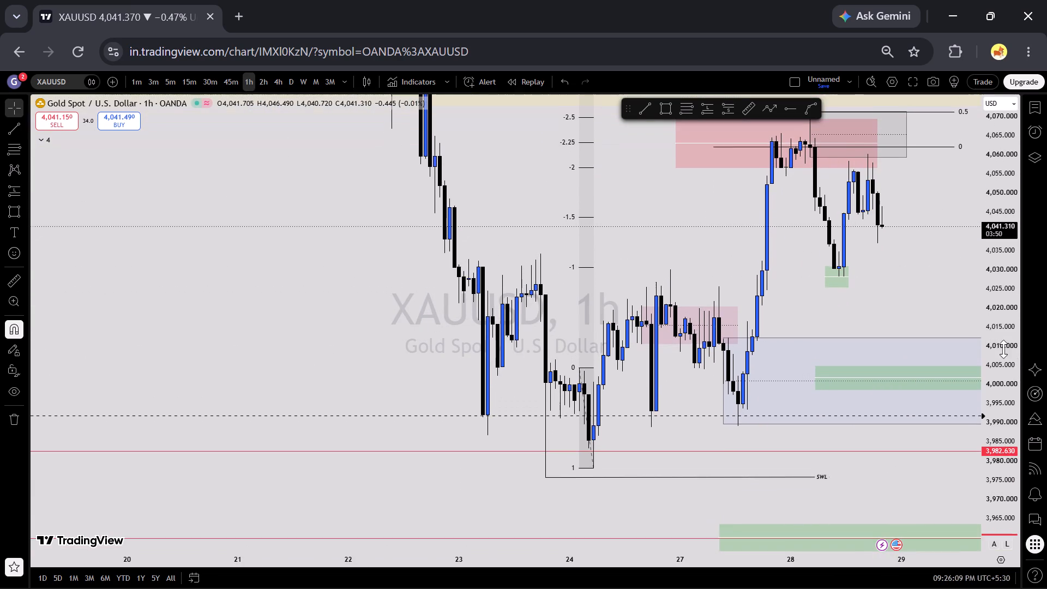
scroll(995, 319, down, 8)
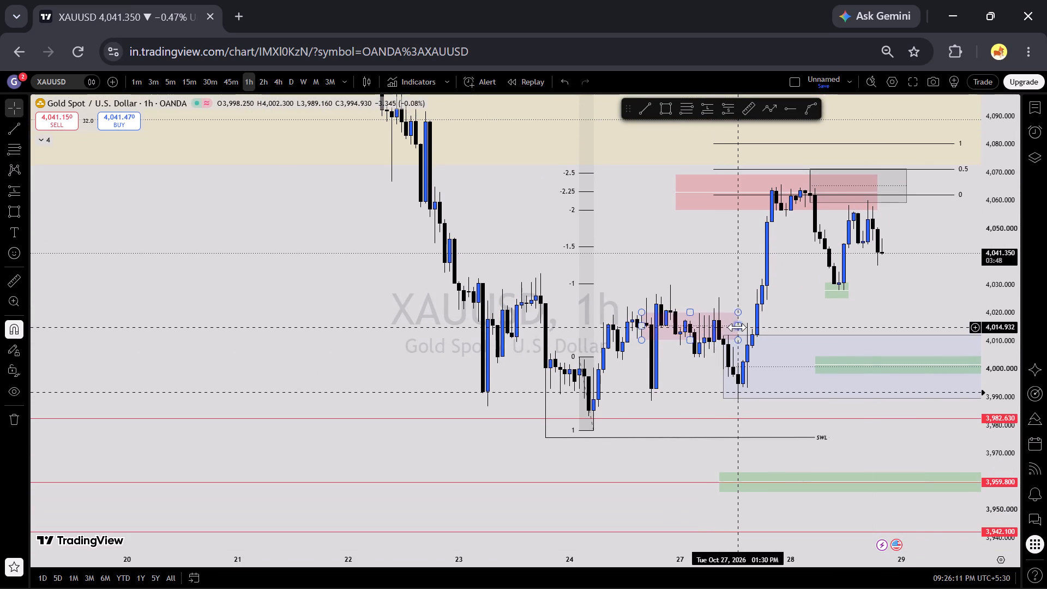
click(738, 327)
click(729, 300)
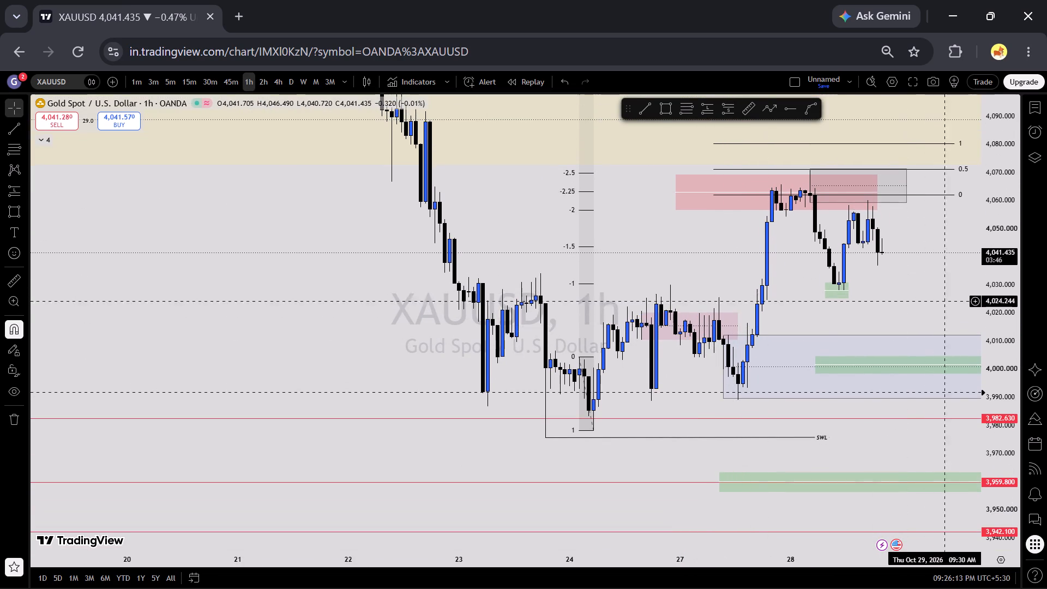
Measure the price distance from about 4,020.4 up to 4,070.6 at 29 October 01:30 PM.
drag(931, 297, 820, 352)
click(749, 115)
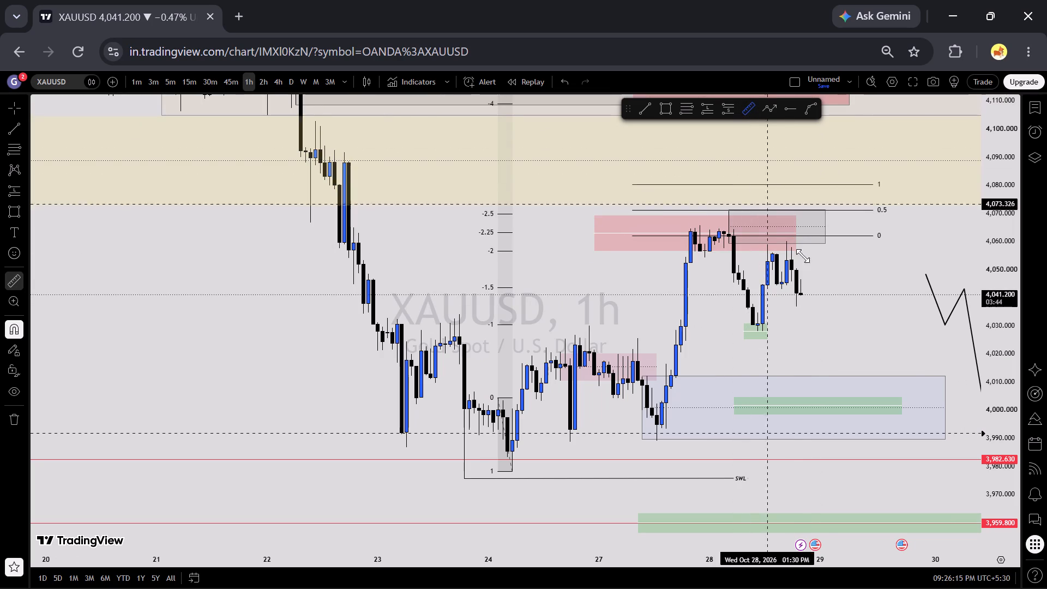
click(881, 353)
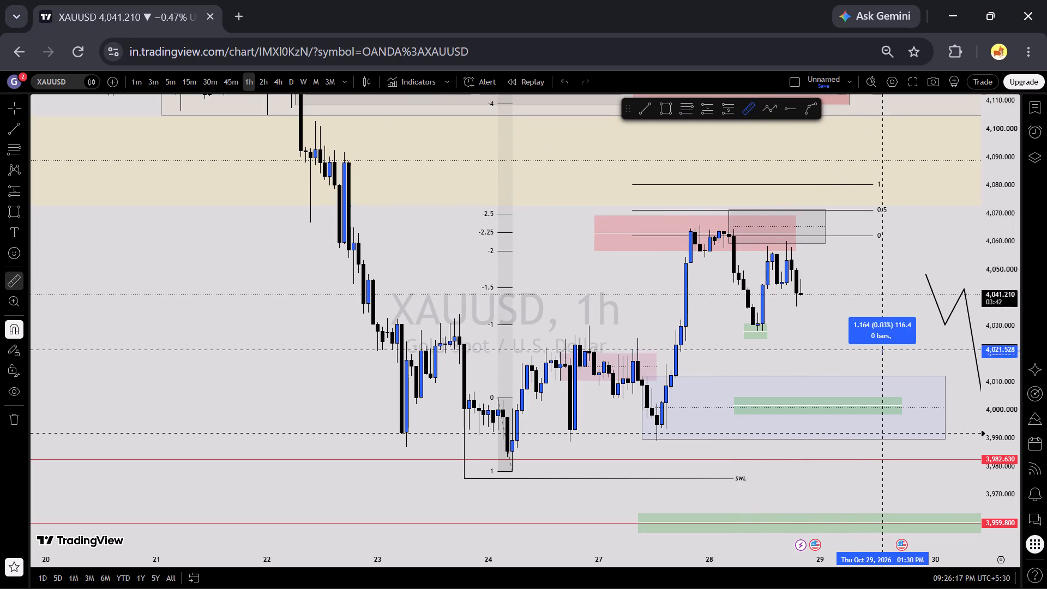
click(884, 212)
click(847, 285)
Draw a Fibonacci retracement with the GU template from 28 October 05:30 AM at 4,070.84 to 29 October 04:30 AM at about 4,062.77.
scroll(1025, 329, up, 1)
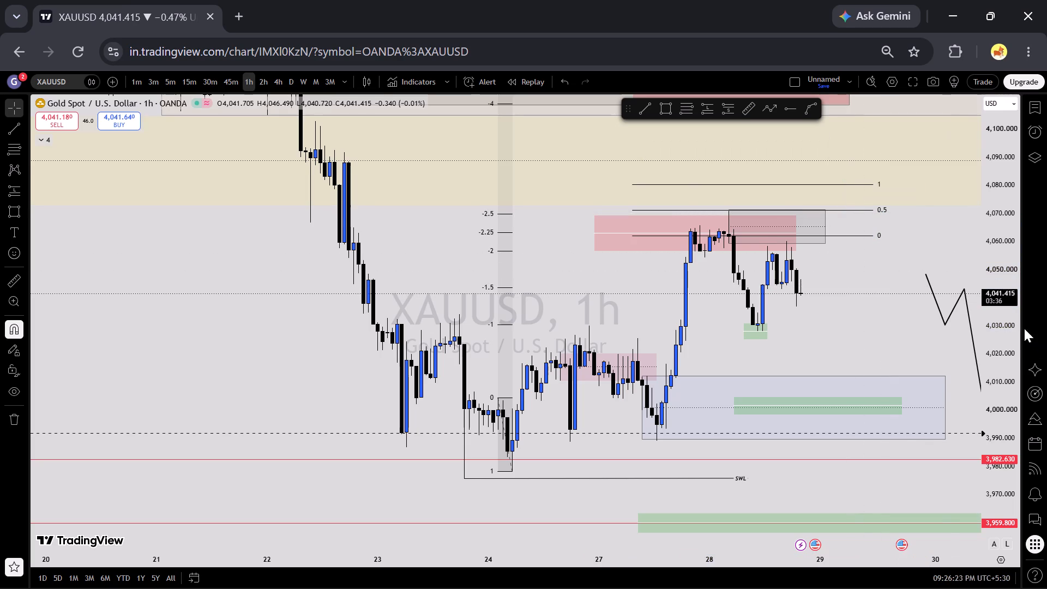
scroll(1024, 328, up, 9)
scroll(801, 340, up, 7)
drag(808, 323, 809, 389)
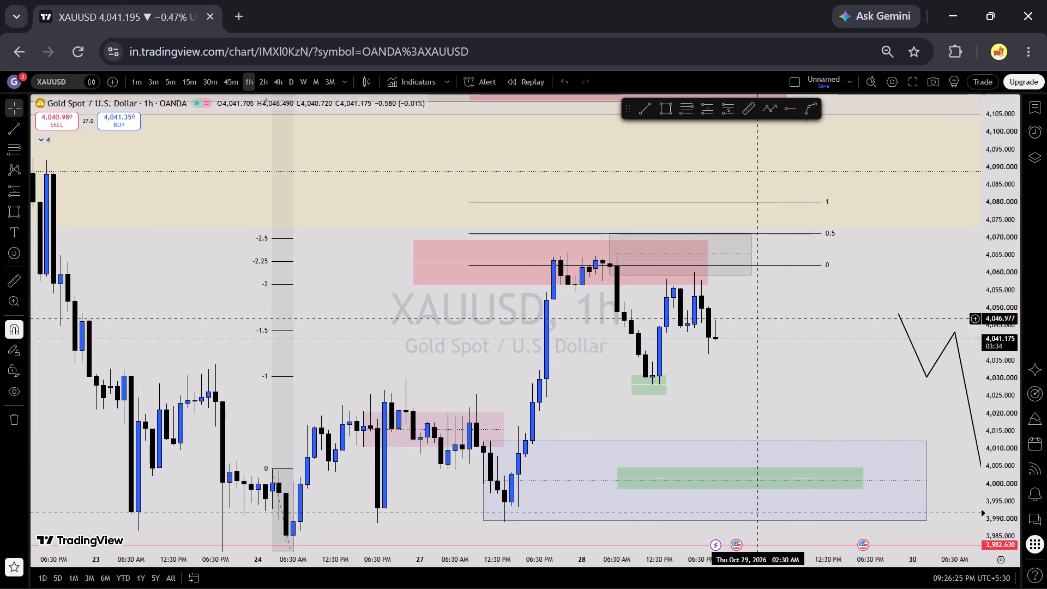
scroll(787, 189, down, 1)
scroll(1002, 350, up, 4)
scroll(855, 375, up, 4)
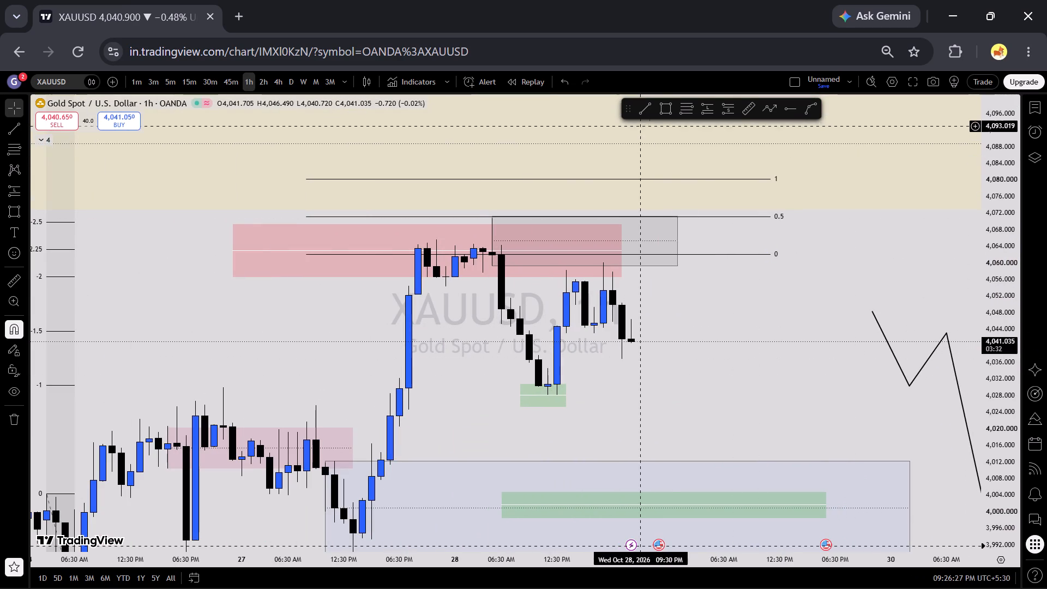
click(680, 104)
click(667, 142)
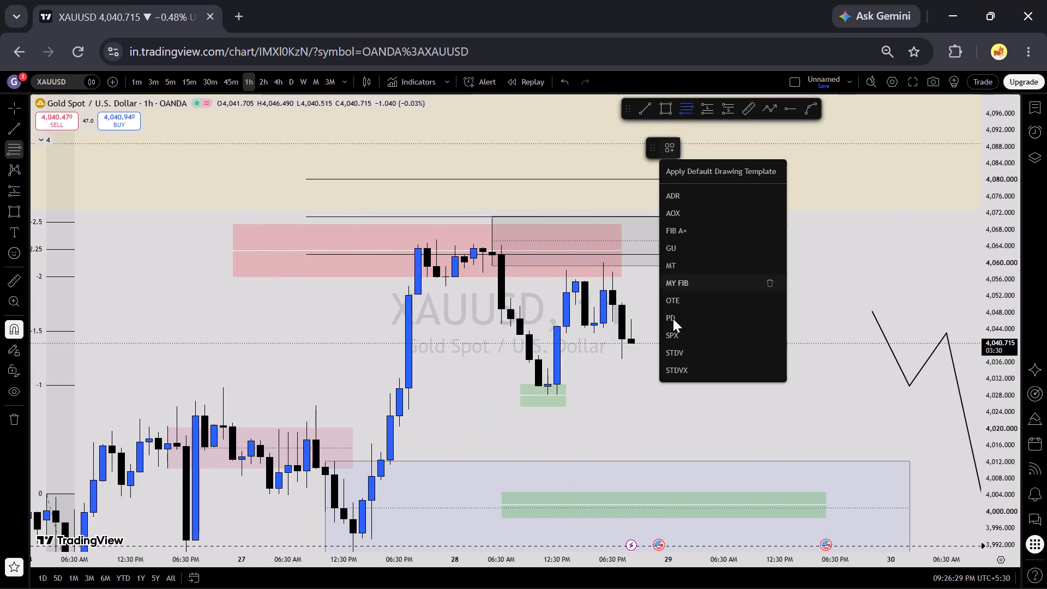
click(692, 250)
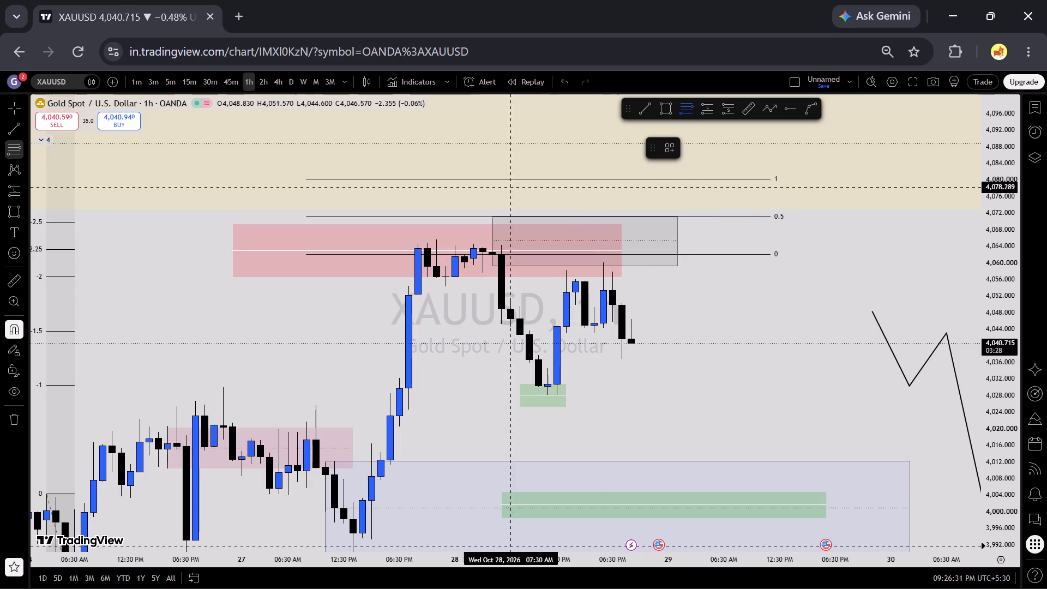
click(491, 209)
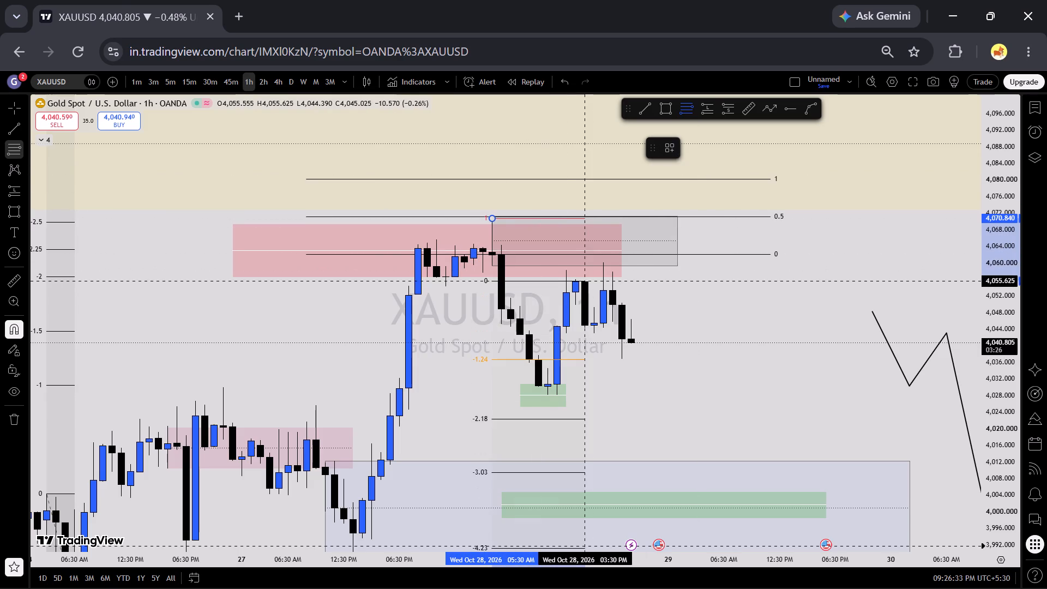
click(700, 251)
Move the GU Fibonacci up so its 0 level sits at about 4,071.18, along the grey zone's top edge, and deselect it.
drag(750, 286, 754, 296)
drag(672, 356, 658, 321)
click(771, 341)
Examine the 28 October candles against the GU Fibonacci levels and the red, grey and small green zones.
scroll(898, 374, down, 1)
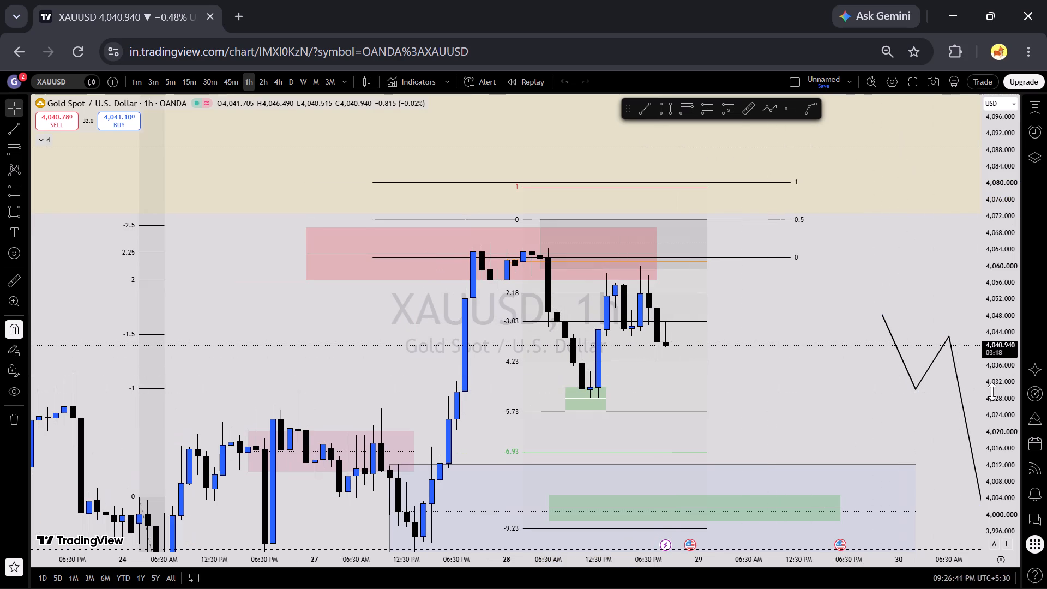
scroll(1002, 386, up, 11)
scroll(837, 352, up, 1)
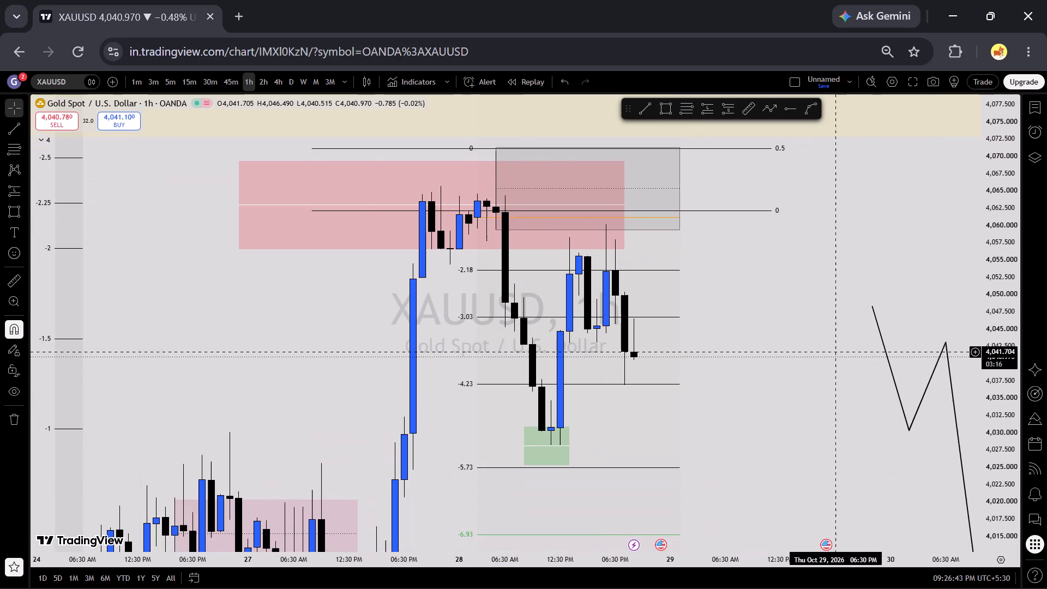
scroll(1046, 345, down, 11)
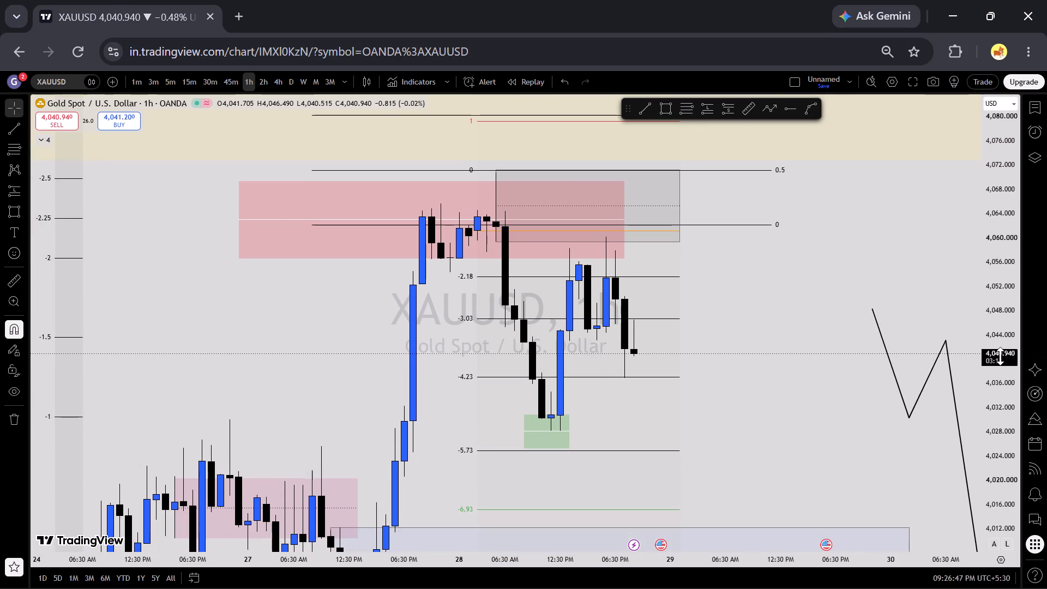
scroll(1000, 356, down, 2)
scroll(998, 356, up, 6)
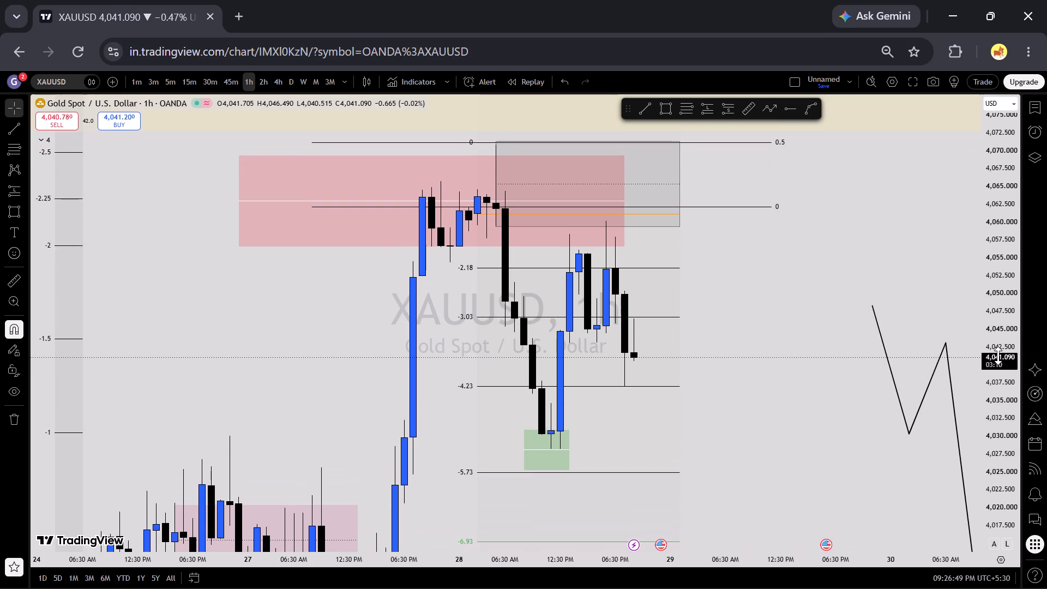
scroll(982, 351, up, 2)
scroll(982, 351, down, 11)
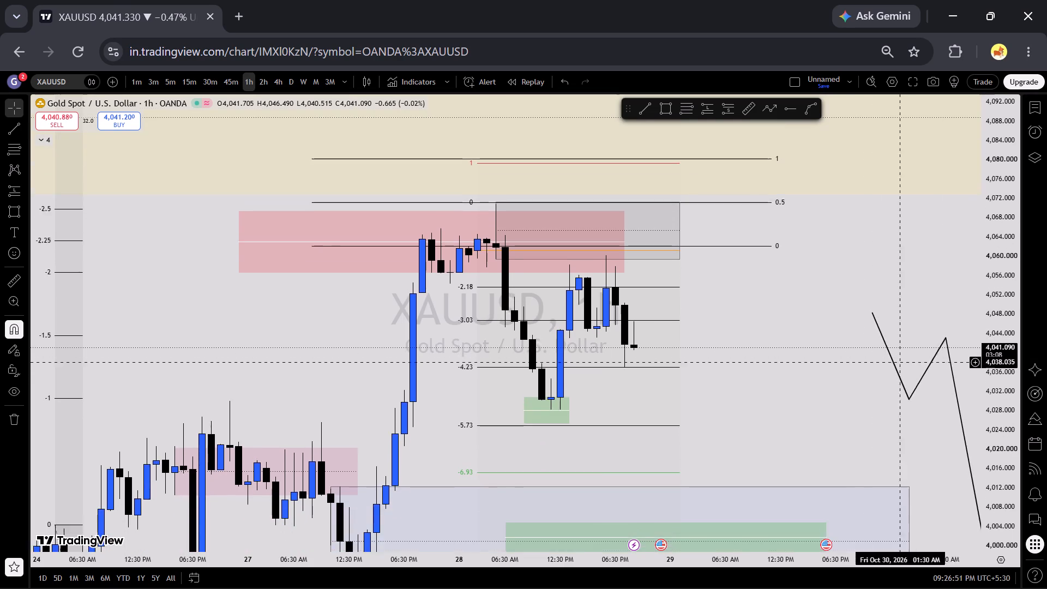
scroll(857, 364, up, 4)
scroll(982, 392, down, 1)
scroll(985, 394, up, 2)
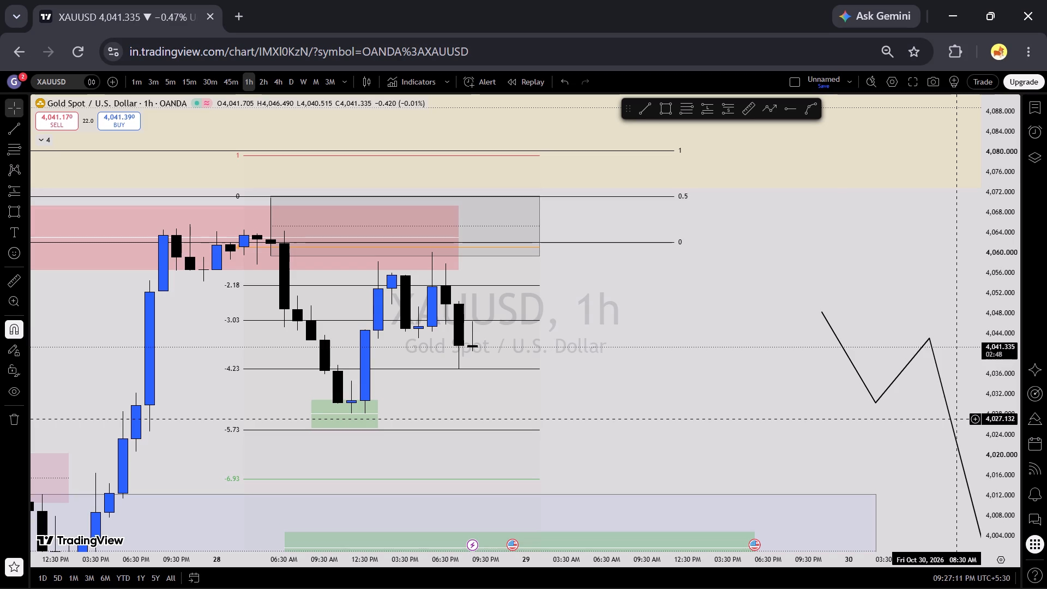
Examine the -6.93 and -9.23 extensions against the lower blue and green zones and recent price, leaving the Fibonacci unselected.
scroll(775, 388, down, 3)
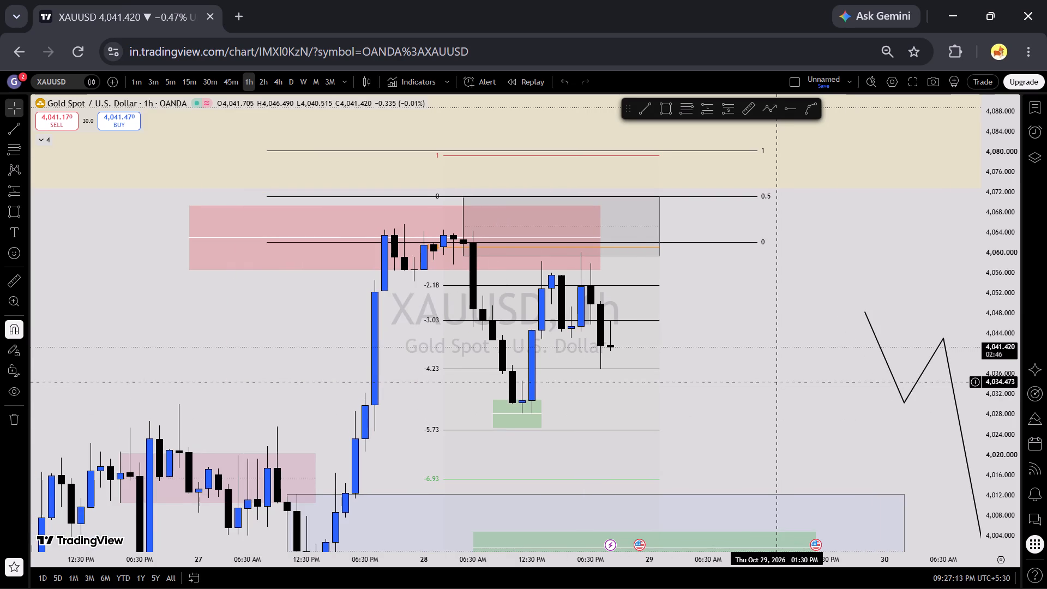
scroll(778, 381, down, 1)
drag(816, 378, 864, 369)
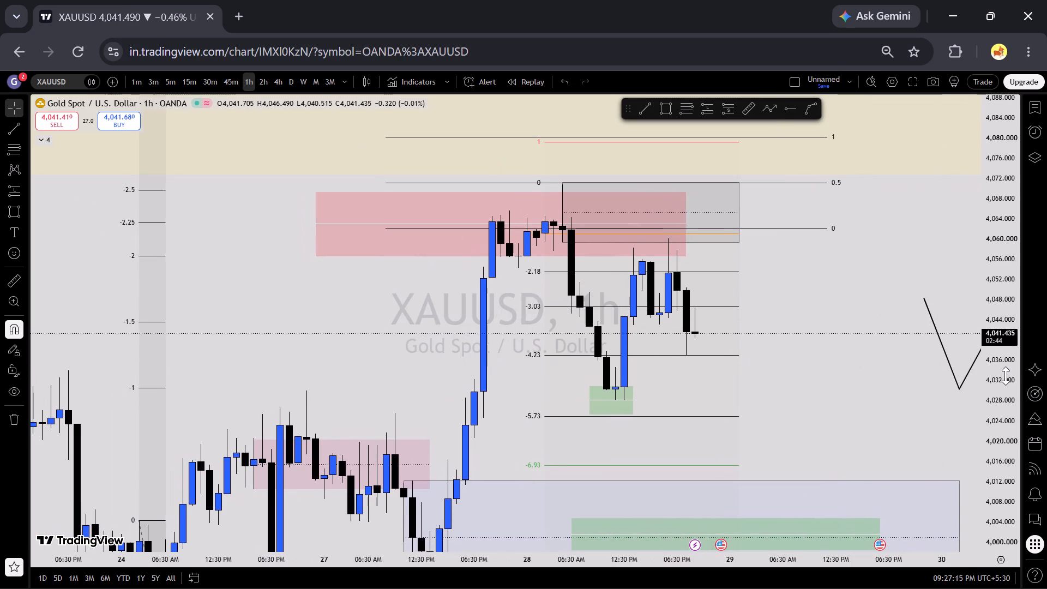
scroll(1004, 375, up, 1)
scroll(1002, 372, down, 6)
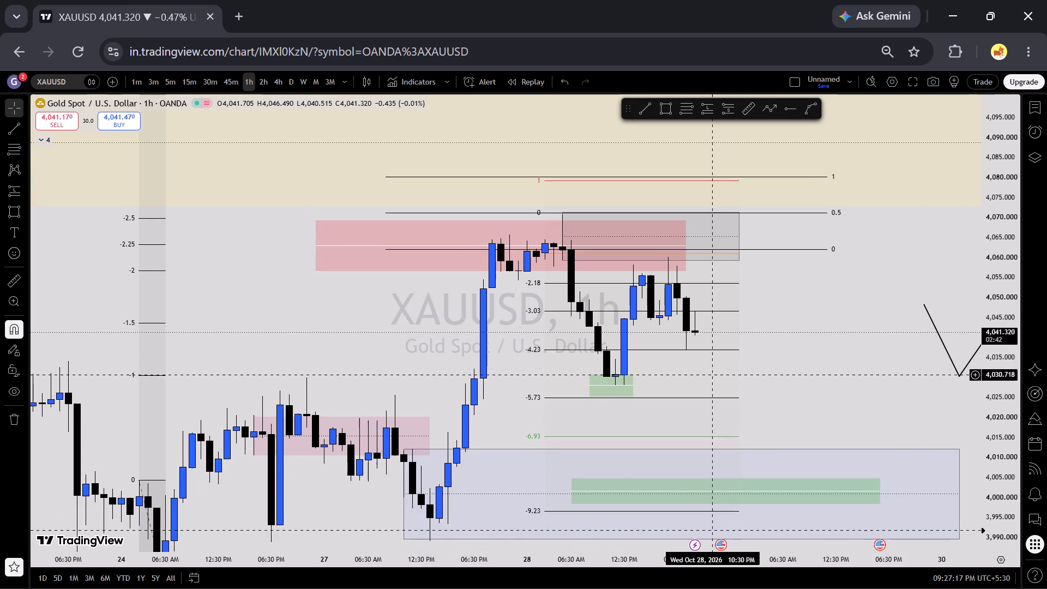
scroll(1010, 413, down, 5)
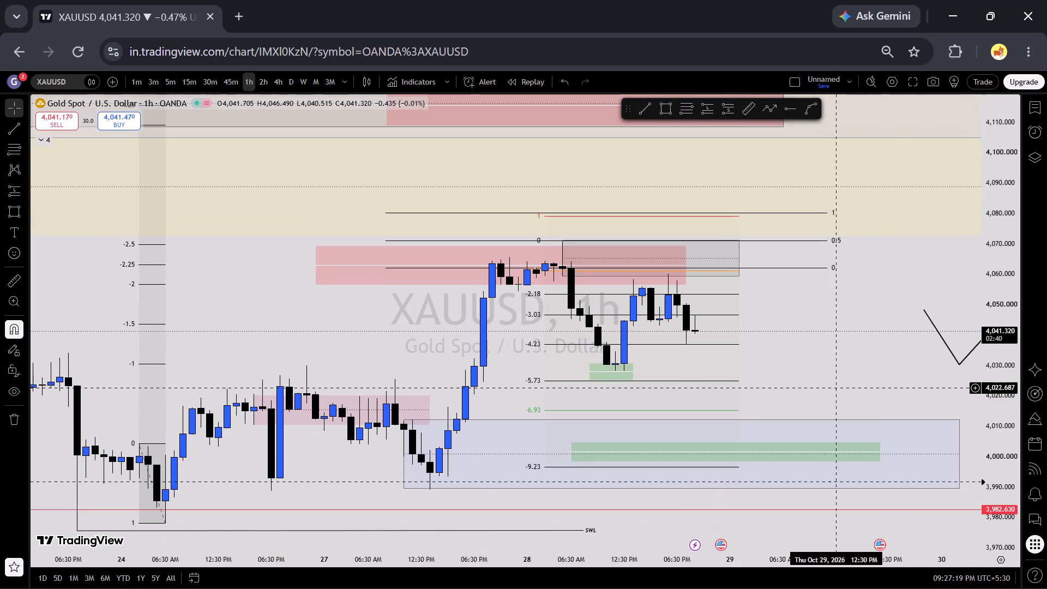
click(719, 410)
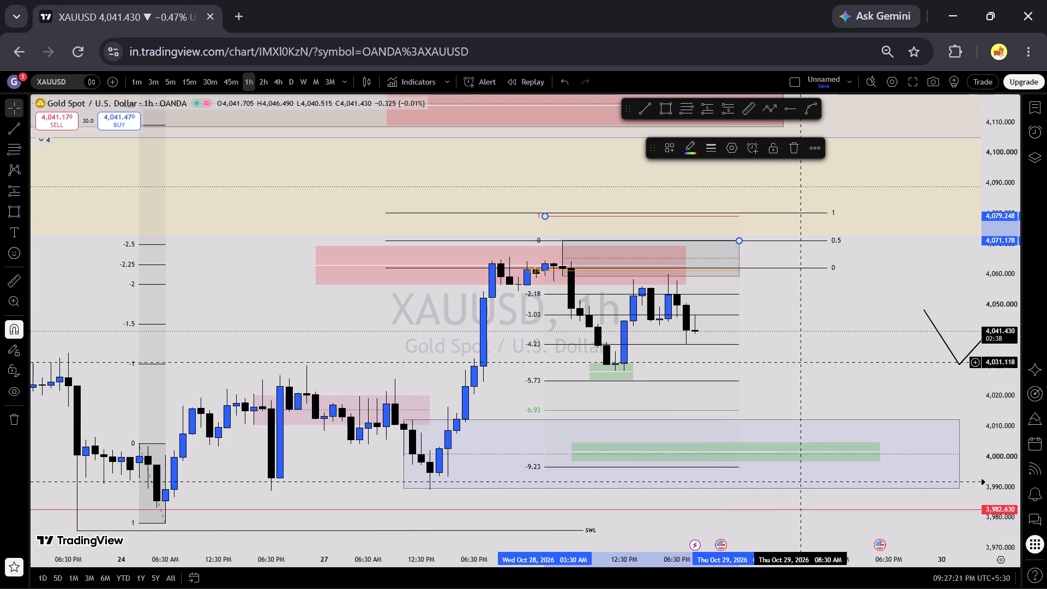
click(809, 359)
scroll(1013, 435, up, 11)
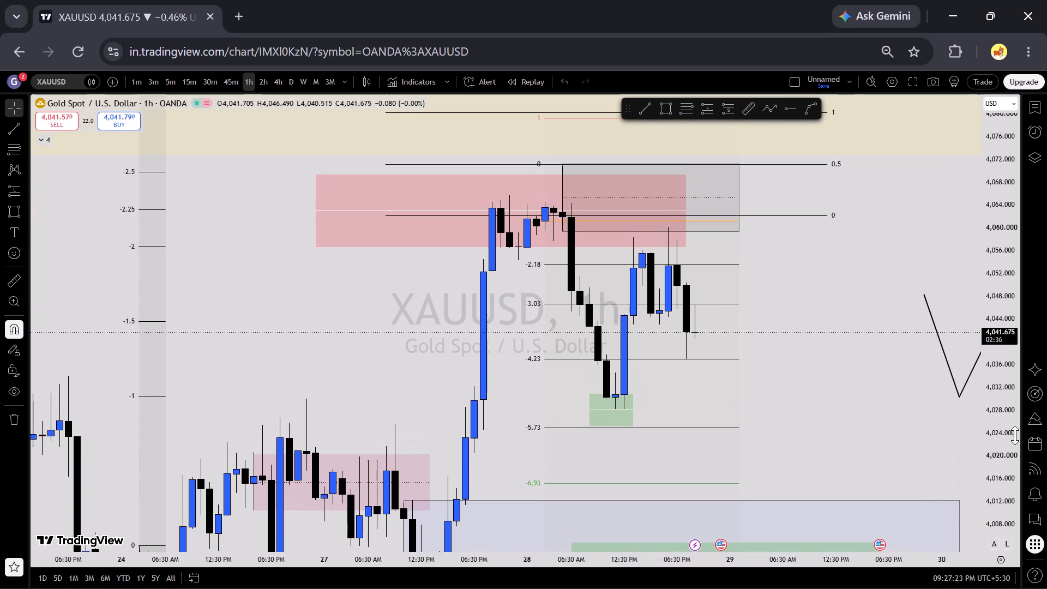
scroll(831, 386, up, 3)
drag(792, 344, 831, 378)
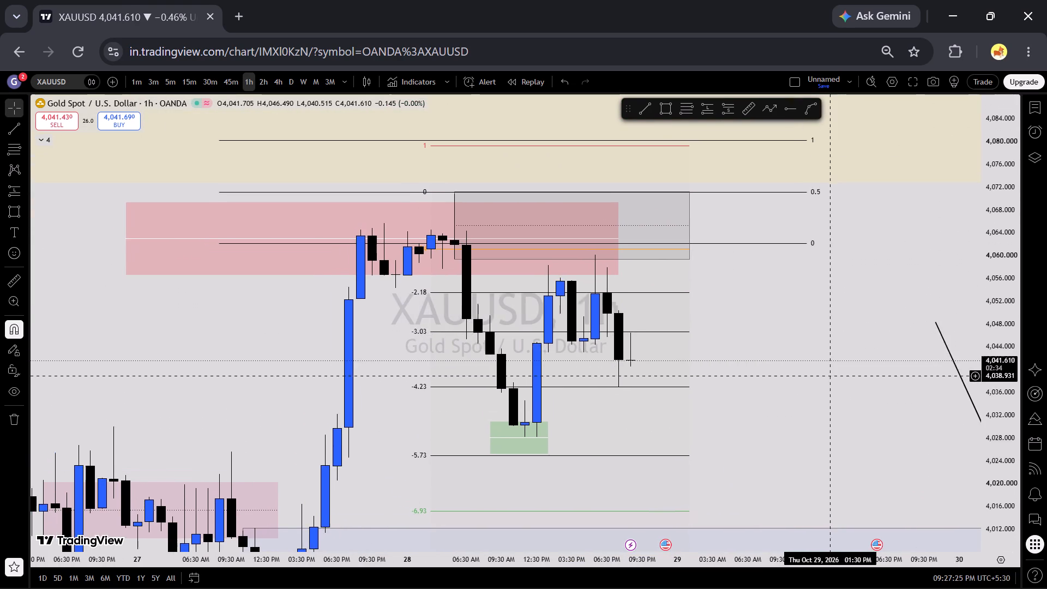
drag(831, 378, 846, 371)
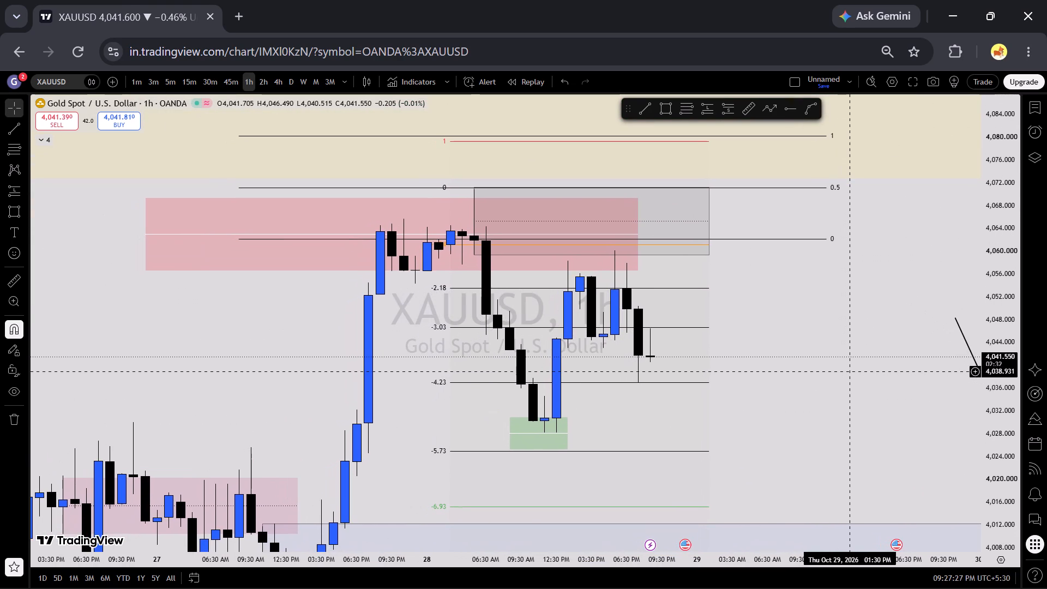
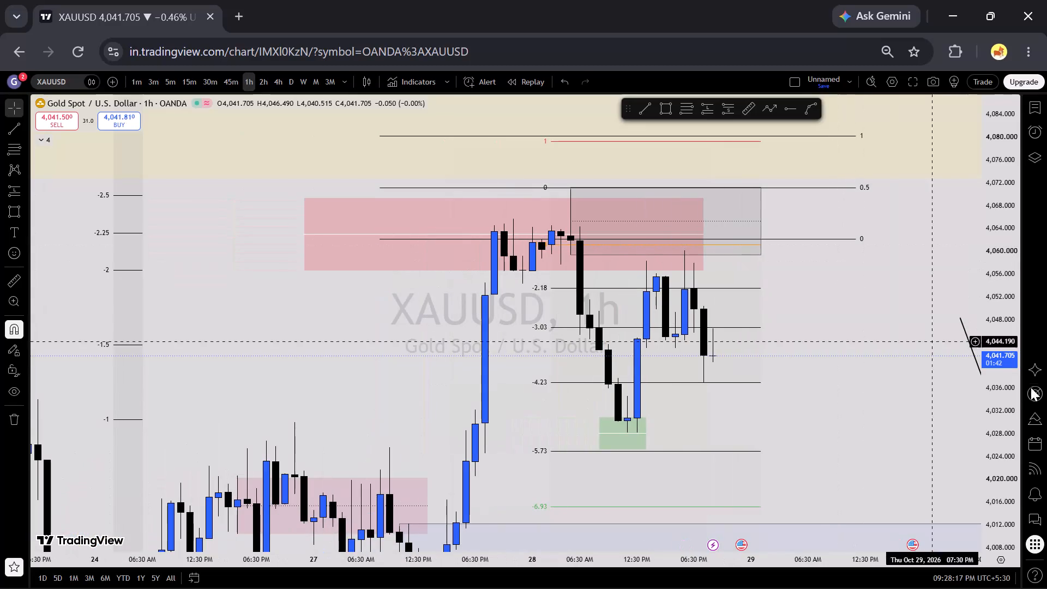
Switch the XAUUSD chart to the 30-minute timeframe.
scroll(1012, 411, down, 6)
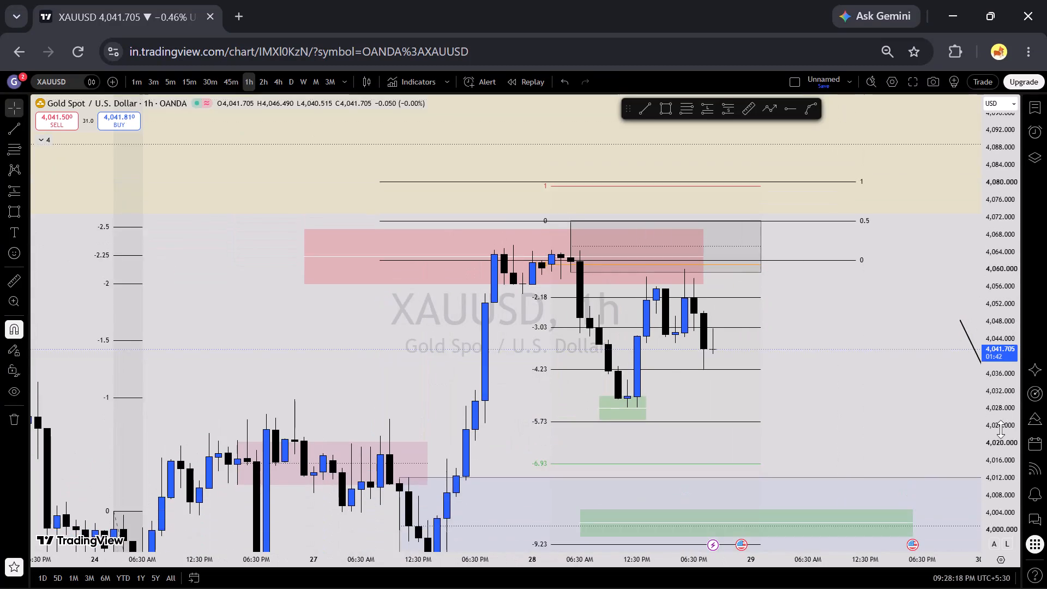
scroll(1001, 429, down, 3)
scroll(1000, 429, up, 8)
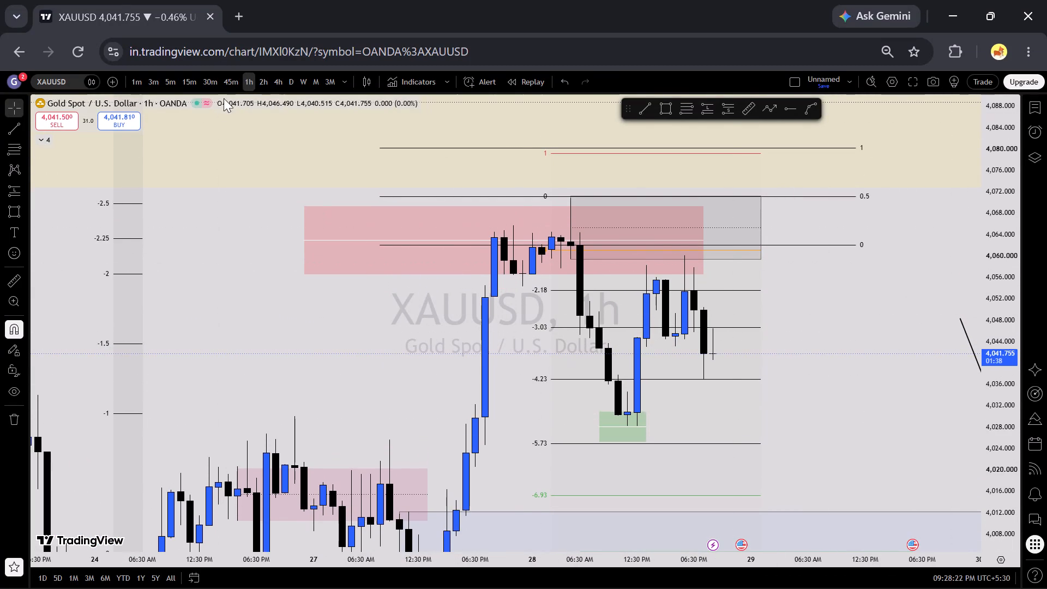
click(231, 85)
click(207, 79)
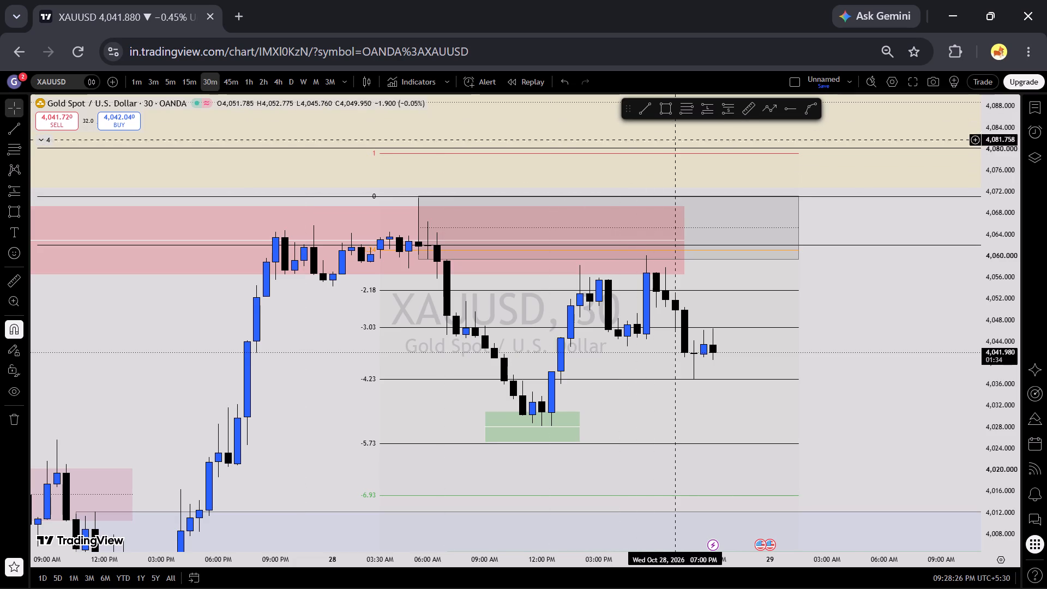
Delete the GU Fibonacci anchored at 4,071.178 along the grey zone's top edge.
click(793, 383)
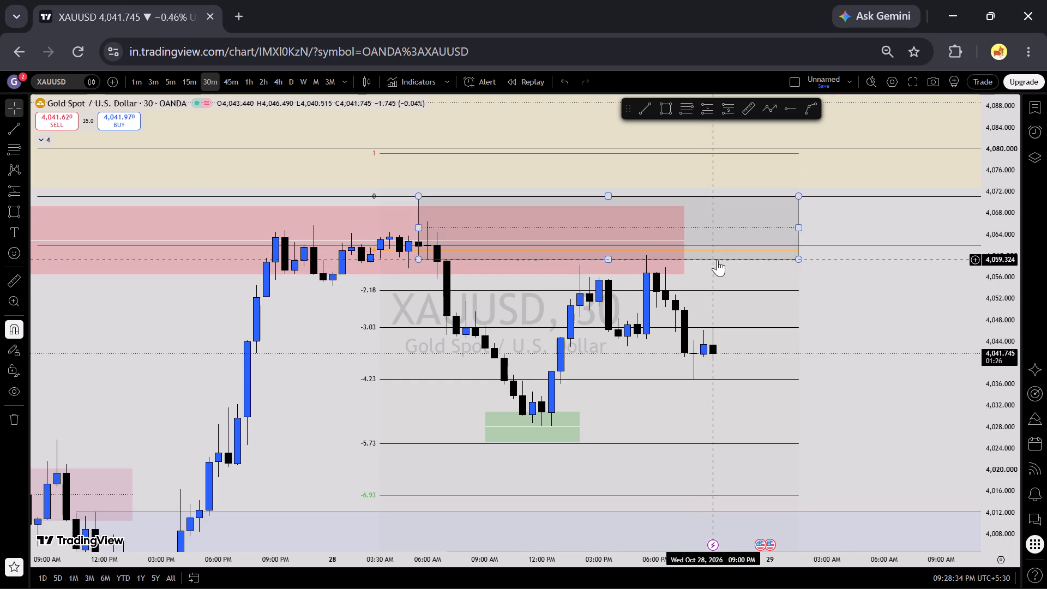
click(772, 384)
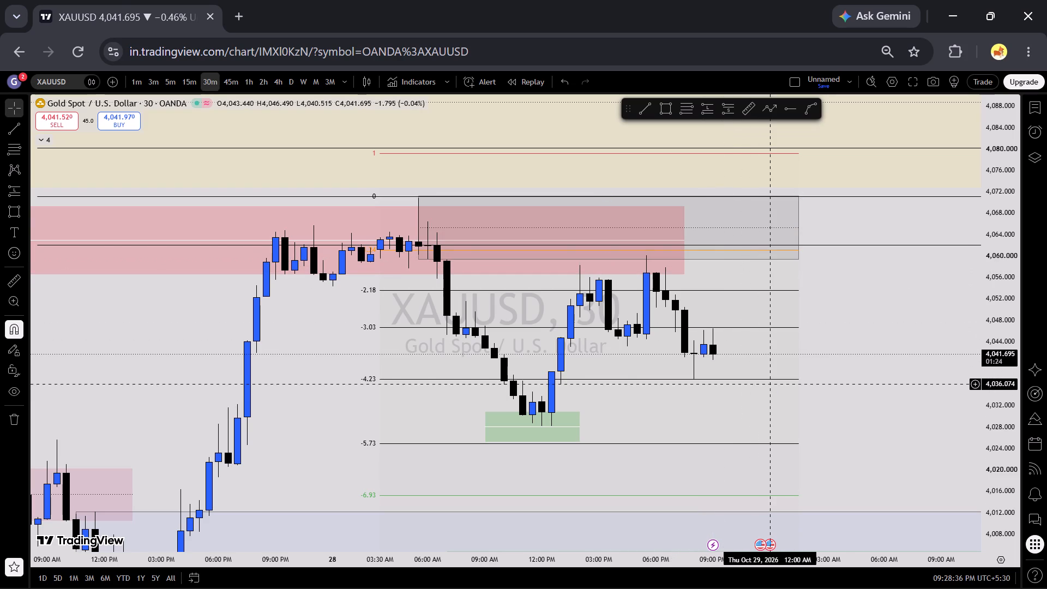
click(773, 375)
click(777, 380)
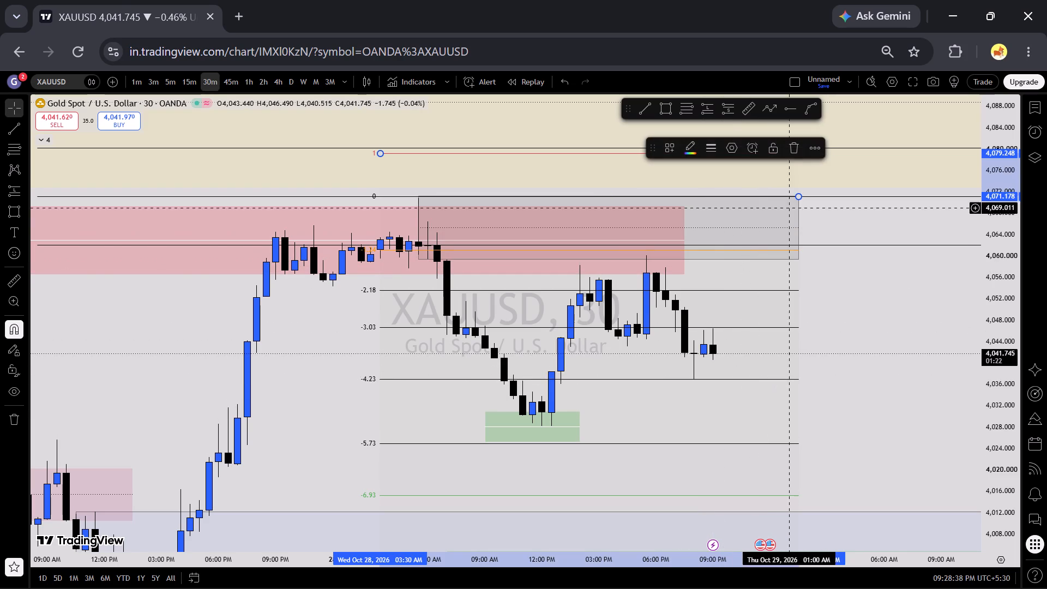
click(790, 151)
Draw a Fibonacci retracement using the -1 to -4.5 projection template, from the 28 October high at 4,070.84 to about 4,057.7.
scroll(814, 303, down, 6)
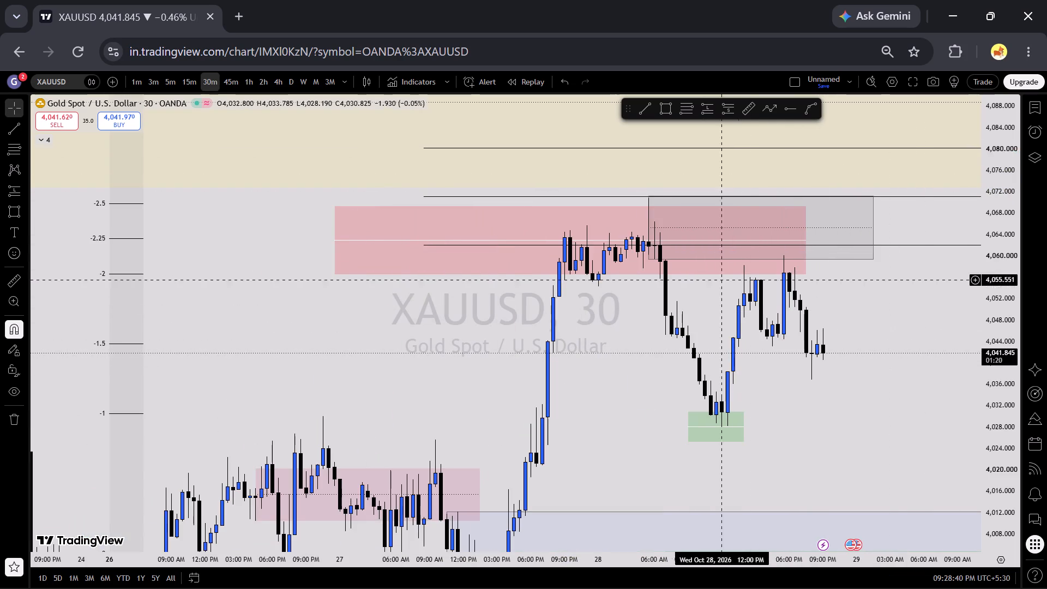
click(675, 104)
click(681, 111)
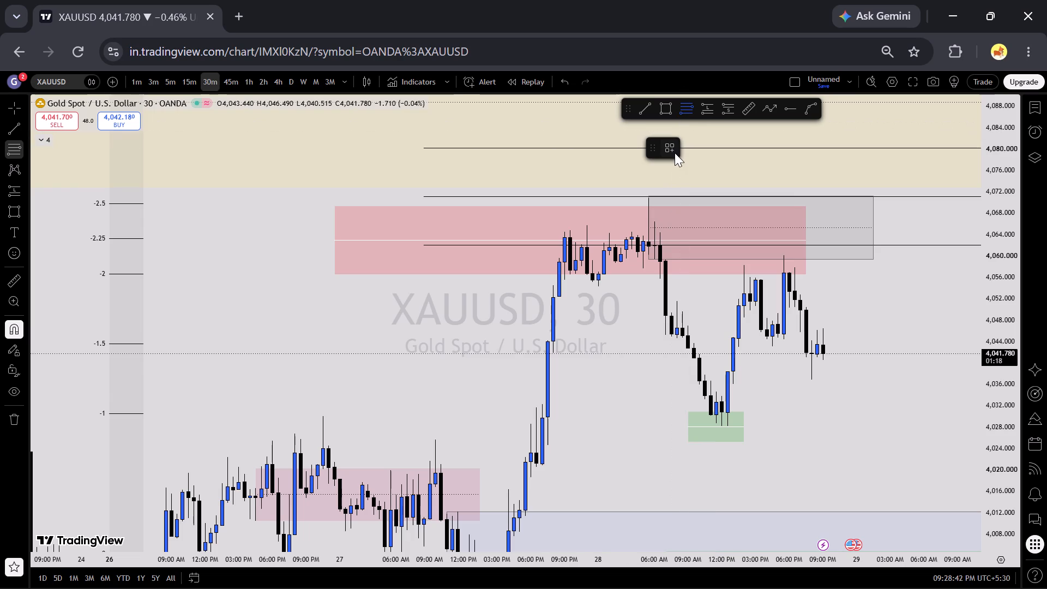
click(675, 153)
click(719, 356)
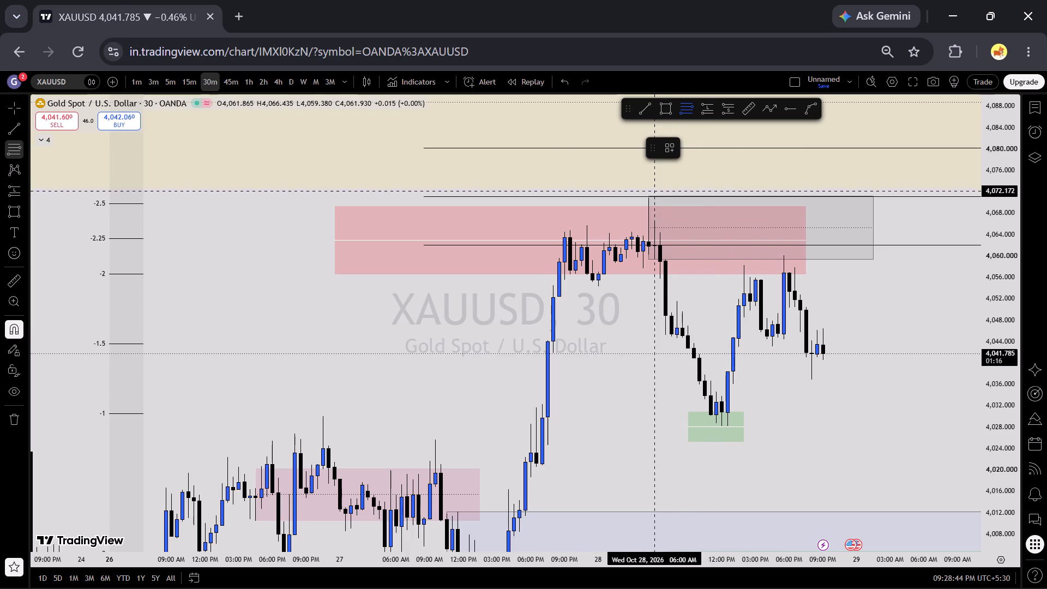
click(646, 193)
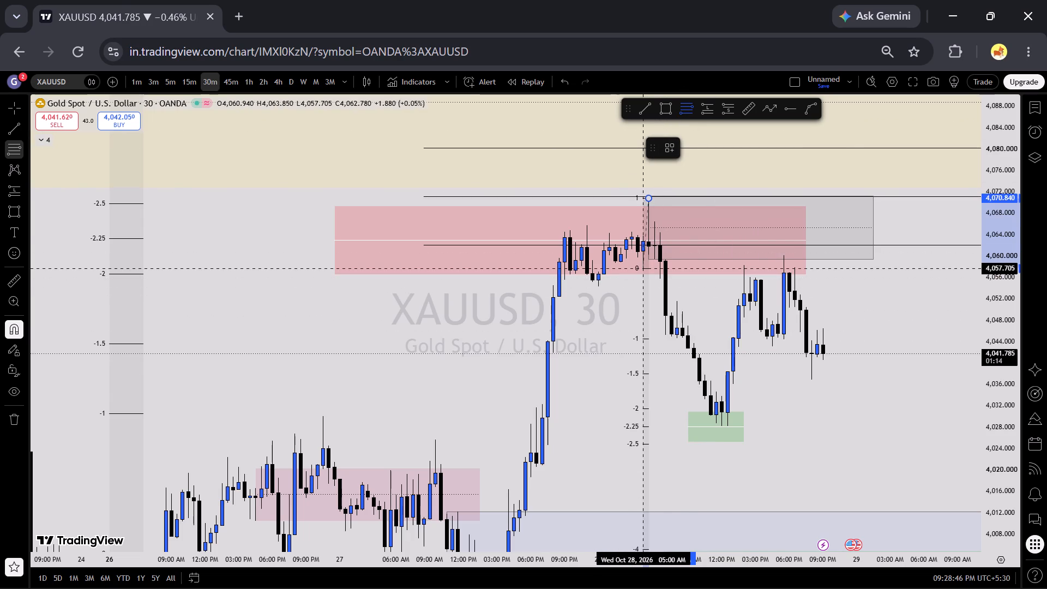
click(642, 280)
click(856, 380)
Examine the new Fibonacci's -2 to -4.5 projections against the green and blue zones and the wider October price history.
scroll(1019, 387, down, 14)
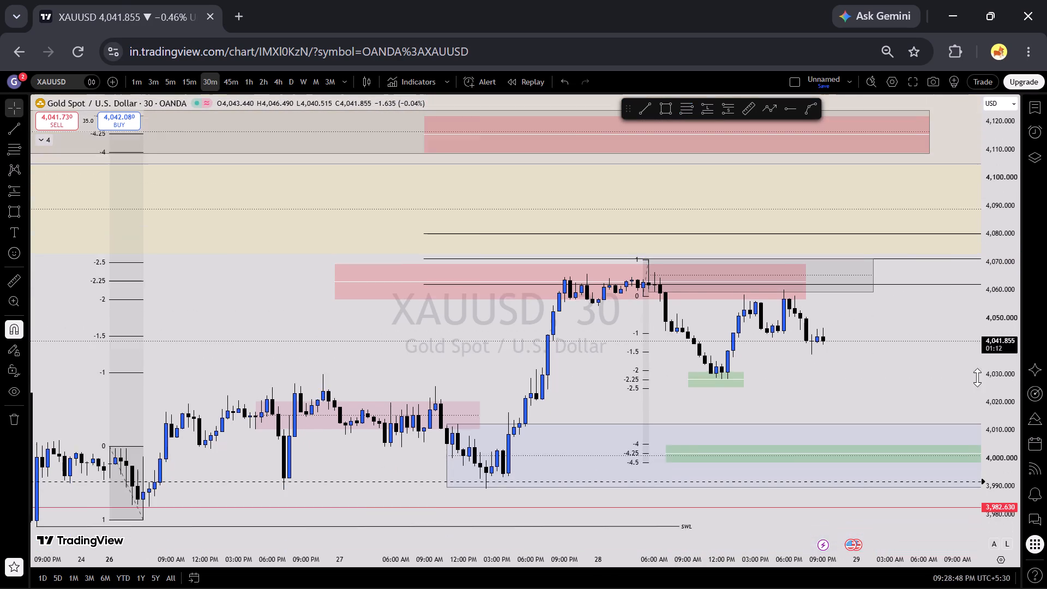
scroll(977, 377, down, 5)
drag(936, 395, 819, 393)
scroll(859, 389, down, 7)
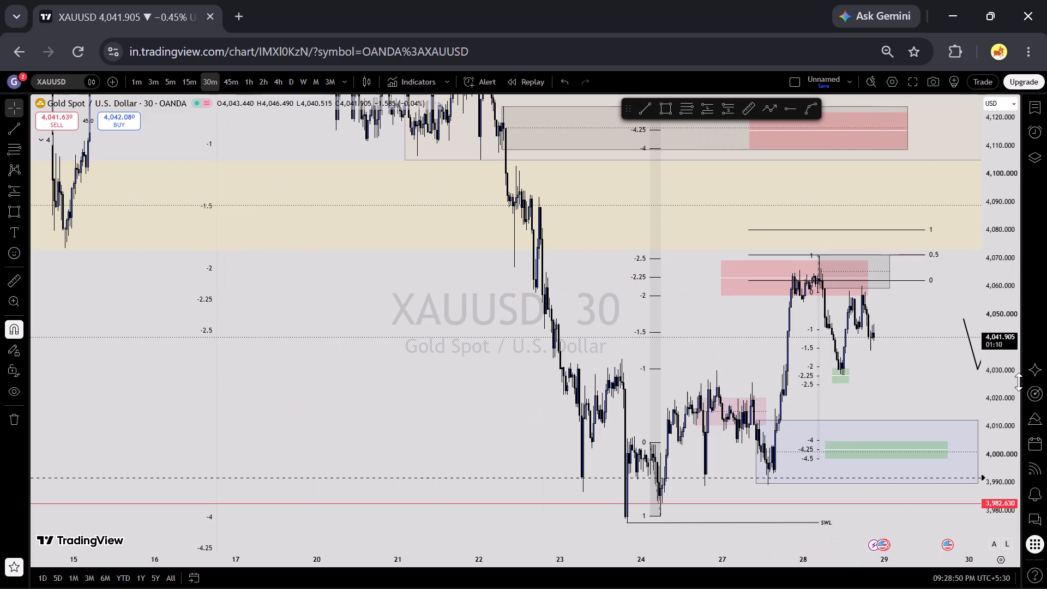
scroll(1021, 380, down, 20)
scroll(1021, 380, down, 14)
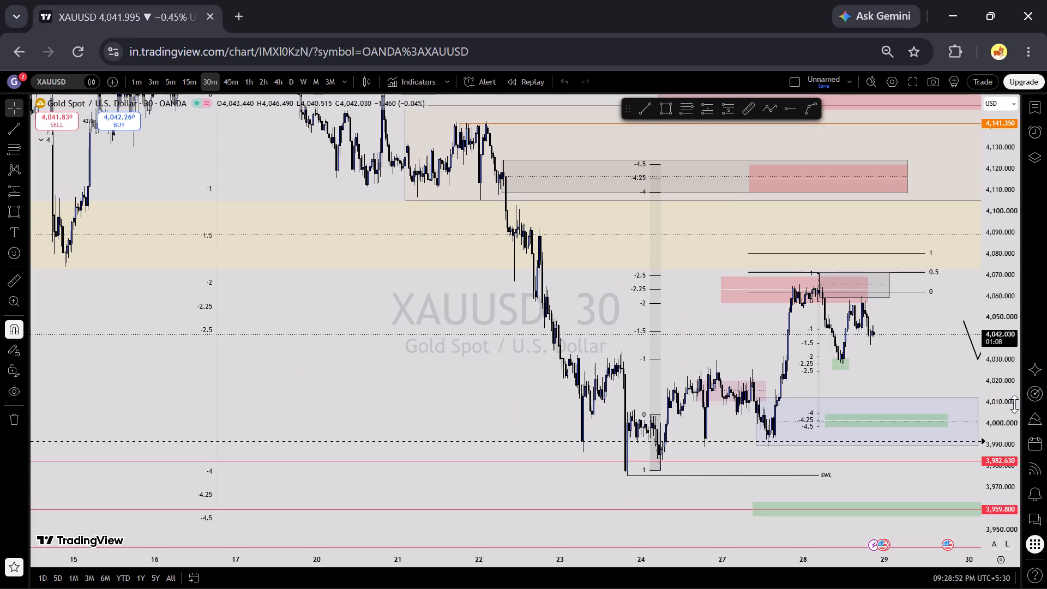
scroll(1014, 404, down, 15)
scroll(1003, 416, down, 15)
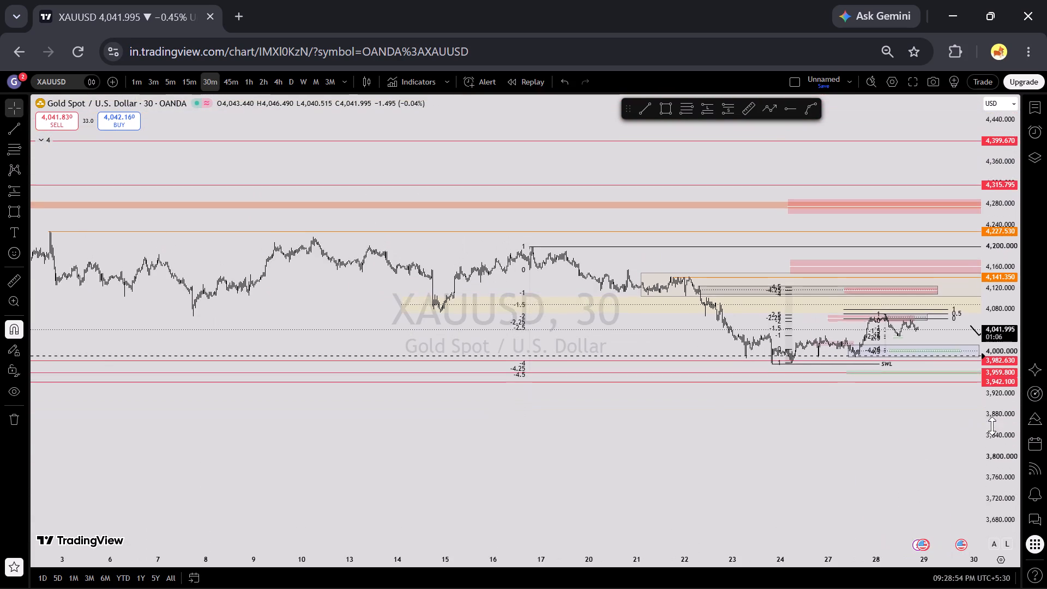
scroll(992, 426, down, 2)
scroll(992, 426, up, 14)
scroll(916, 464, up, 5)
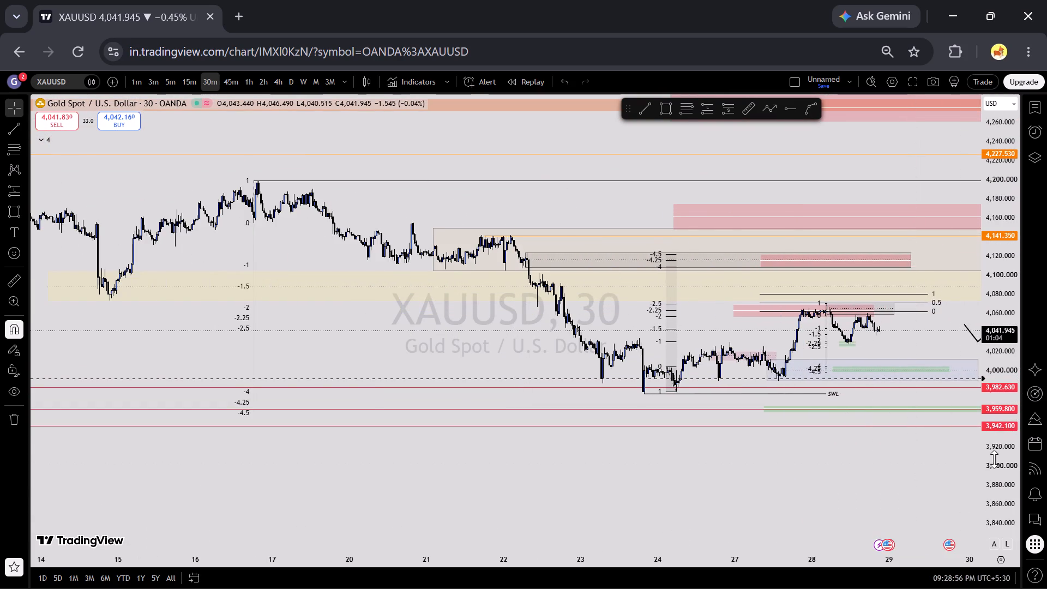
scroll(994, 453, down, 6)
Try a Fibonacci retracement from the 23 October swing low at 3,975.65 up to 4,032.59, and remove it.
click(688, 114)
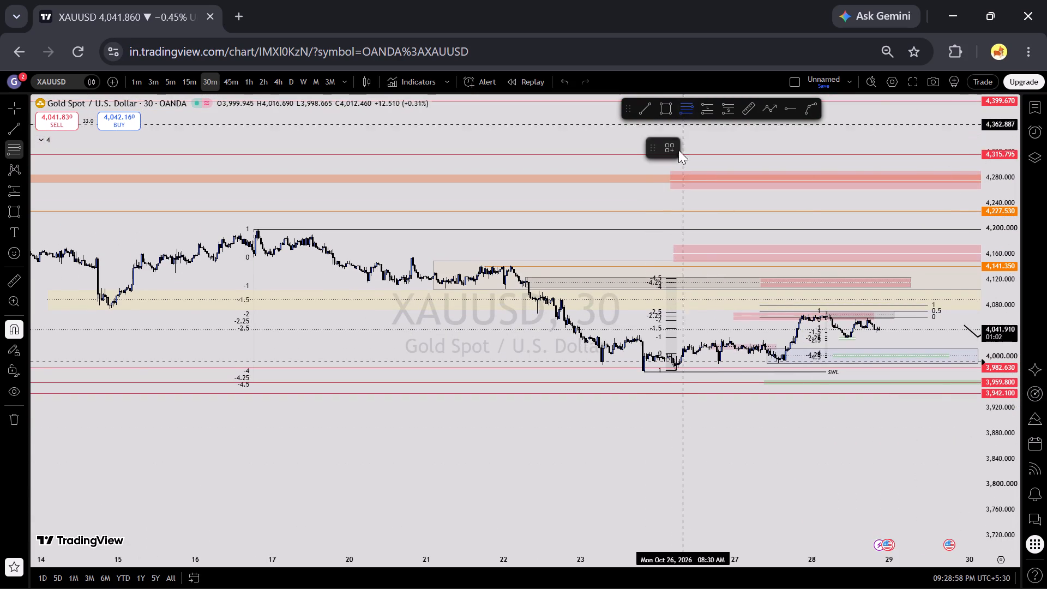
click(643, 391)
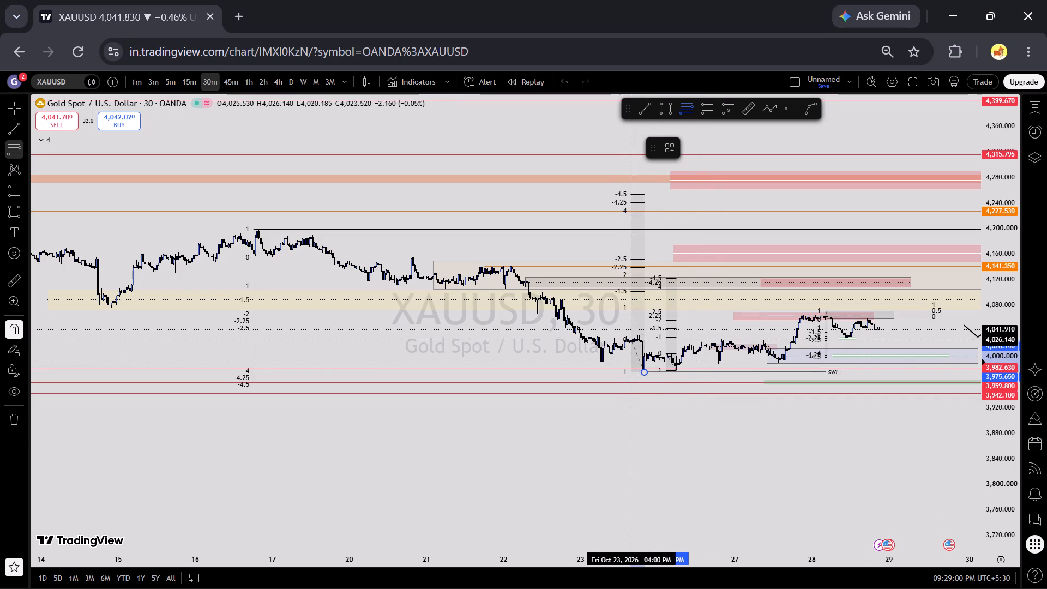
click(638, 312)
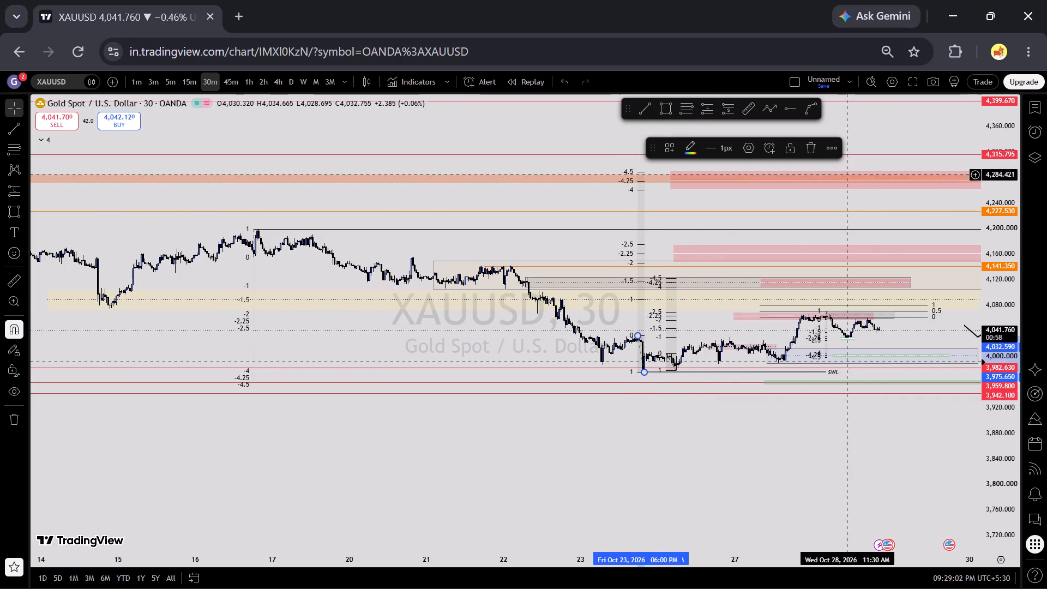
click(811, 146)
Extend the SWL line horizontally at 3,975.65 to around midday on 30 October and deselect it.
scroll(1004, 462, up, 4)
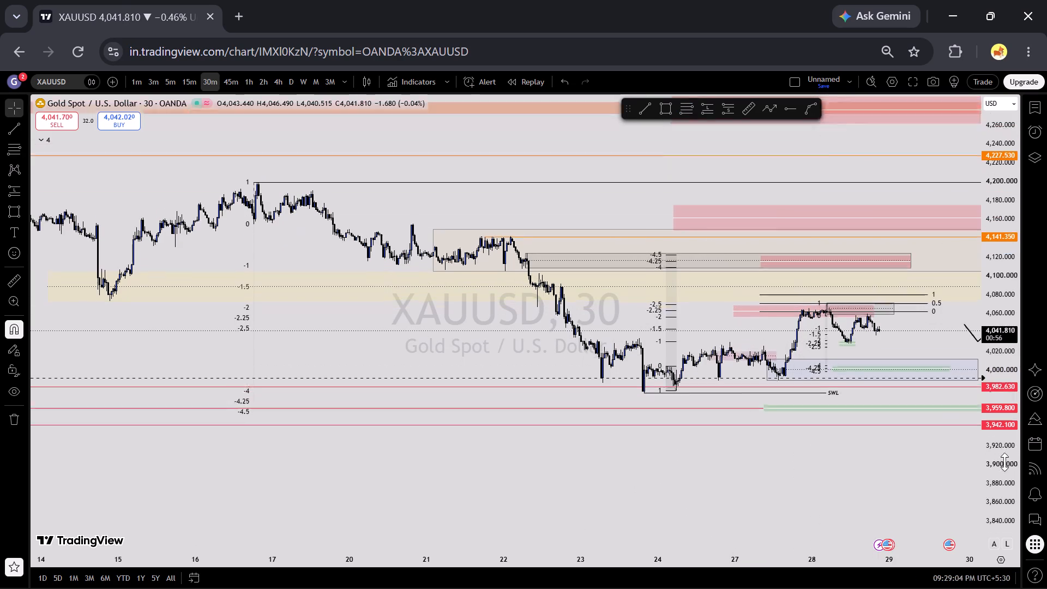
scroll(1004, 462, up, 16)
scroll(912, 398, up, 6)
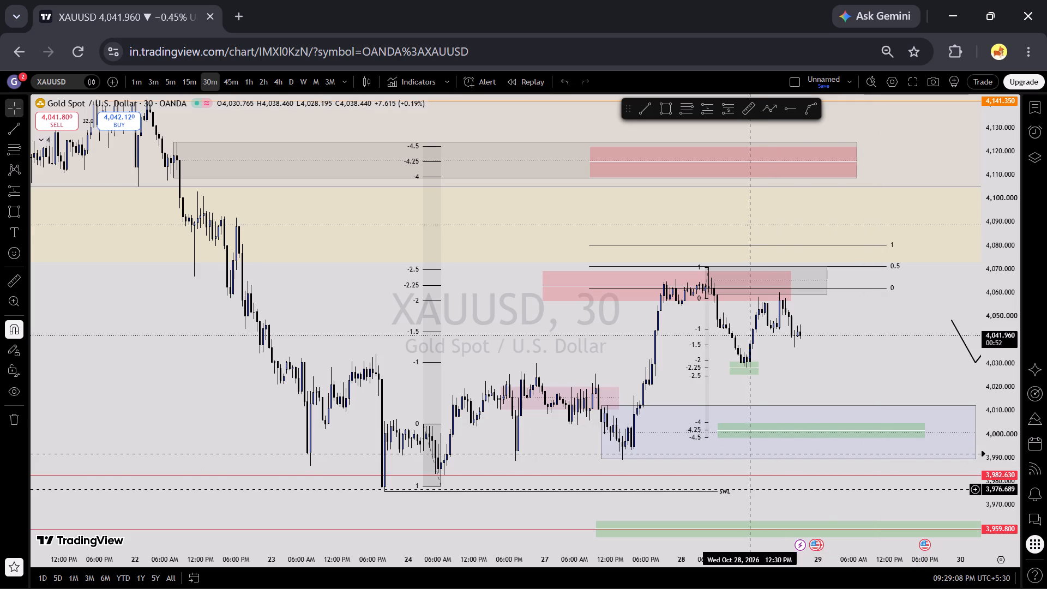
drag(849, 484, 713, 484)
drag(605, 491, 863, 491)
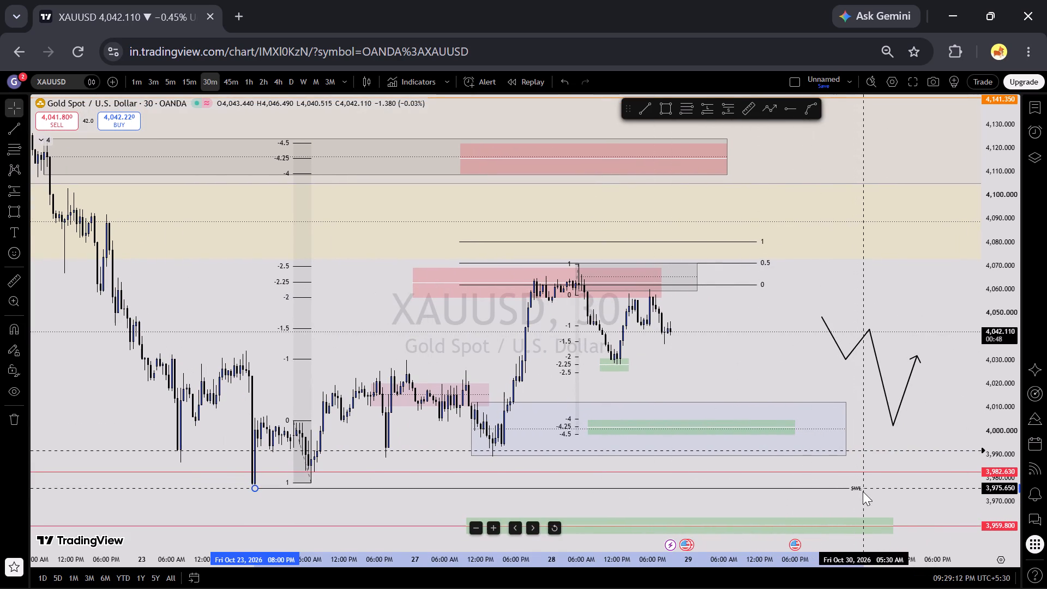
drag(863, 491, 908, 502)
click(767, 371)
Examine recent candles against the new Fibonacci projections, the red, grey and green zones, and the projected price path.
drag(743, 364, 747, 363)
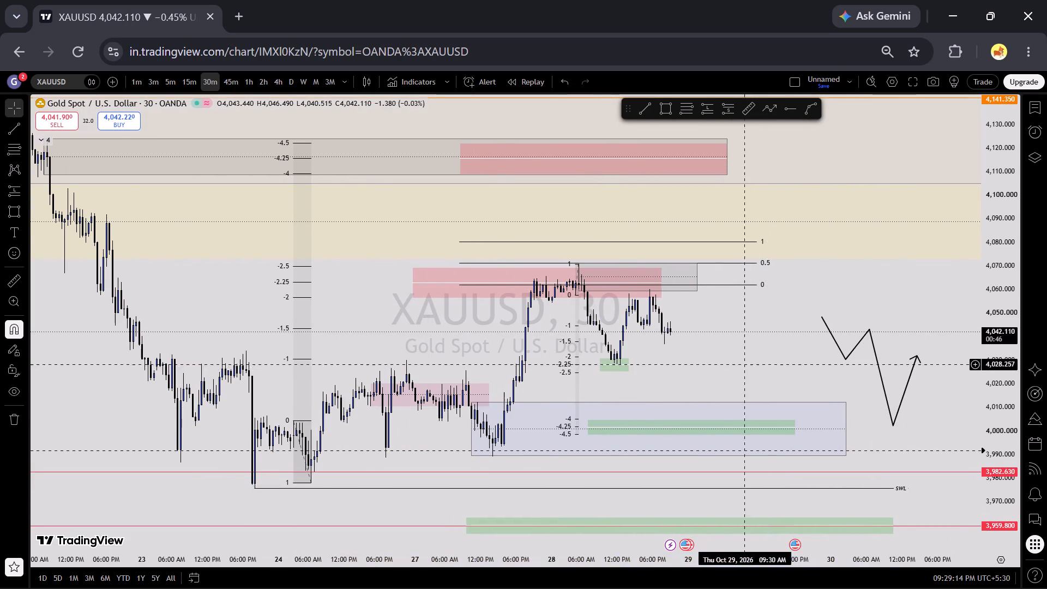
drag(747, 363, 848, 358)
scroll(874, 369, down, 3)
scroll(1020, 421, up, 4)
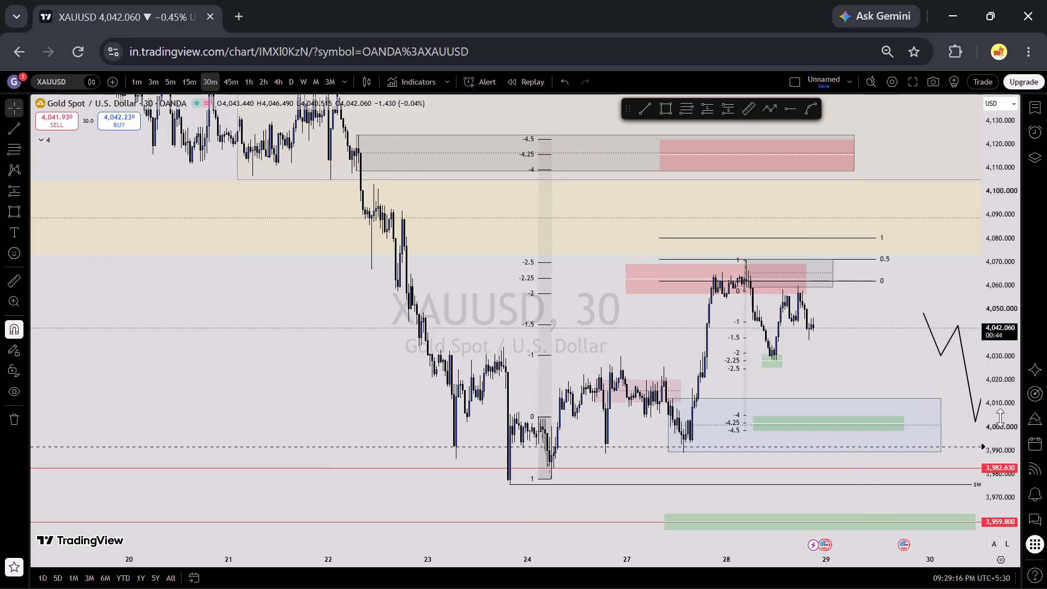
scroll(1000, 418, up, 6)
scroll(903, 396, up, 5)
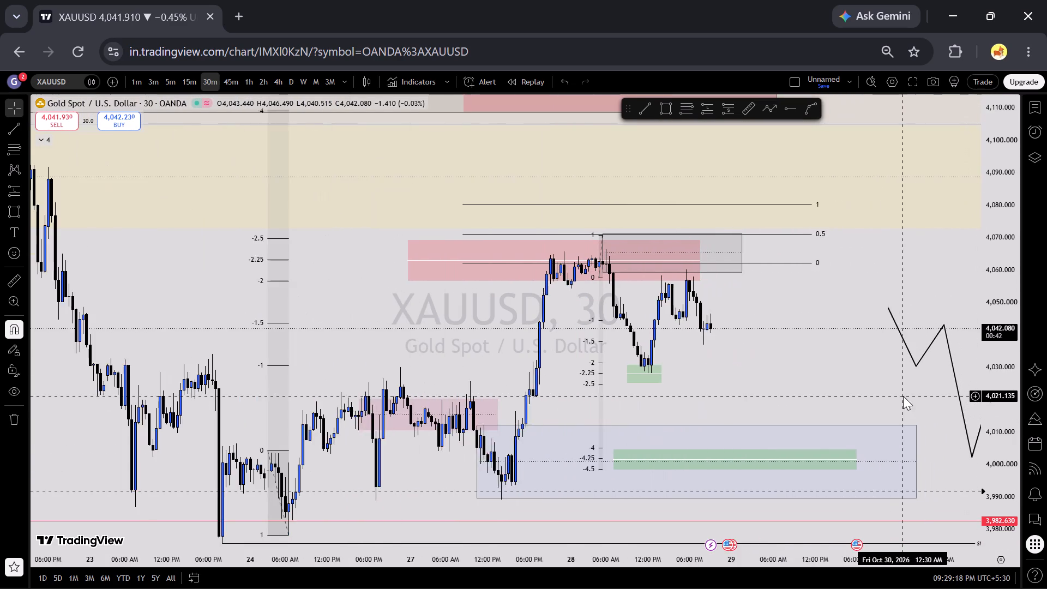
scroll(817, 394, up, 1)
scroll(991, 446, up, 4)
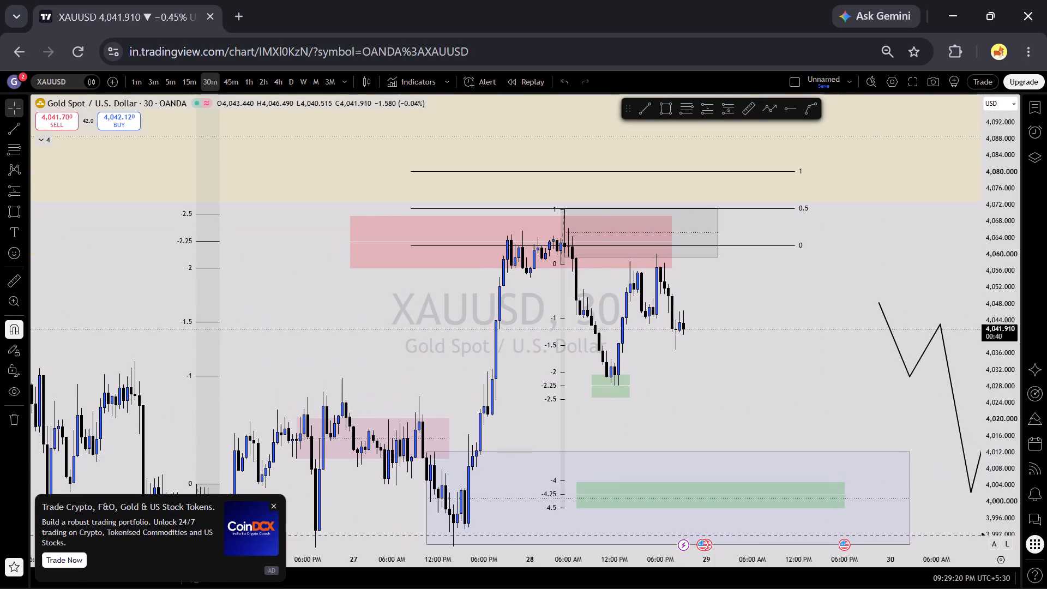
Close the CoinDCX advertisement covering the chart.
click(276, 507)
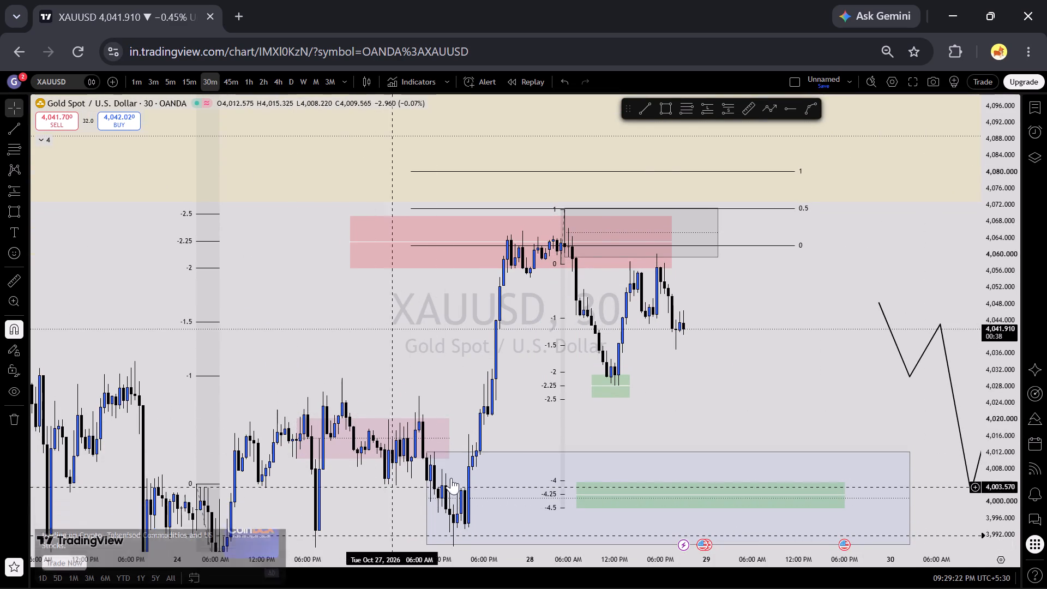
Switch the chart back to the 1-hour timeframe.
scroll(689, 428, down, 1)
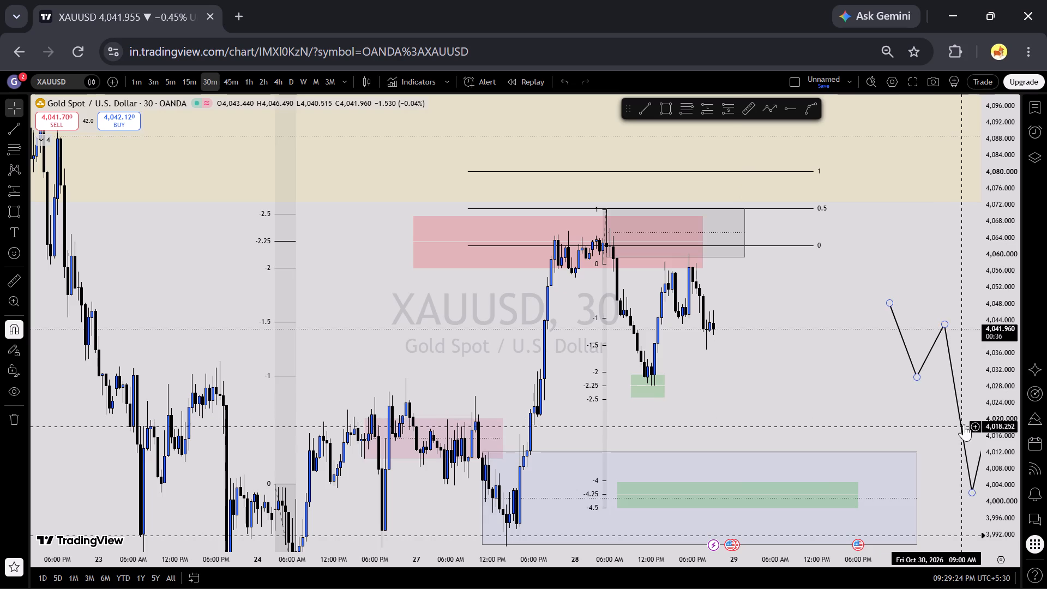
scroll(1030, 412, down, 1)
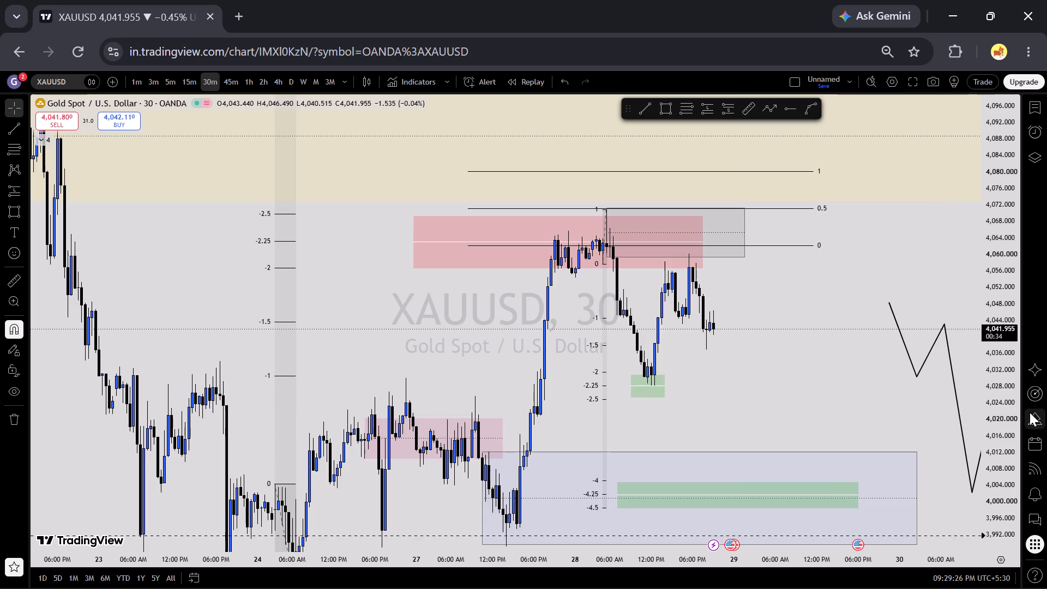
scroll(1027, 411, down, 6)
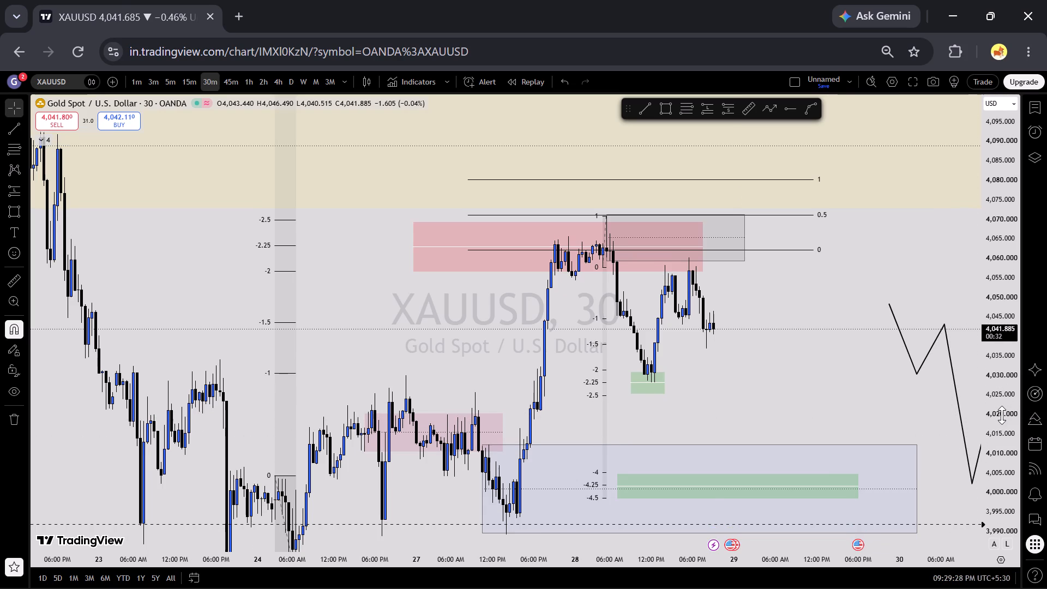
click(242, 77)
Move the projected price path's starting point to about 4,056.8 at 30 October 01:30 AM.
scroll(905, 348, up, 2)
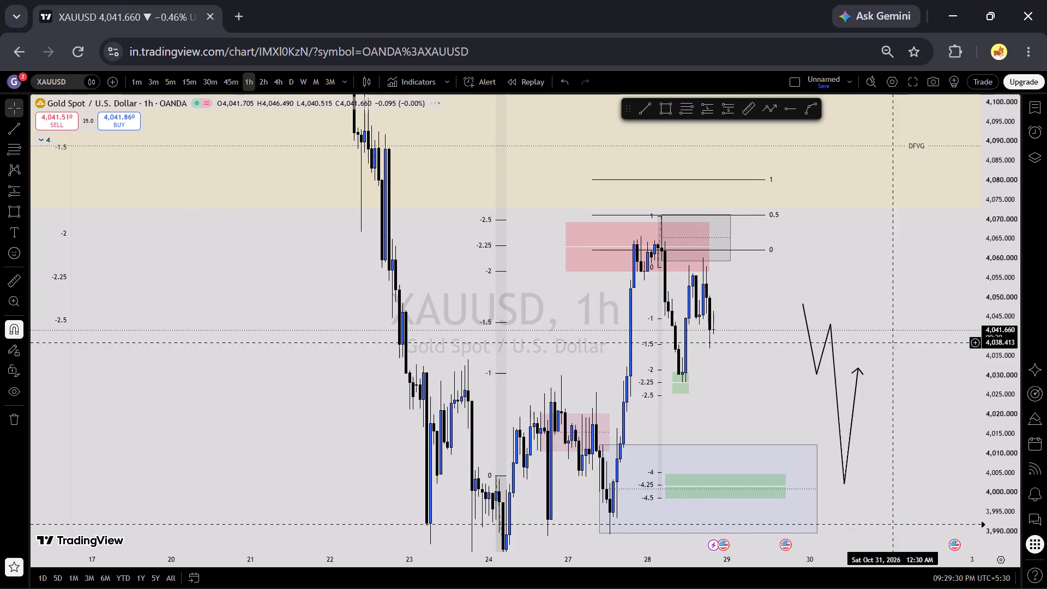
scroll(907, 350, up, 4)
scroll(1008, 416, down, 8)
scroll(750, 339, down, 3)
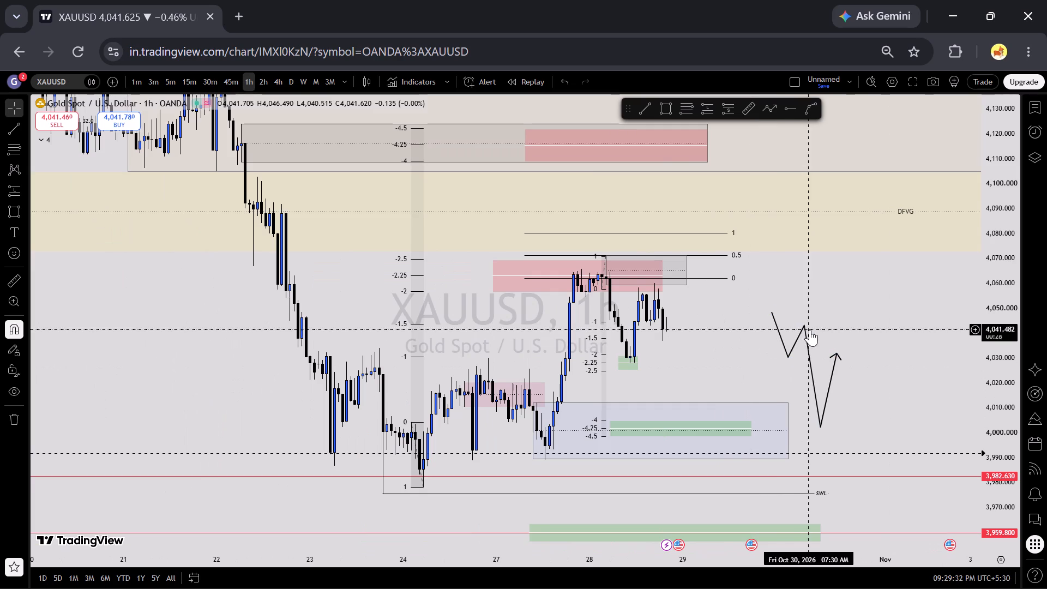
click(802, 327)
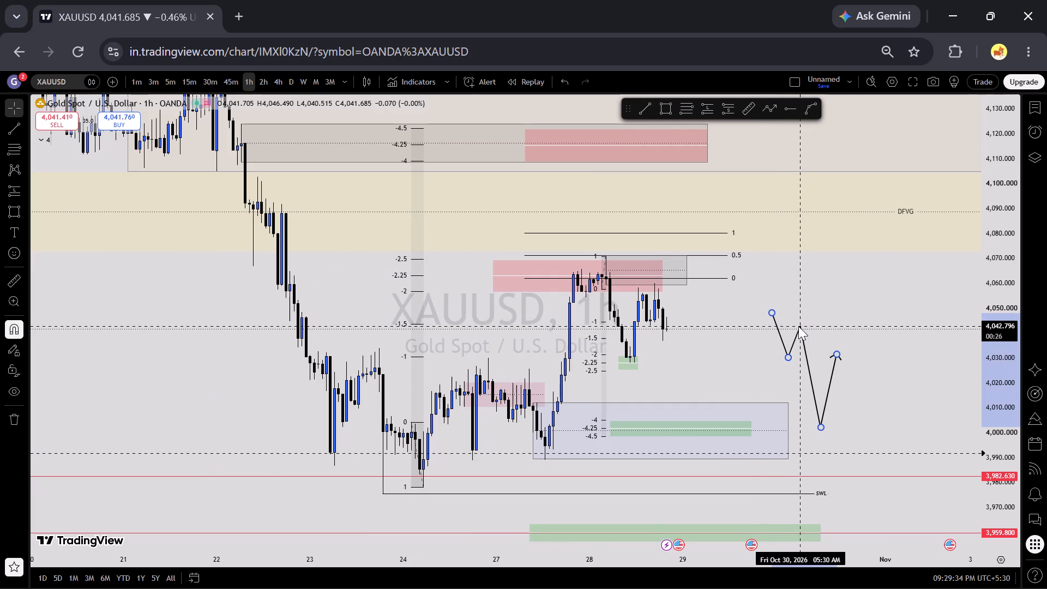
drag(772, 315, 784, 291)
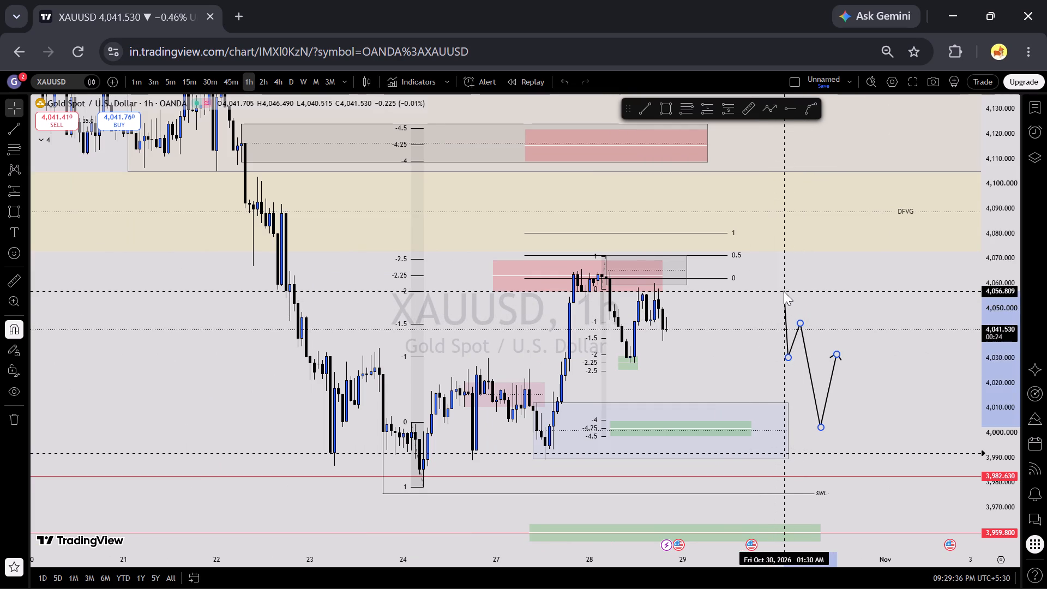
click(837, 302)
Delete the existing projected price path beyond the current candles.
scroll(851, 310, down, 1)
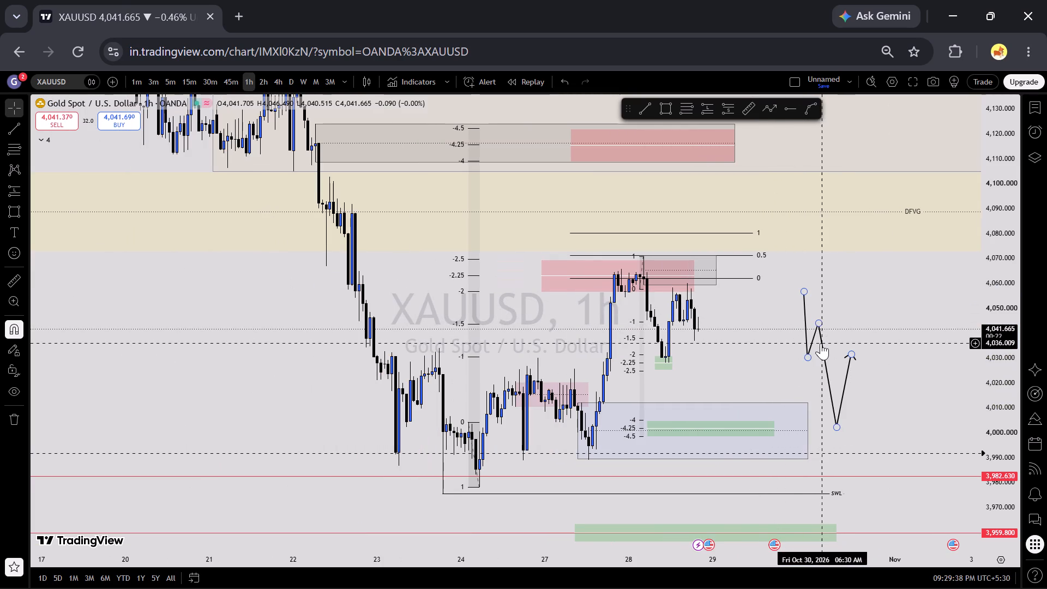
click(821, 343)
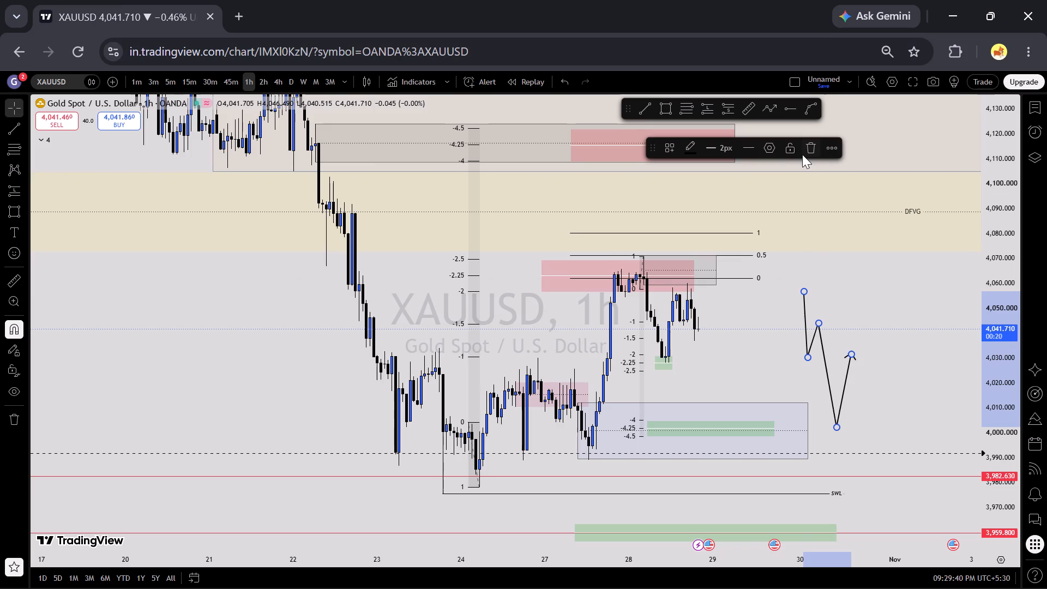
click(805, 154)
Draw a new price path from about 4,031 up to 4,058, down to about 4,000, and back up to about 4,025 on 29 October.
scroll(796, 296, down, 3)
drag(893, 325, 344, 338)
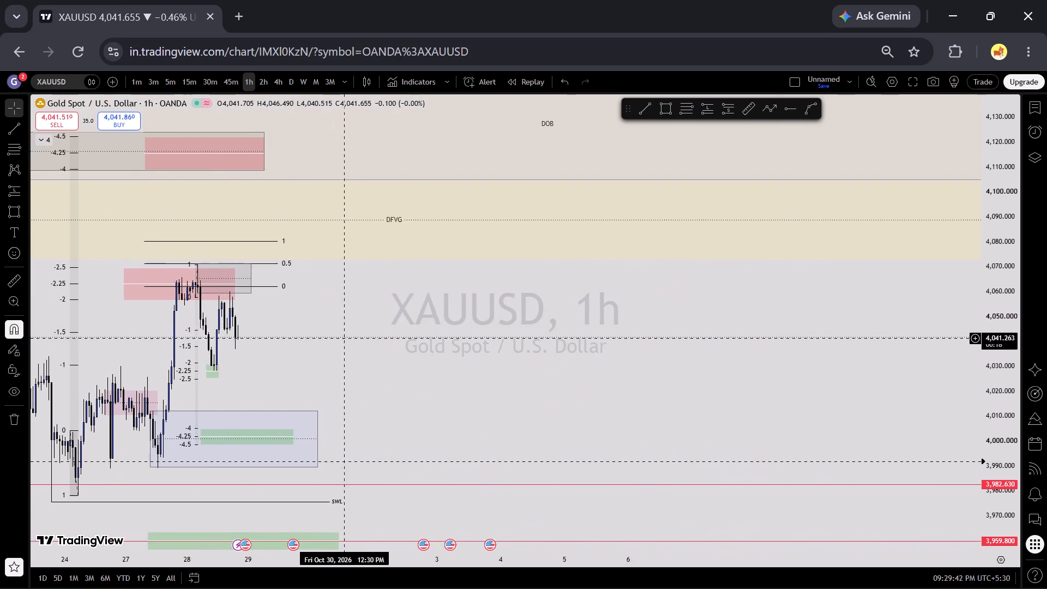
drag(344, 338, 851, 329)
scroll(851, 330, up, 4)
click(775, 110)
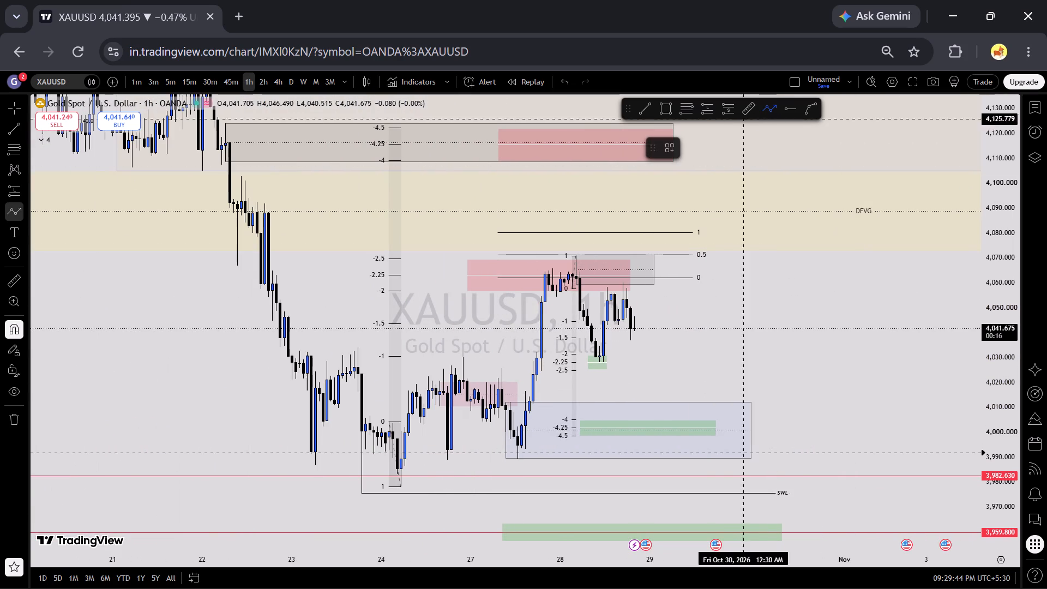
click(672, 353)
click(689, 287)
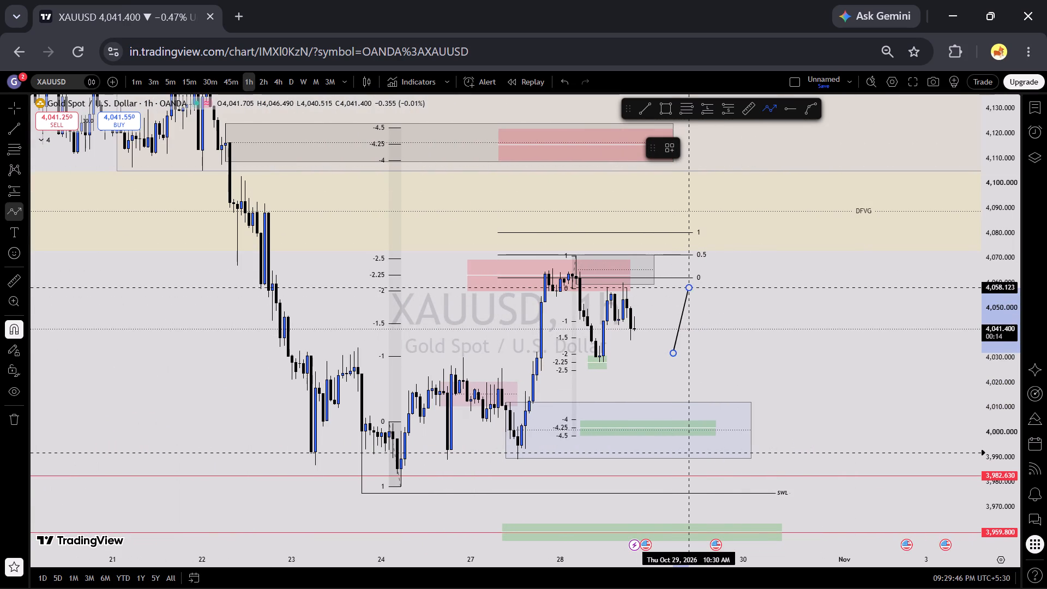
click(707, 431)
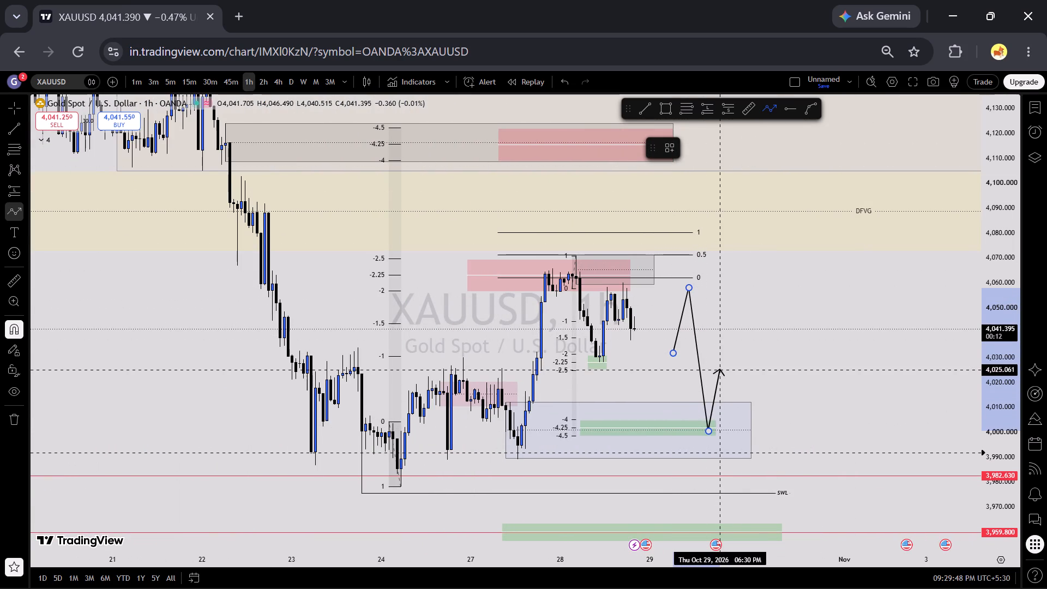
click(718, 370)
right_click(713, 369)
click(791, 369)
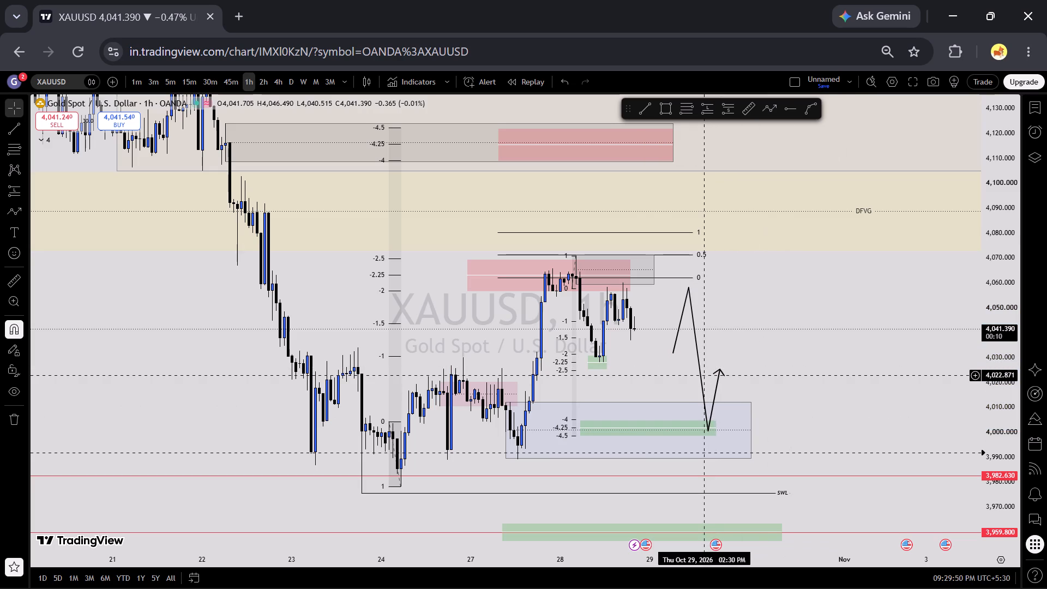
Move the new price path later in time, beyond the purple zone, keeping its price levels.
drag(700, 375, 829, 374)
click(844, 356)
Examine the recent 1-hour candles against the red, grey and green zones and the Fibonacci levels.
drag(720, 357, 888, 360)
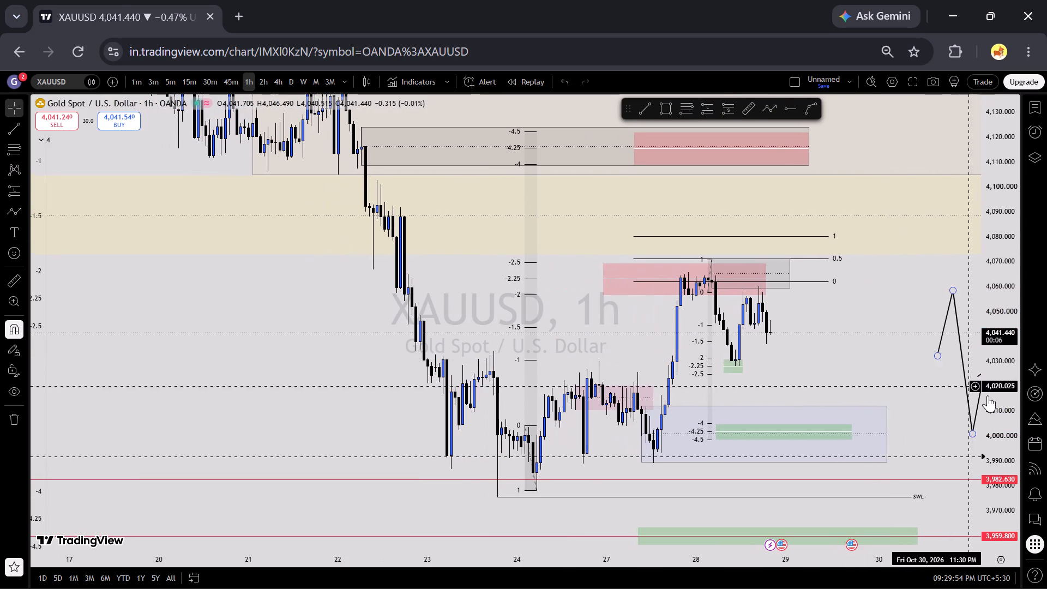
scroll(1024, 410, up, 10)
scroll(634, 420, up, 5)
drag(692, 383, 790, 392)
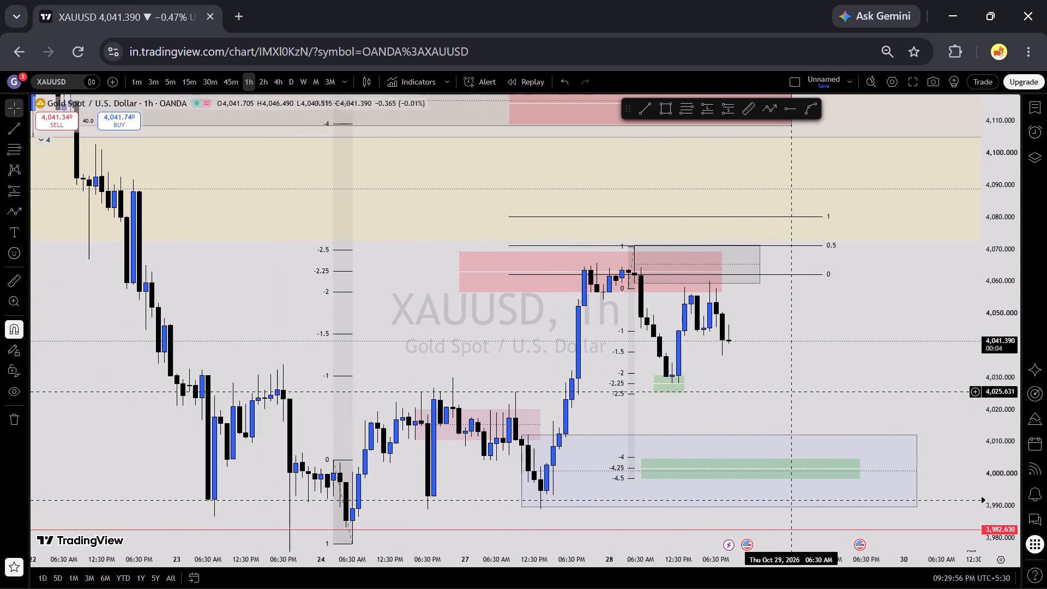
drag(790, 392, 791, 392)
scroll(820, 386, down, 1)
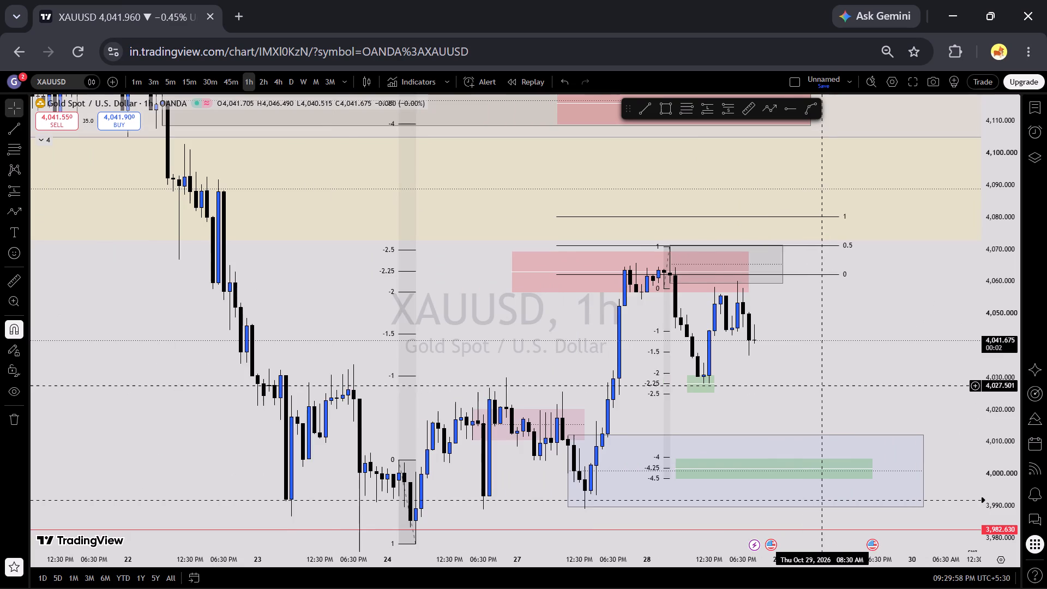
scroll(984, 429, up, 5)
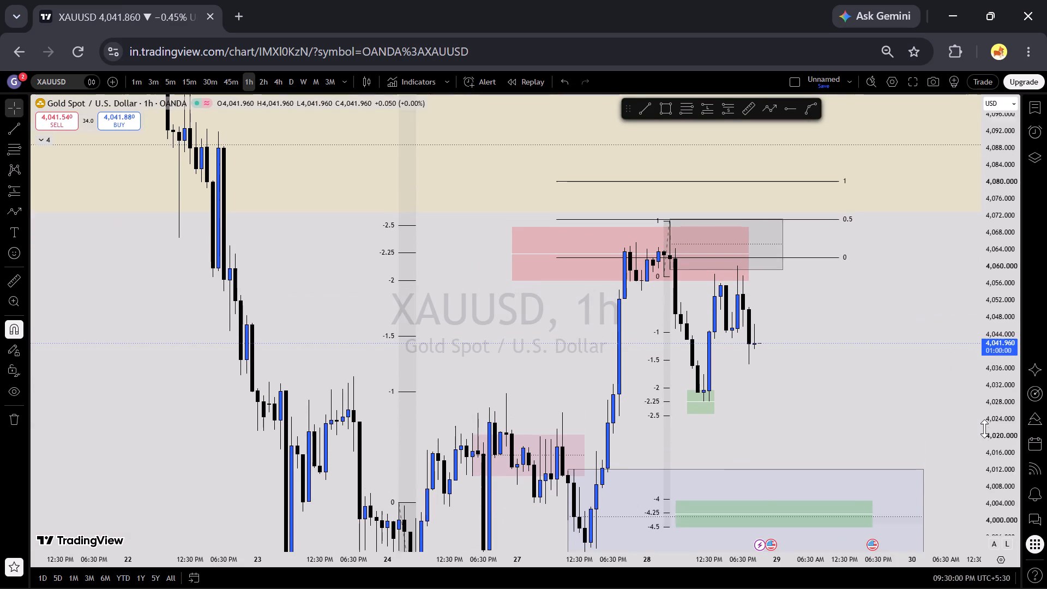
scroll(984, 429, up, 1)
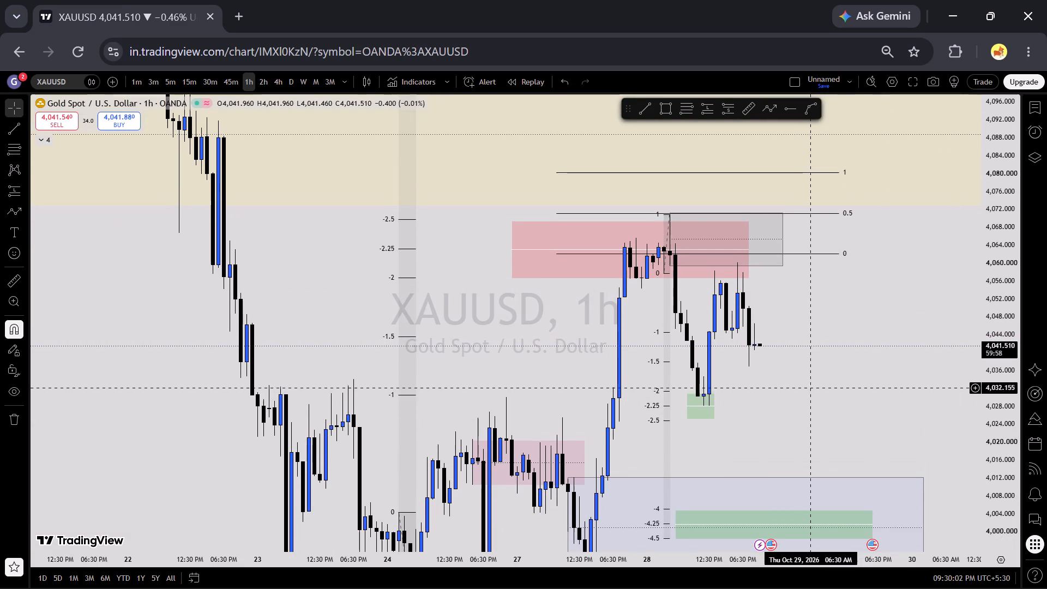
Step the chart down through the 45-minute and 30-minute timeframes to 15 minutes, examining the recent swings.
click(231, 76)
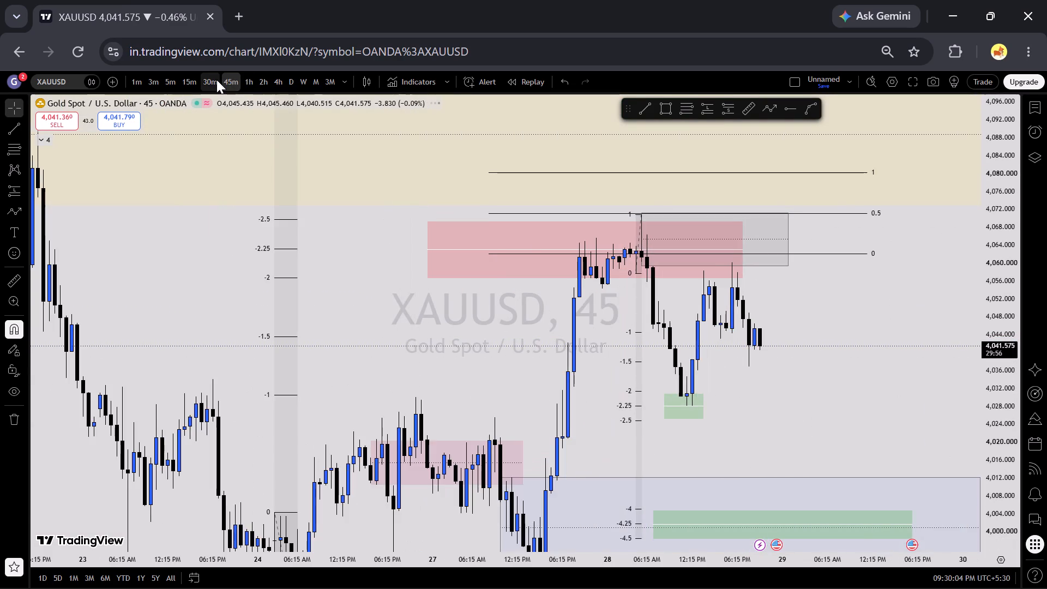
click(216, 80)
scroll(1006, 477, up, 4)
scroll(1006, 477, down, 4)
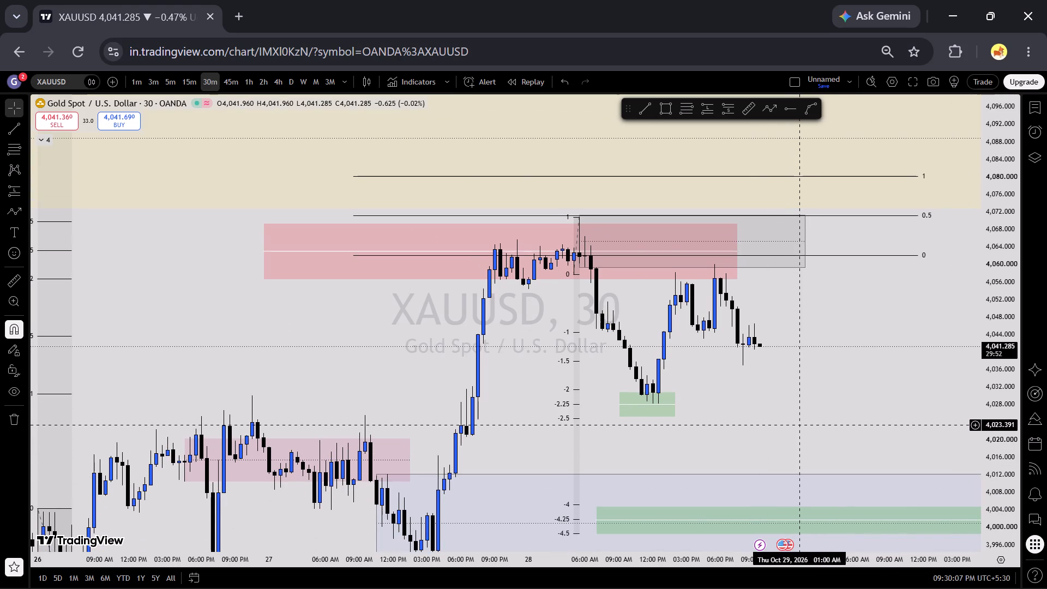
scroll(802, 426, down, 3)
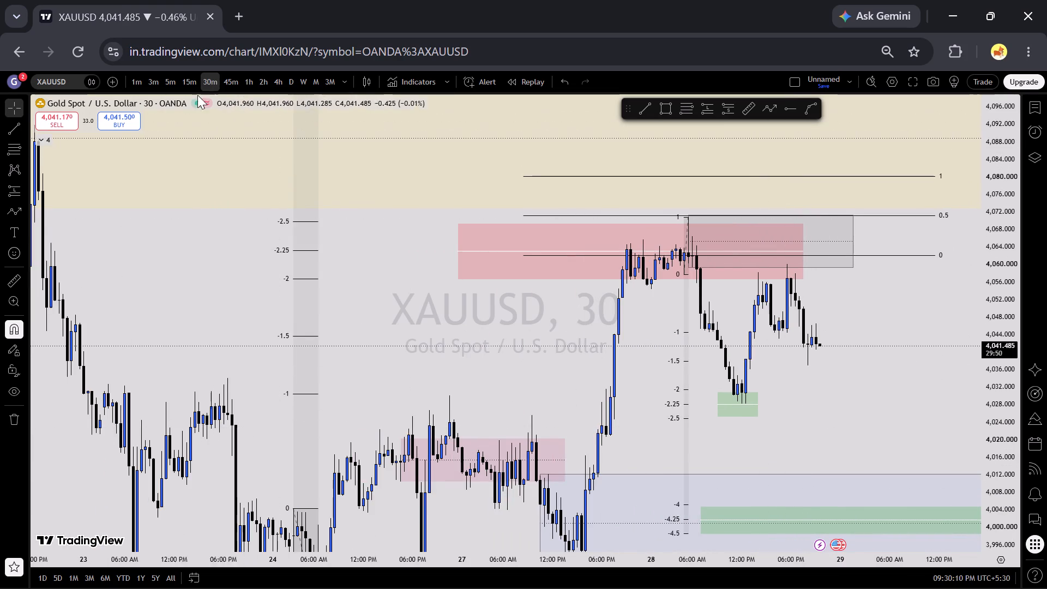
click(191, 86)
scroll(1020, 467, up, 4)
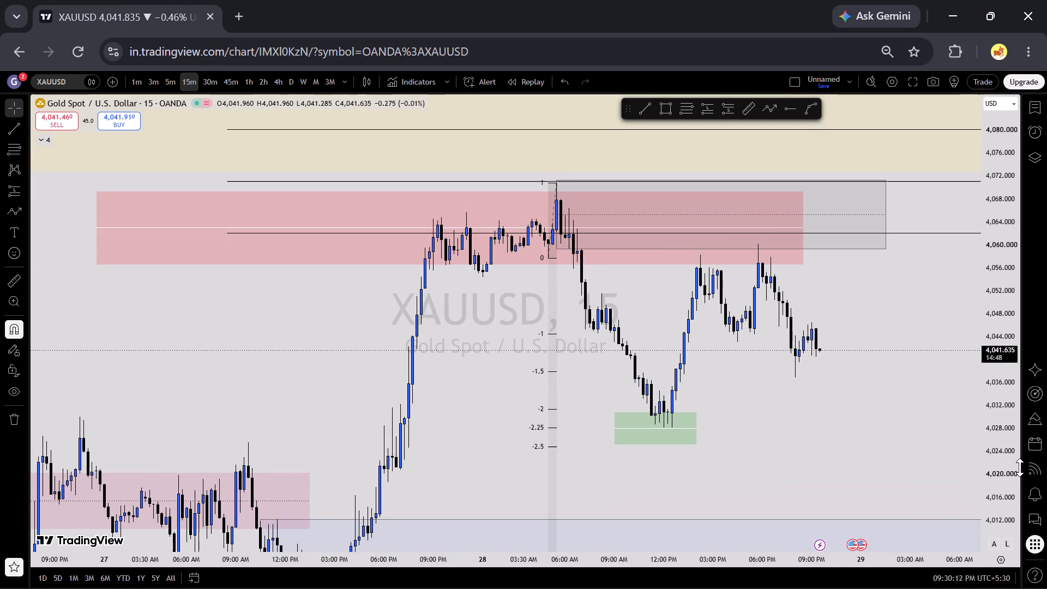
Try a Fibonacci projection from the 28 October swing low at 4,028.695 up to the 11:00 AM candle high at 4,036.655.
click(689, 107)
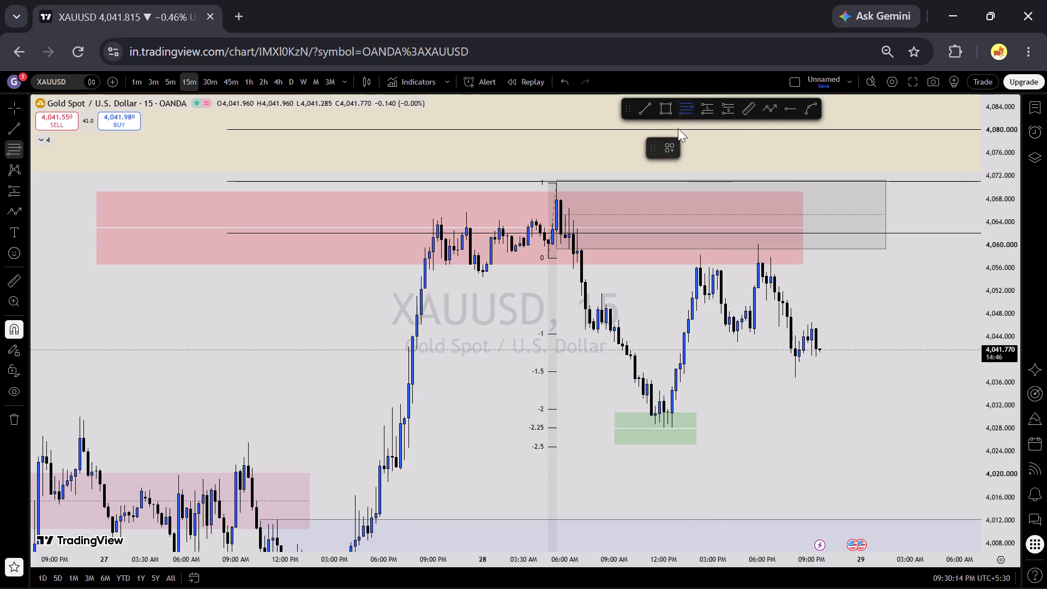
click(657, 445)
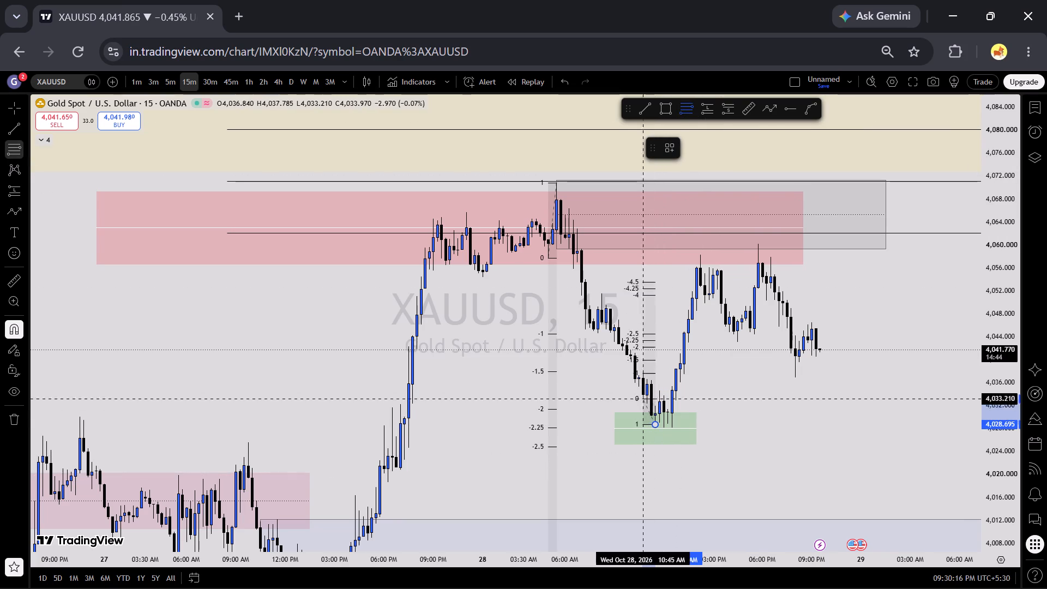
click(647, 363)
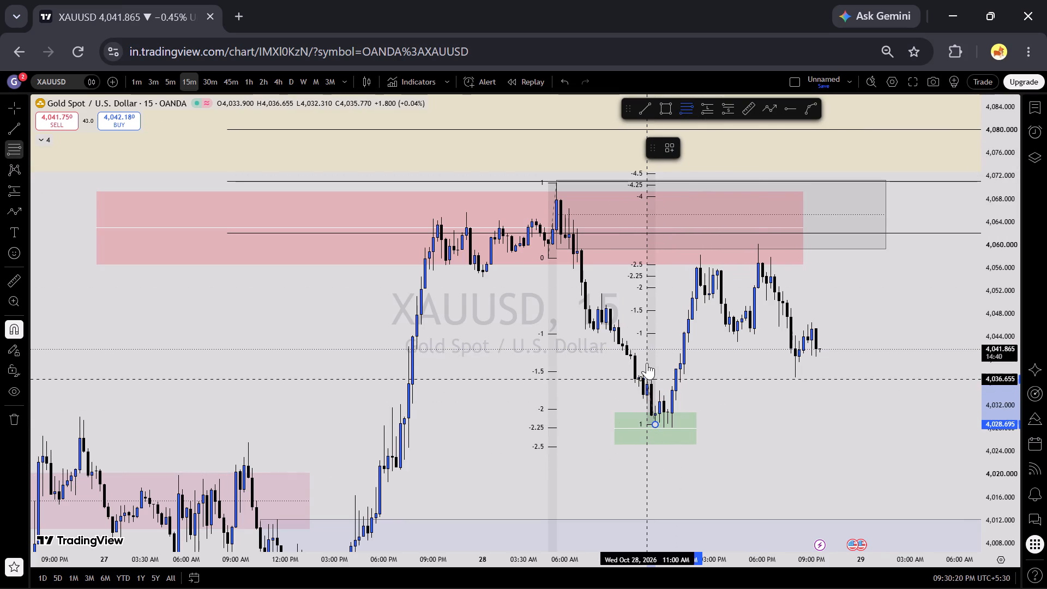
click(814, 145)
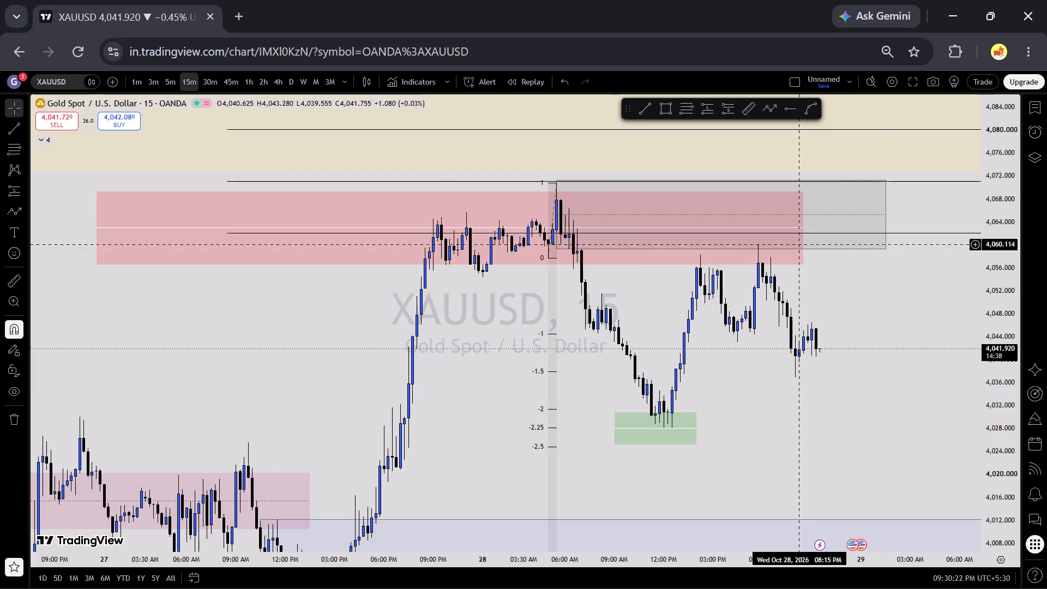
Review the wider price structure on the 15-minute chart, and compare it on the 30-minute timeframe.
scroll(943, 458, down, 1)
scroll(1027, 466, down, 2)
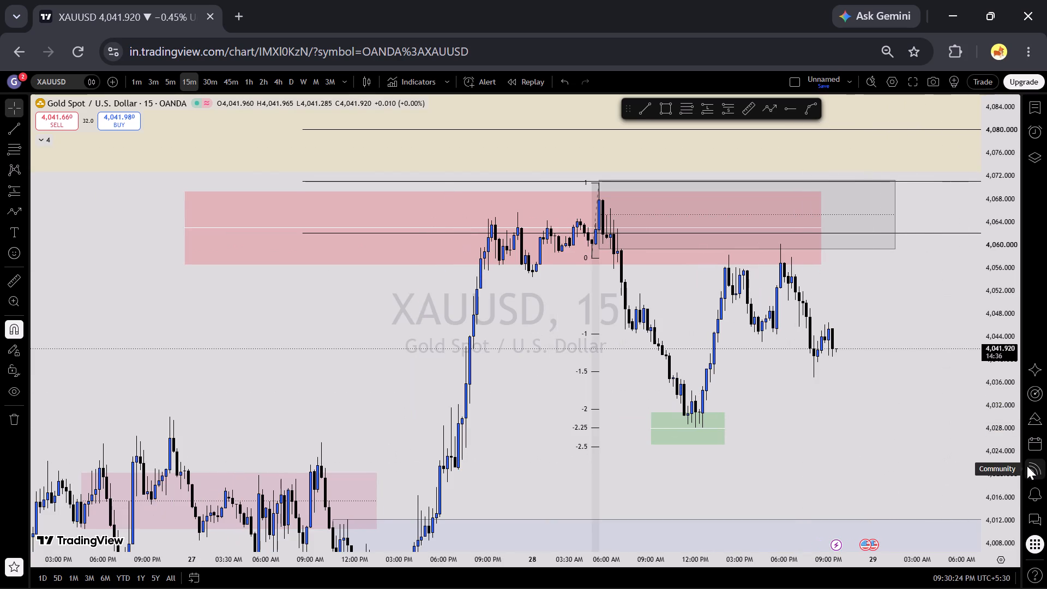
scroll(1027, 466, down, 20)
scroll(1027, 466, down, 1)
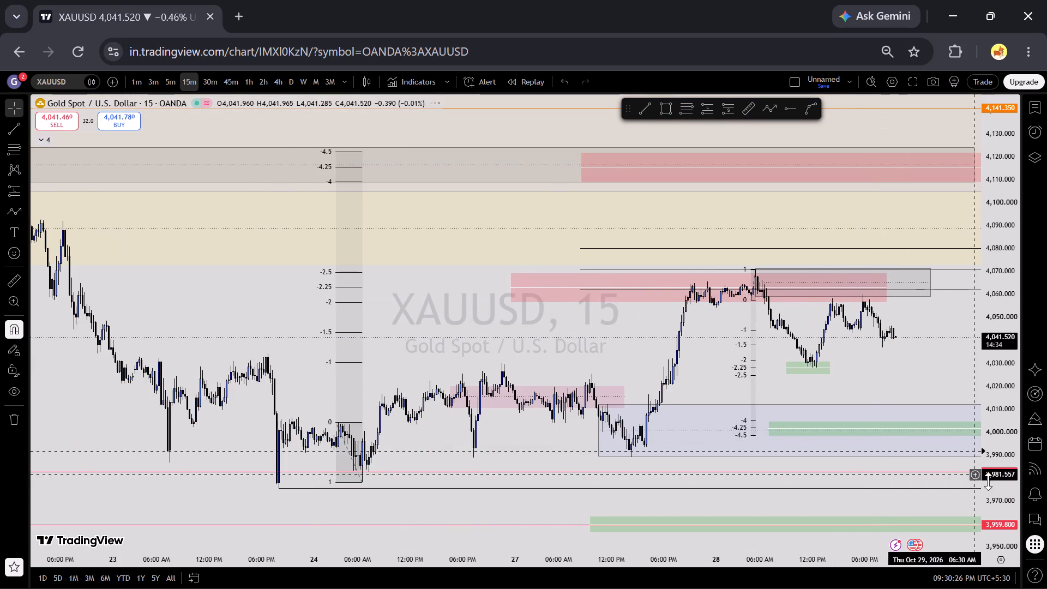
scroll(1006, 486, up, 7)
click(204, 82)
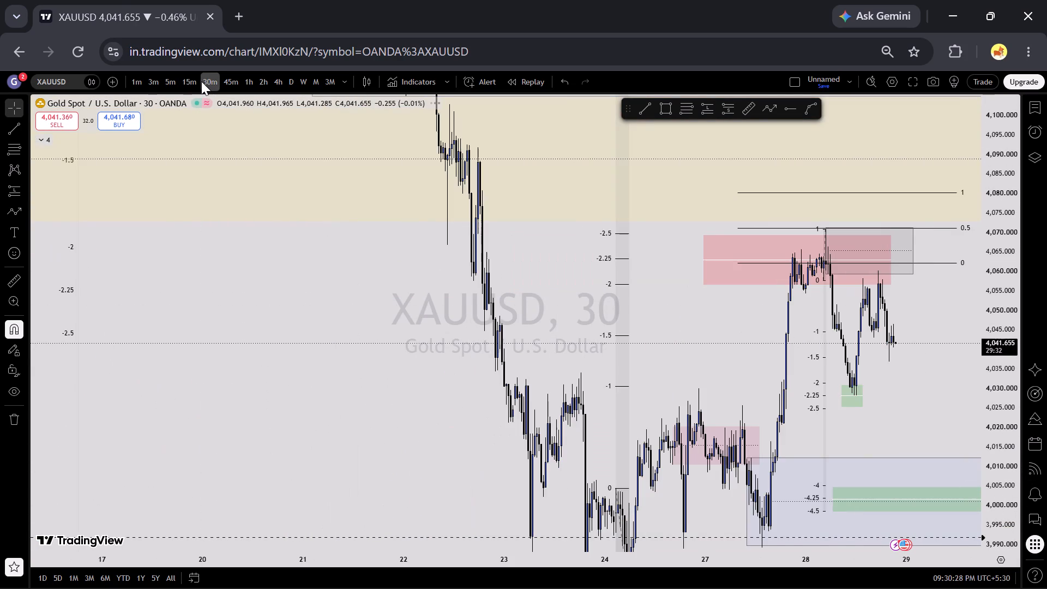
scroll(380, 269, up, 5)
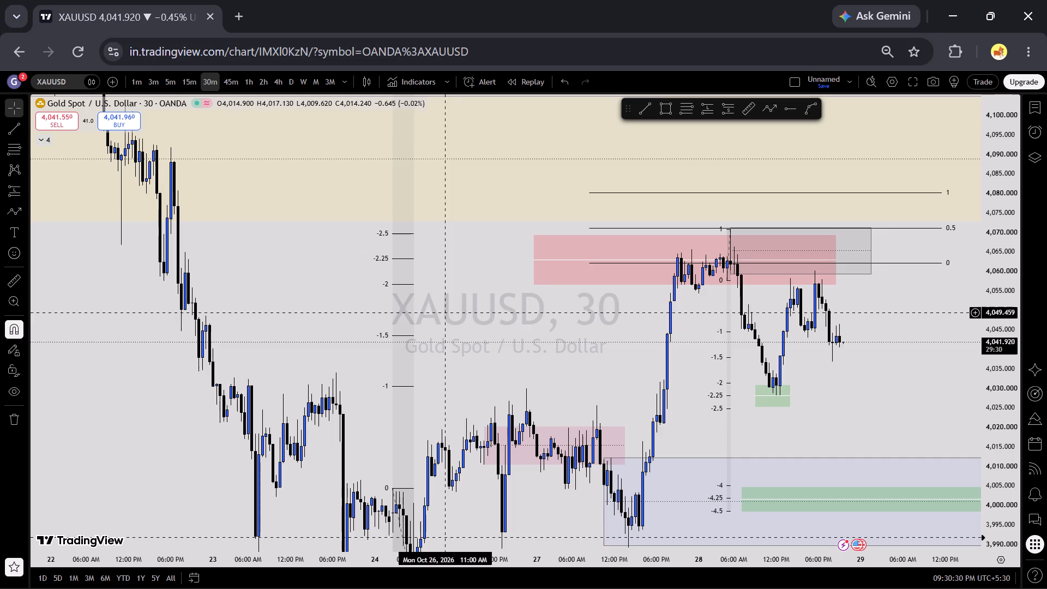
Switch the chart to the 5-minute timeframe and examine the 28 October price action around the zones.
click(182, 86)
click(172, 84)
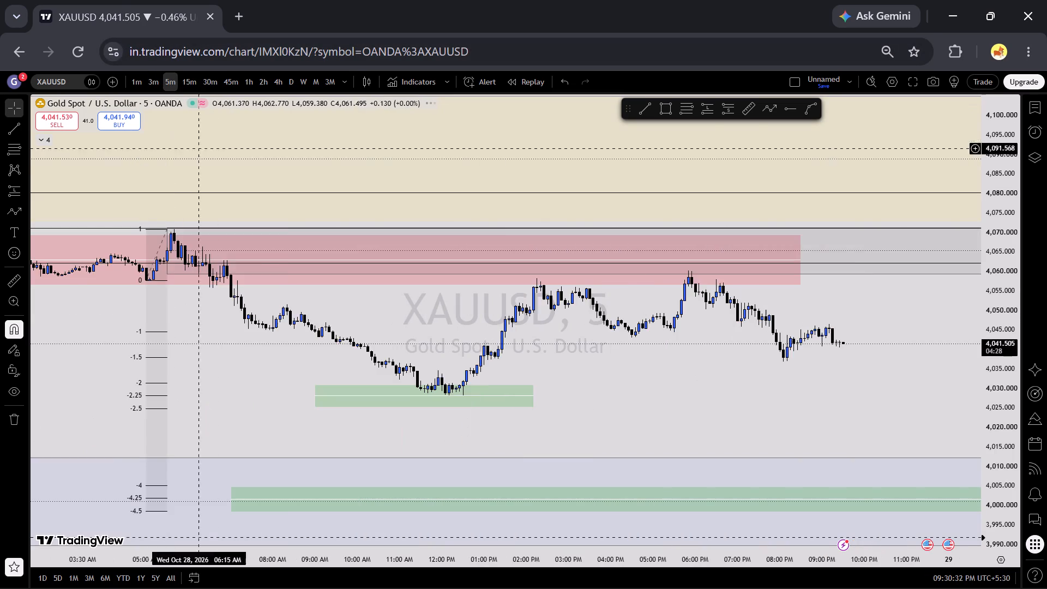
scroll(546, 272, down, 5)
scroll(989, 451, up, 12)
scroll(991, 446, down, 6)
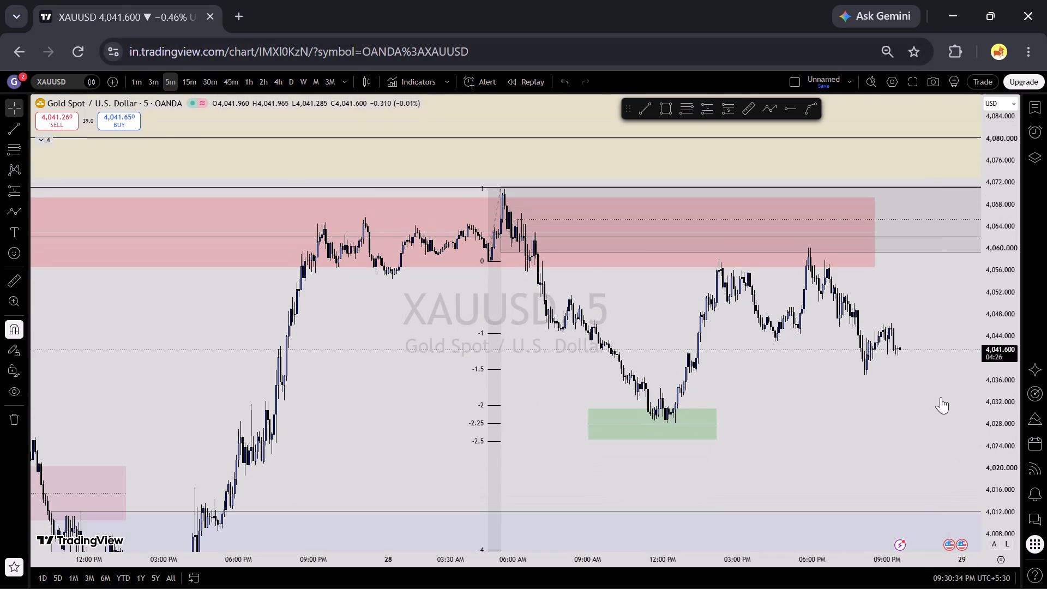
Switch back to the 15-minute timeframe and examine the 28 October candles between the red and green zones closely.
click(185, 88)
scroll(559, 276, up, 4)
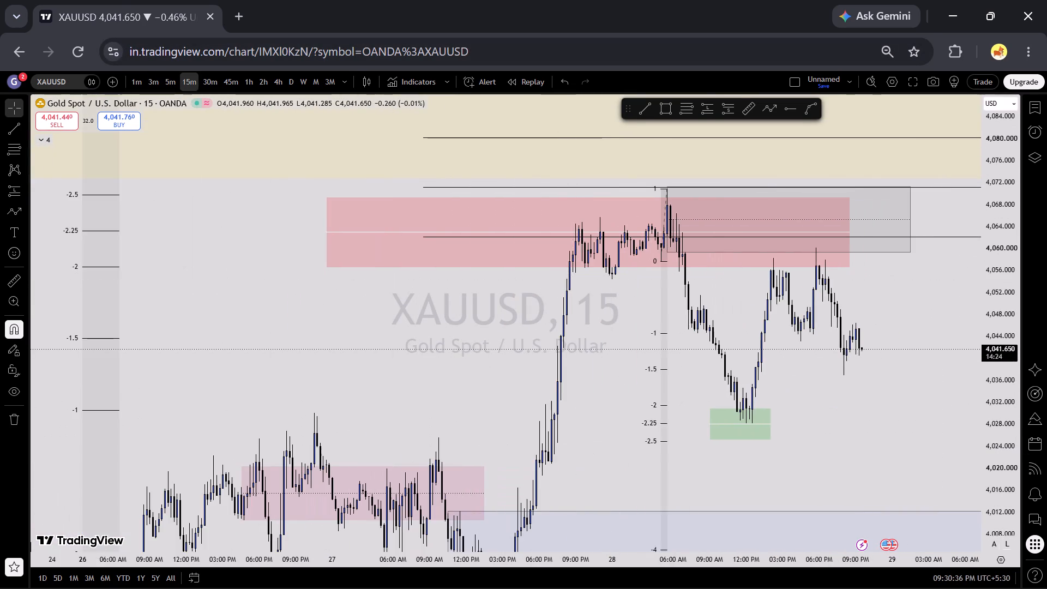
scroll(1006, 418, down, 11)
scroll(1005, 422, up, 6)
scroll(768, 428, up, 5)
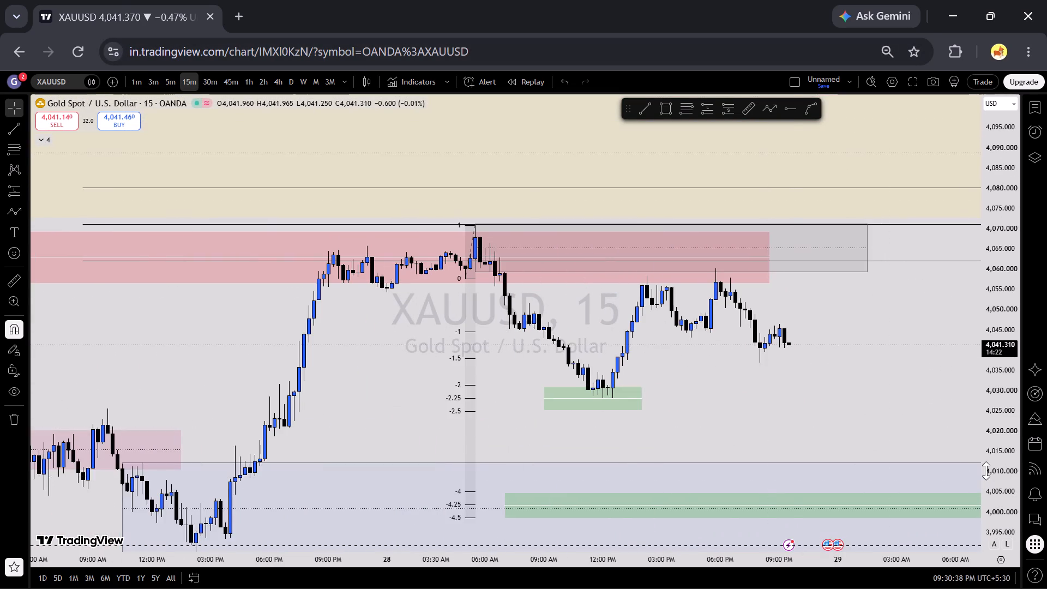
scroll(986, 471, up, 8)
scroll(642, 408, up, 3)
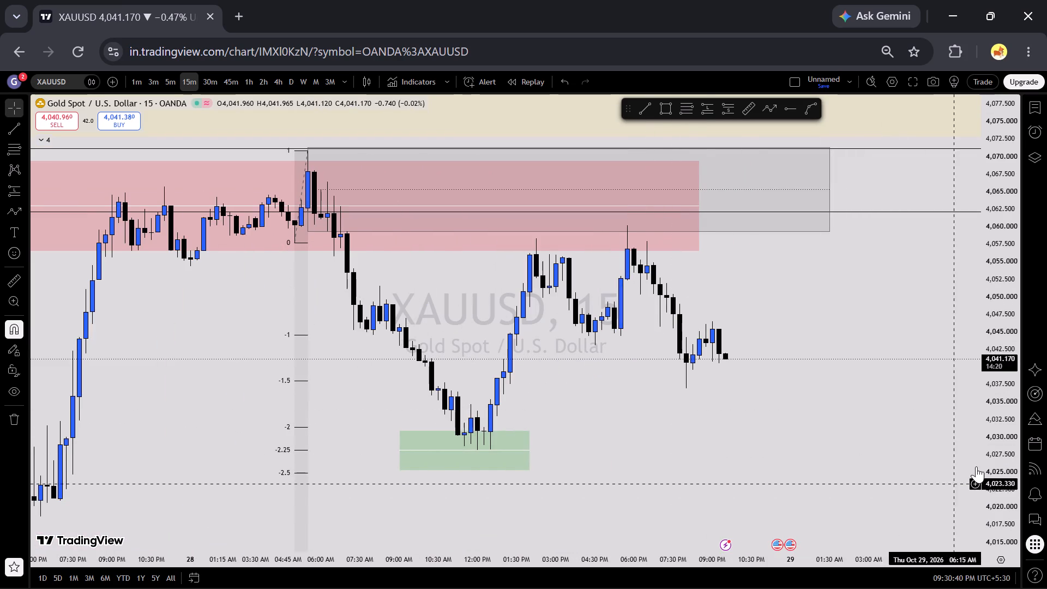
scroll(988, 460, up, 4)
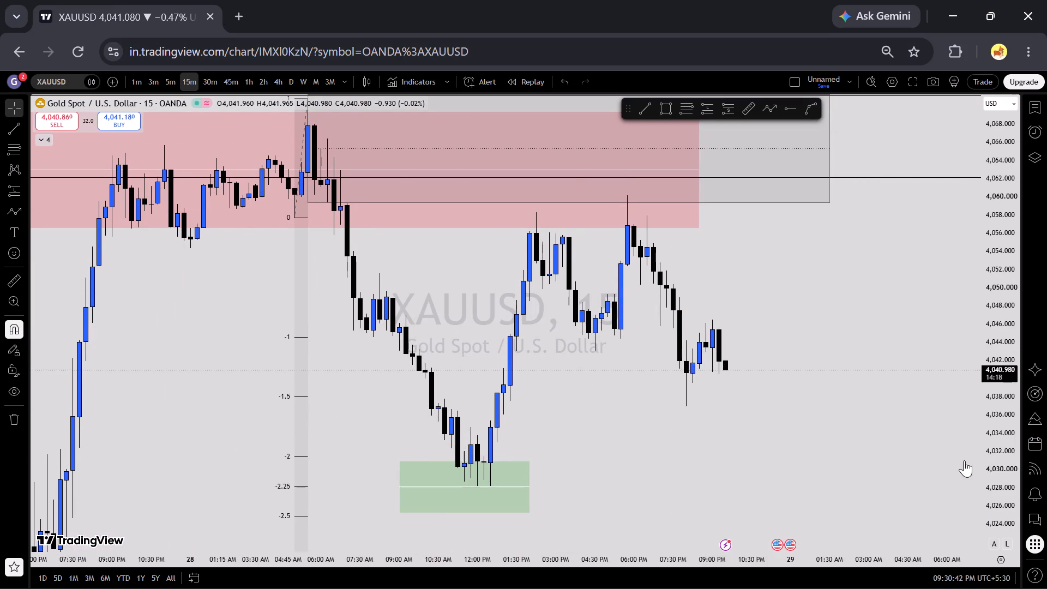
Draw a Fibonacci using the saved template with -0.39 to 1.55 levels, from the 4,043.085 low to the 4,058.300 high on 28 October.
click(684, 104)
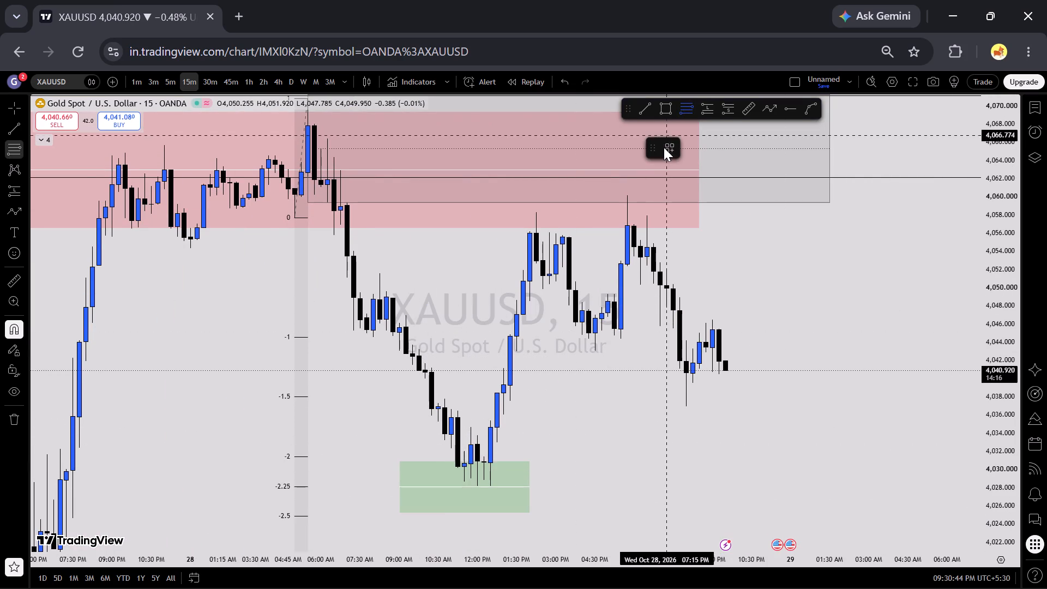
click(664, 147)
click(682, 213)
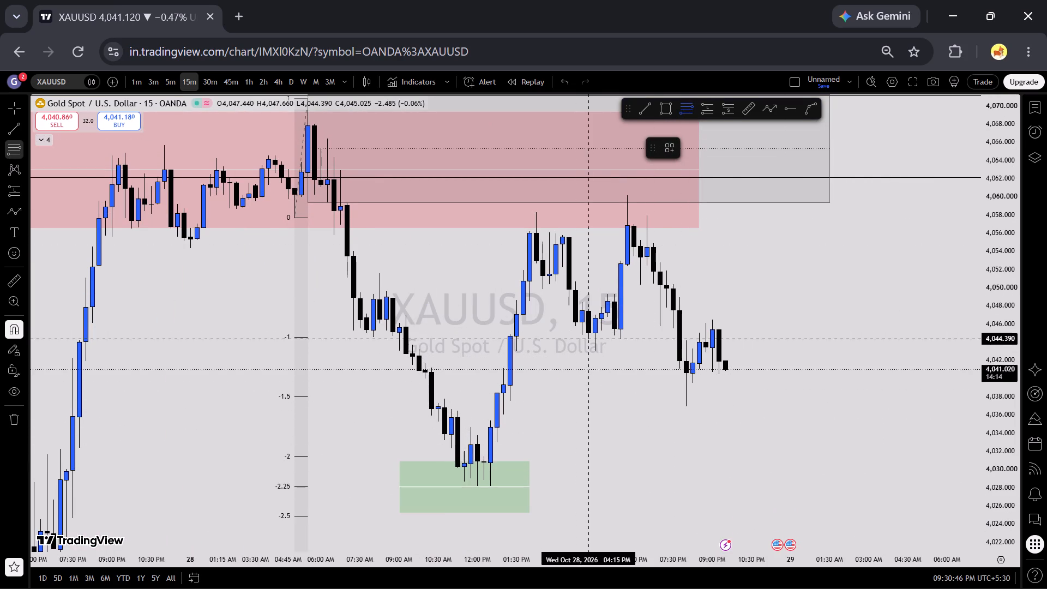
click(595, 364)
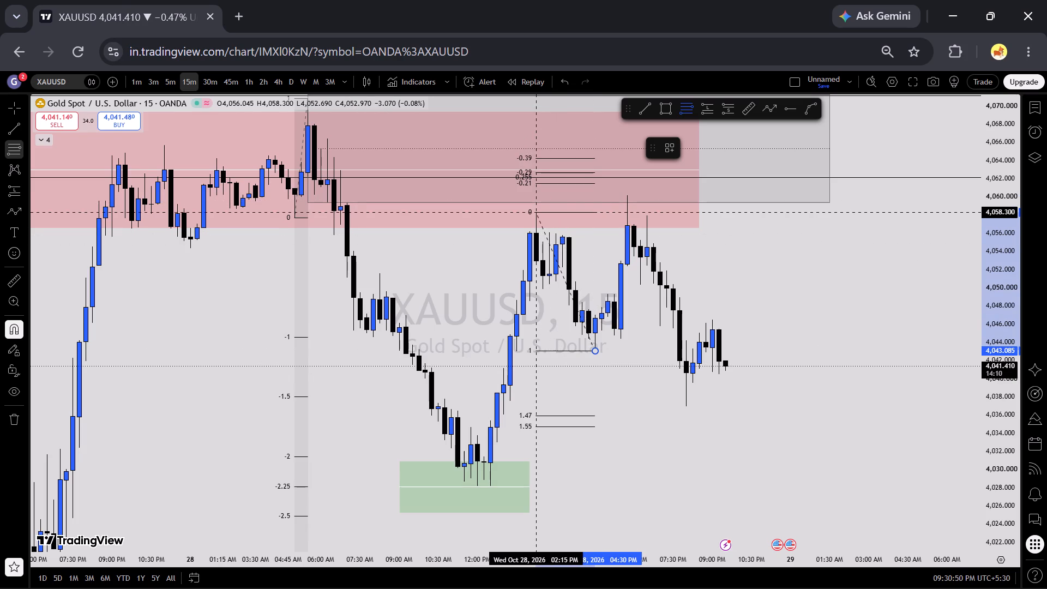
click(537, 207)
click(896, 408)
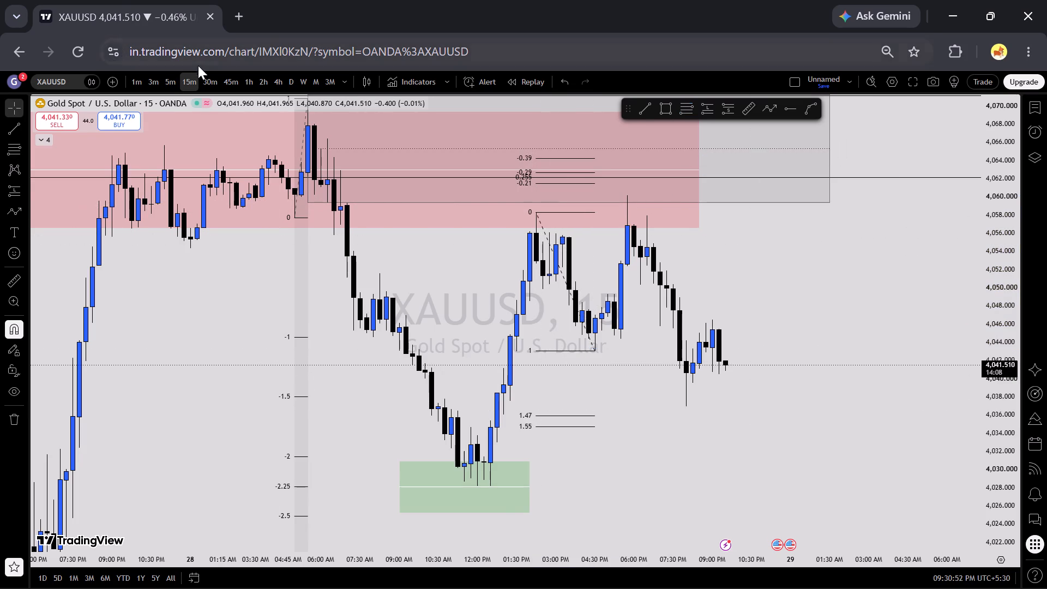
Switch the chart to the 30-minute timeframe to view the new Fibonacci levels.
click(208, 80)
scroll(281, 147, up, 2)
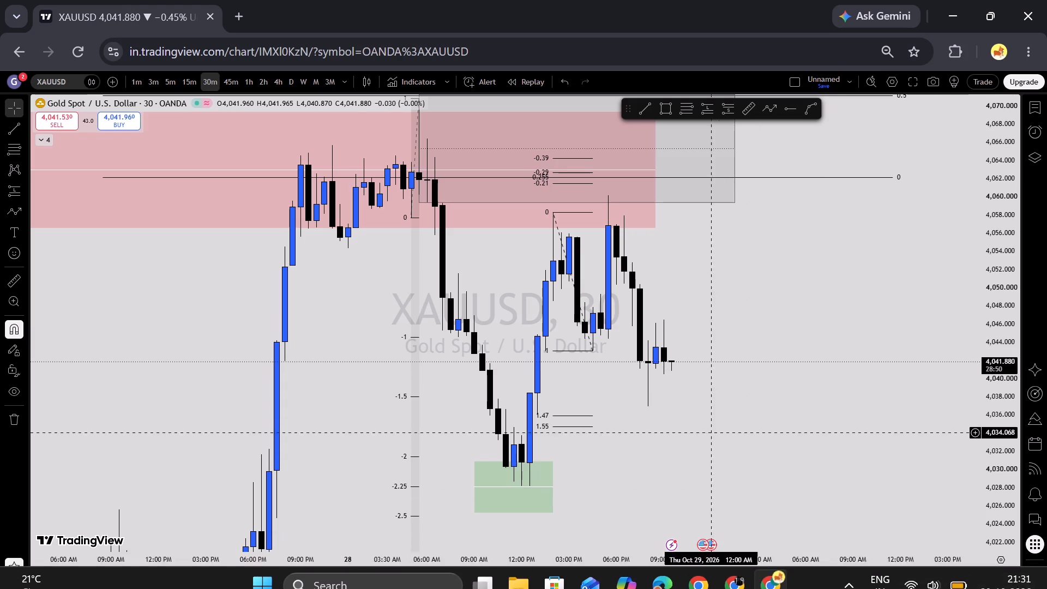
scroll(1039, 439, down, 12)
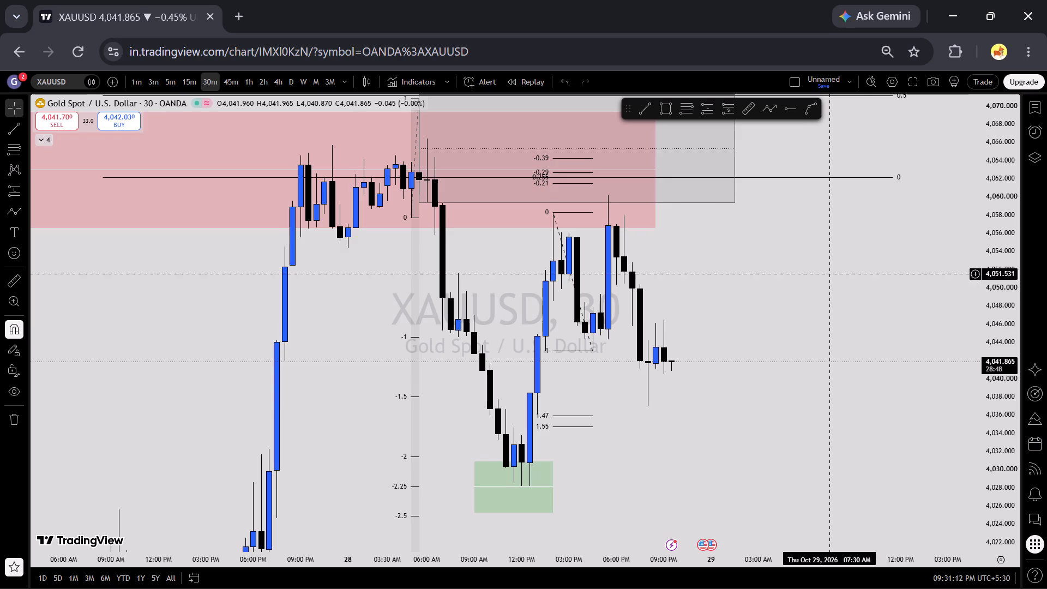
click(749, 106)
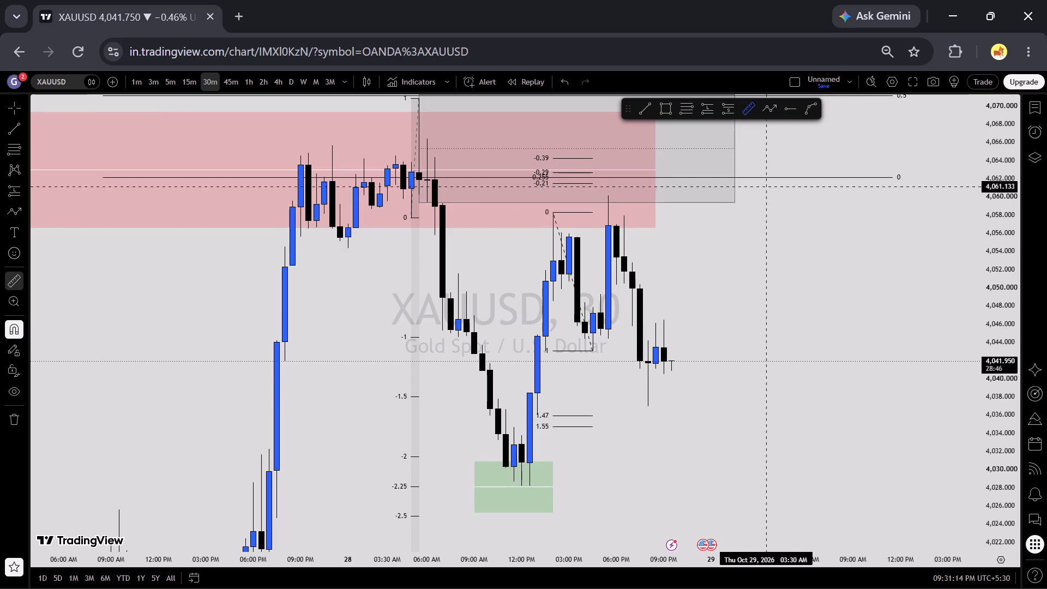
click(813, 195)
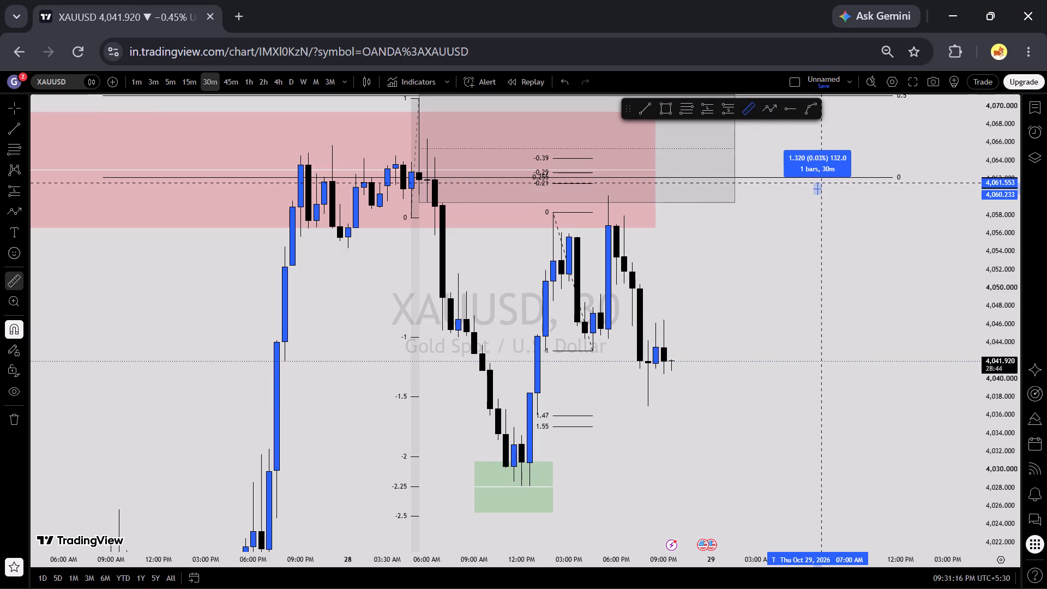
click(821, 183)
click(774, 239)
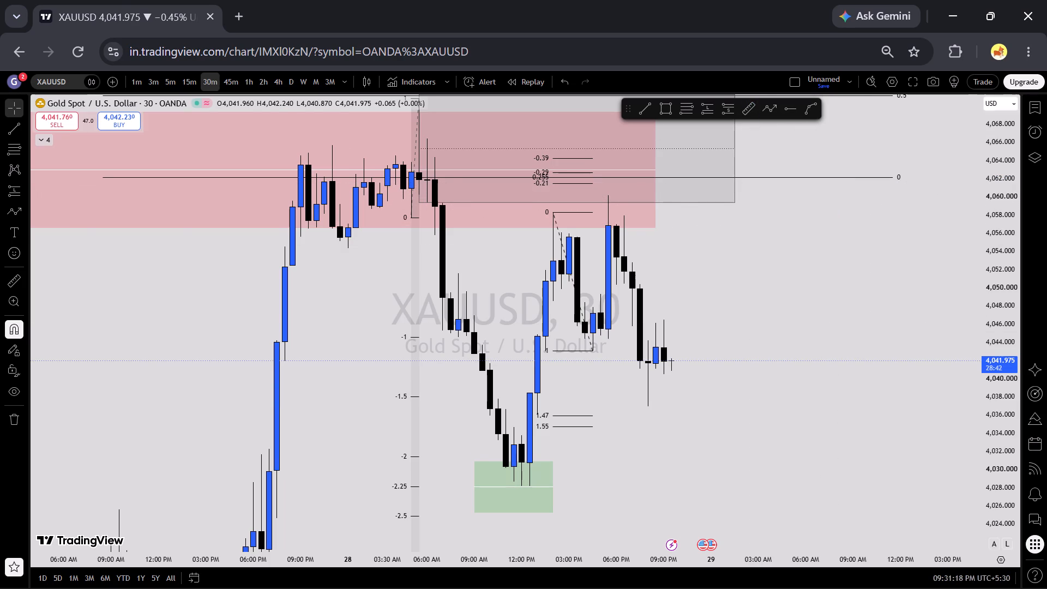
Re-anchor the latest Fibonacci to the last 28 October swing, from the 4,060.170 high down to the 4,036.925 low.
scroll(1046, 362, down, 15)
scroll(1014, 376, down, 8)
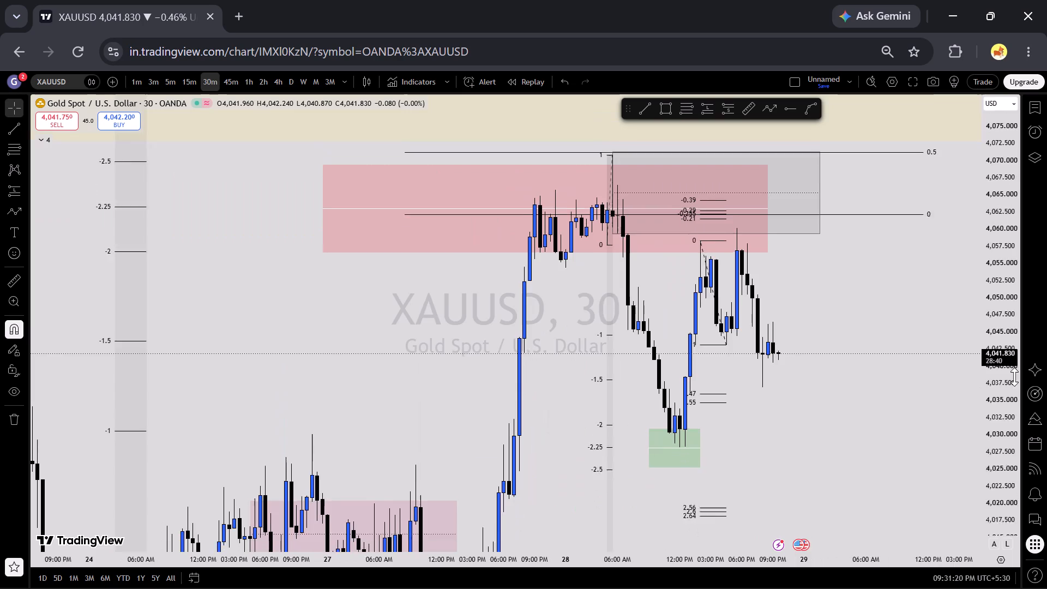
scroll(893, 363, up, 6)
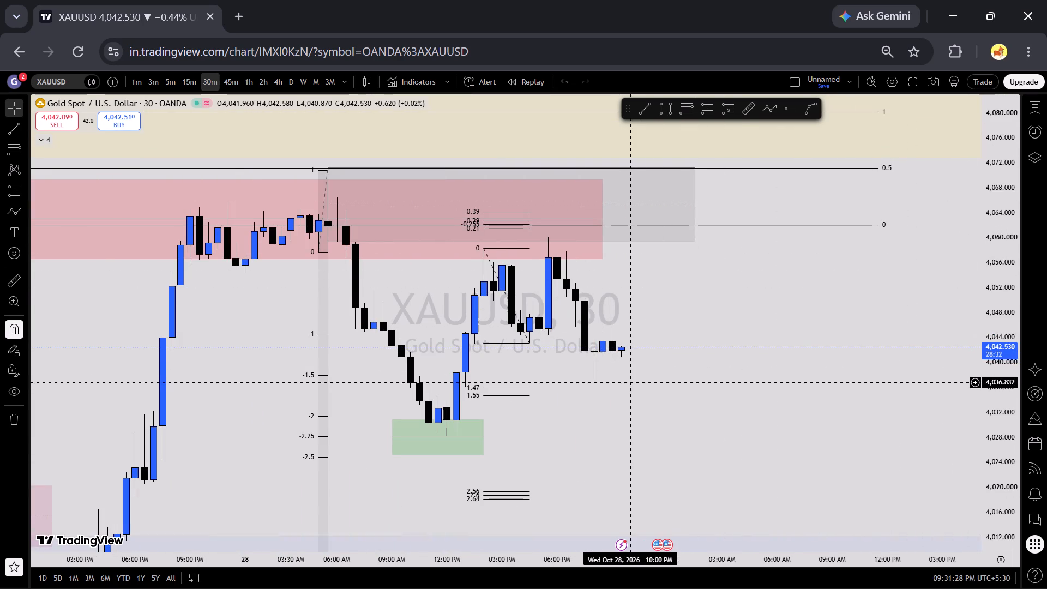
drag(531, 344, 530, 344)
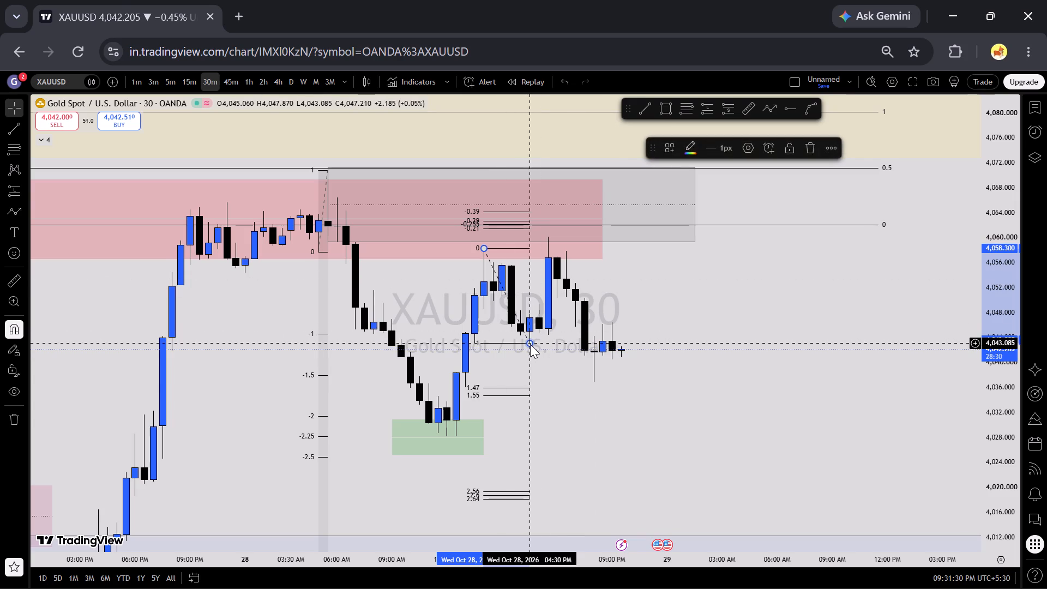
drag(530, 344, 595, 386)
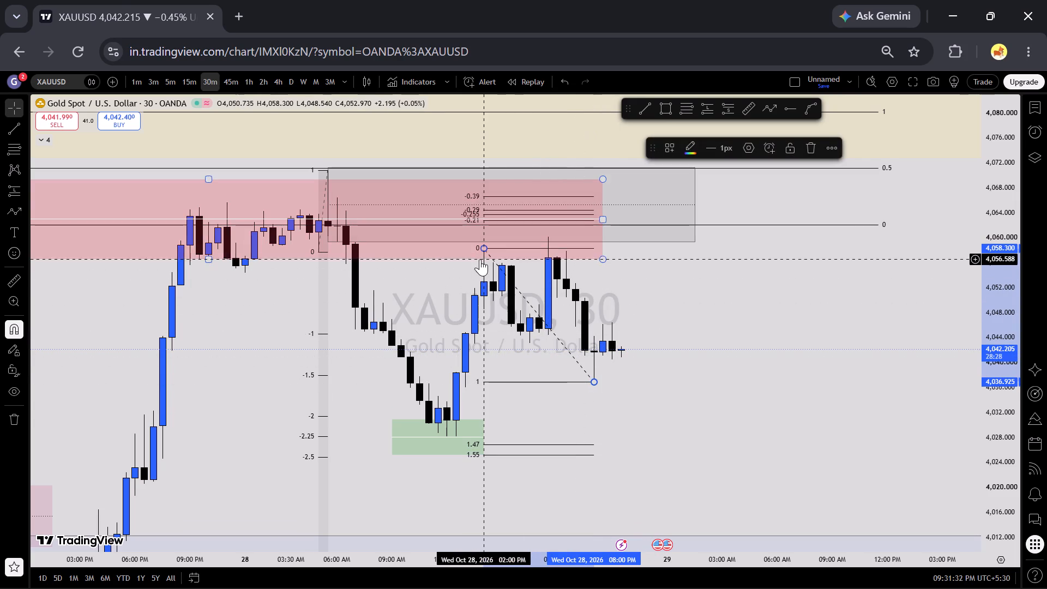
drag(483, 248, 549, 226)
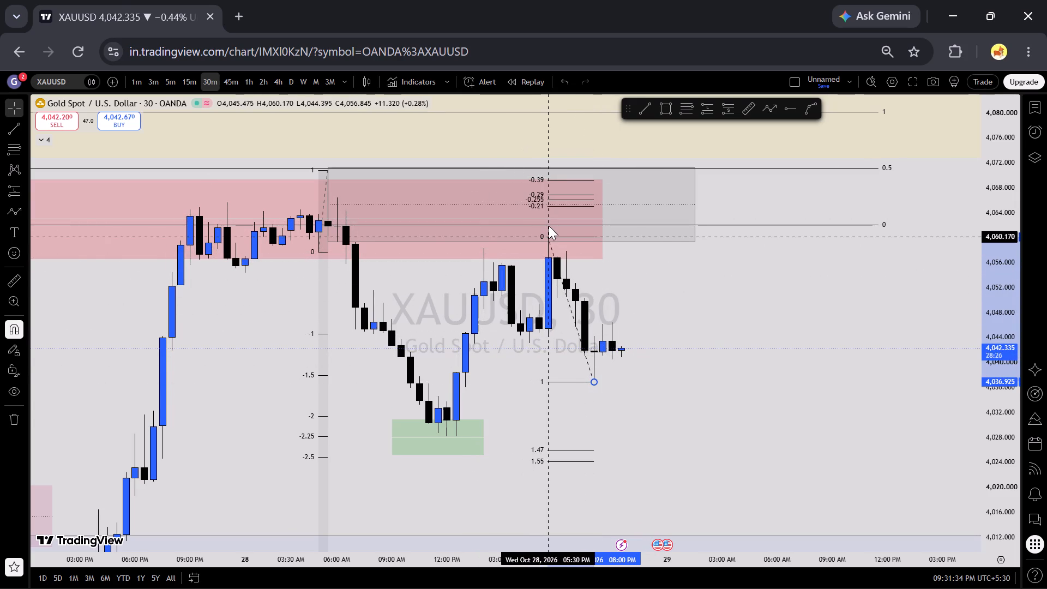
click(663, 300)
Examine the re-anchored Fibonacci levels against the red, grey and green zones on the 30-minute chart.
scroll(921, 381, down, 1)
scroll(1046, 383, down, 10)
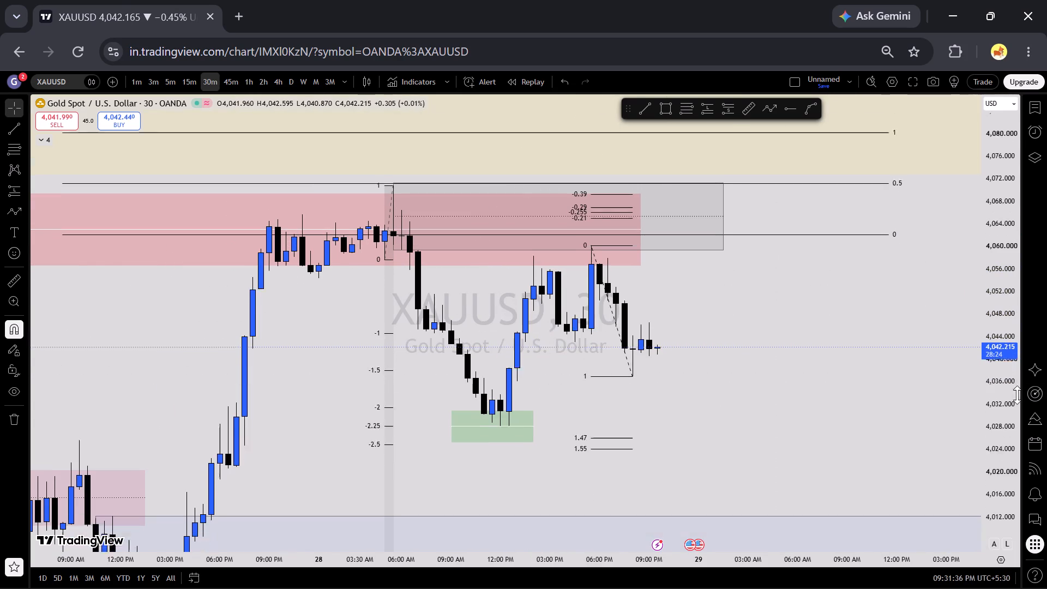
scroll(1017, 395, down, 6)
scroll(881, 370, down, 5)
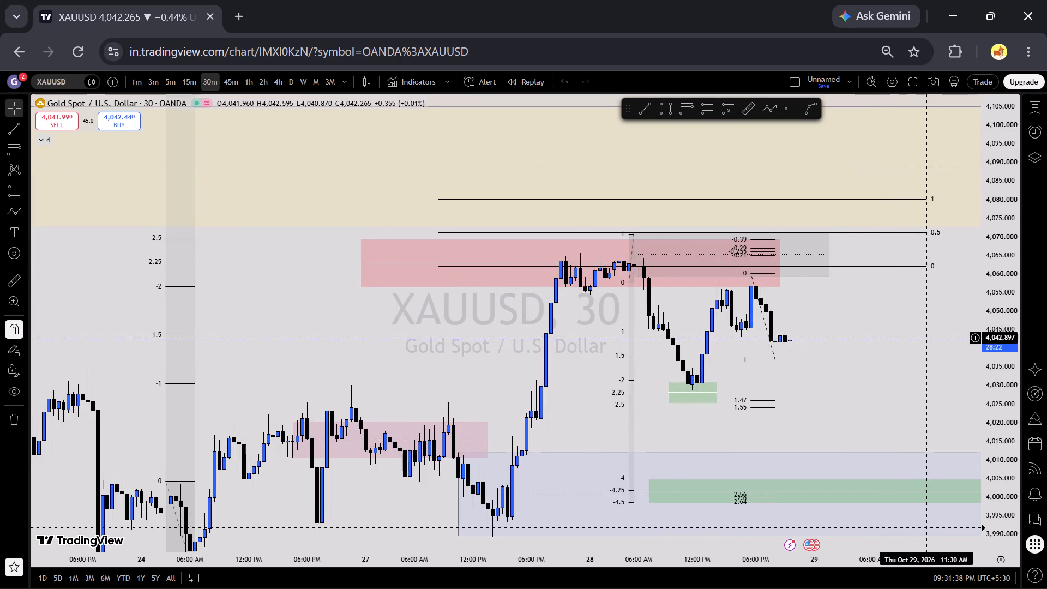
scroll(928, 336, up, 1)
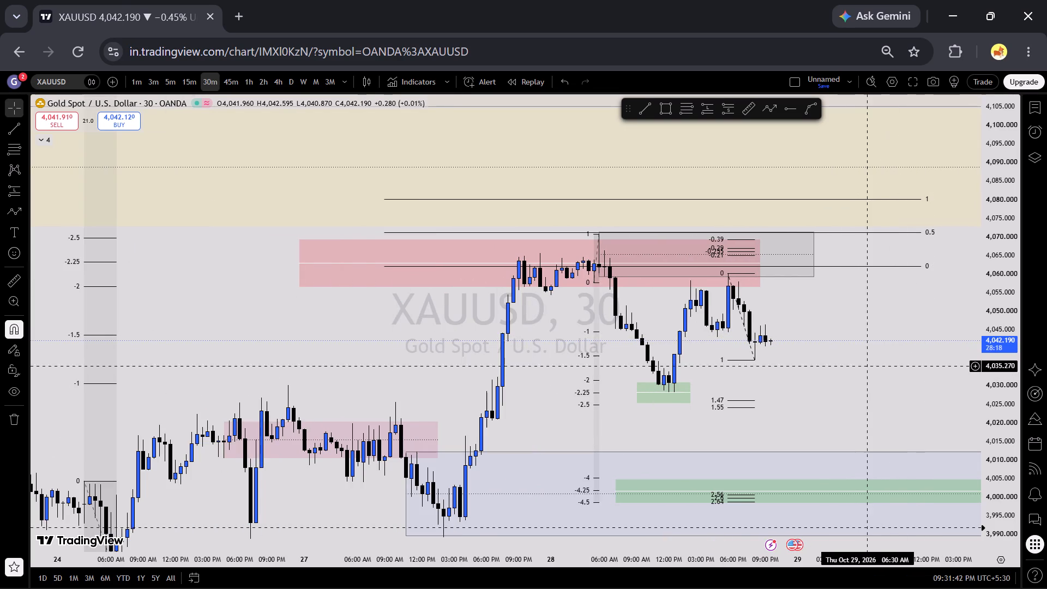
scroll(874, 345, up, 3)
drag(903, 350, 827, 369)
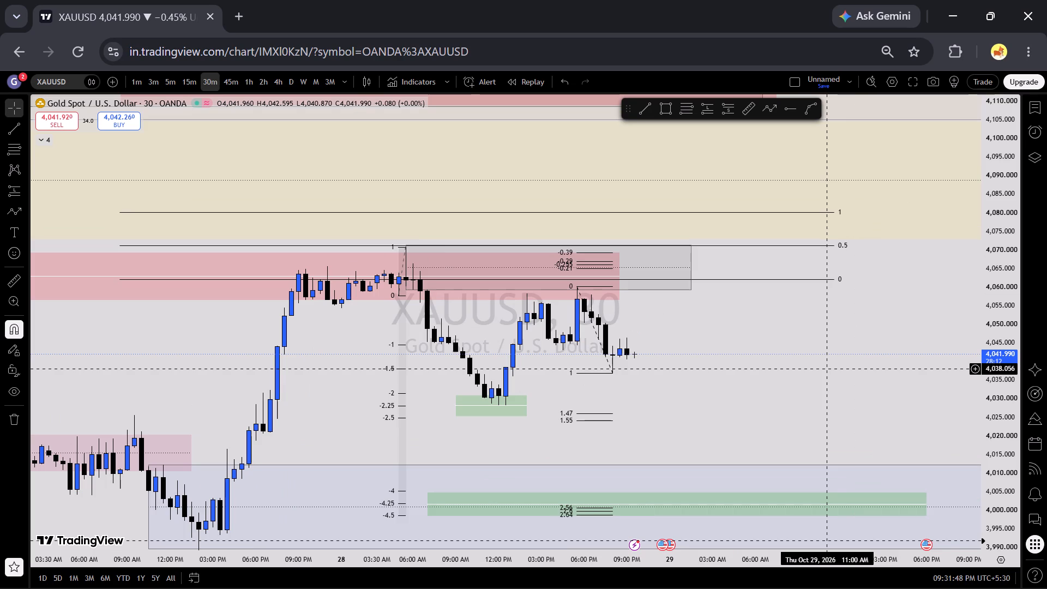
Reset the chart view and examine the 30-minute price action from 21 to 28 October around the marked zones.
key(alt+r)
key(alt+r)
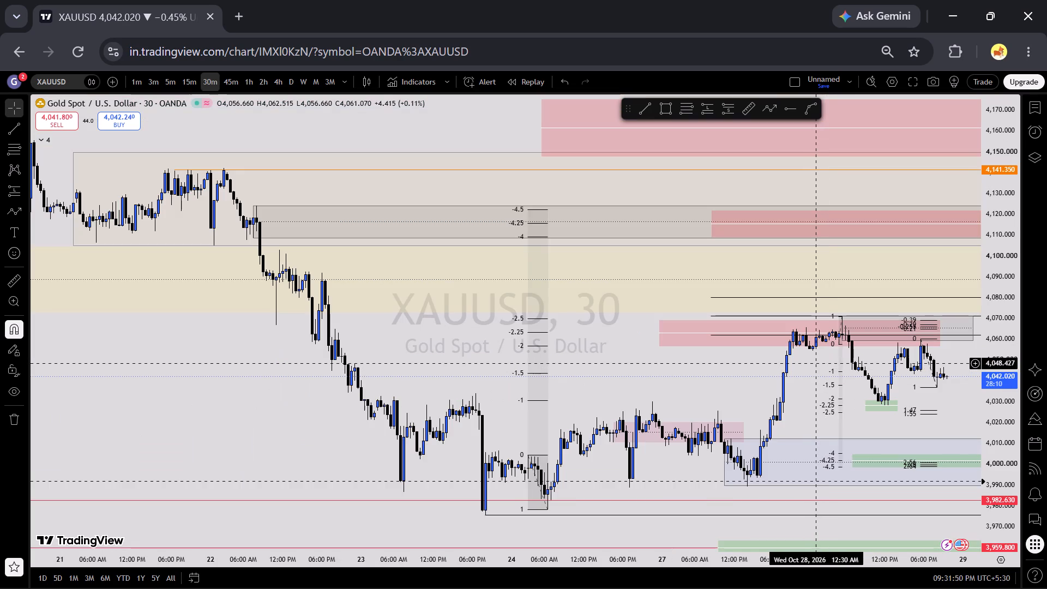
key(alt+e)
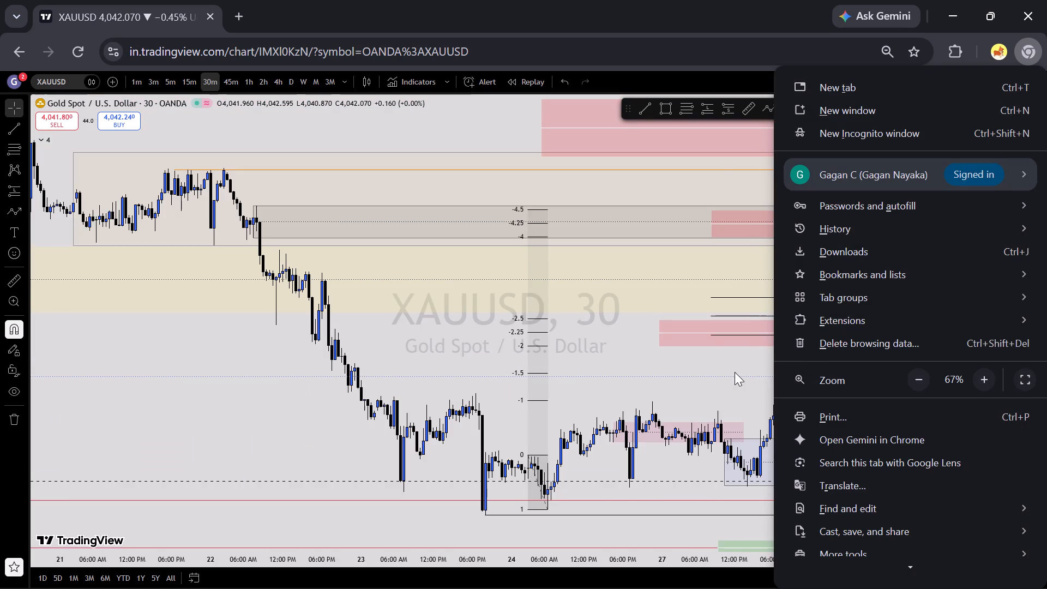
click(730, 372)
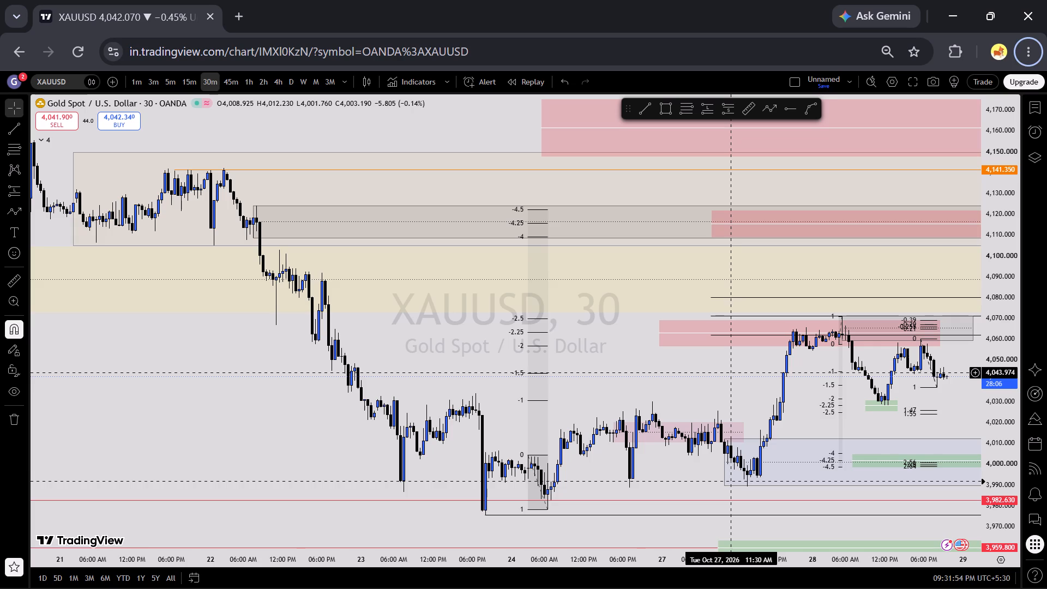
key(alt+r)
drag(719, 378, 506, 341)
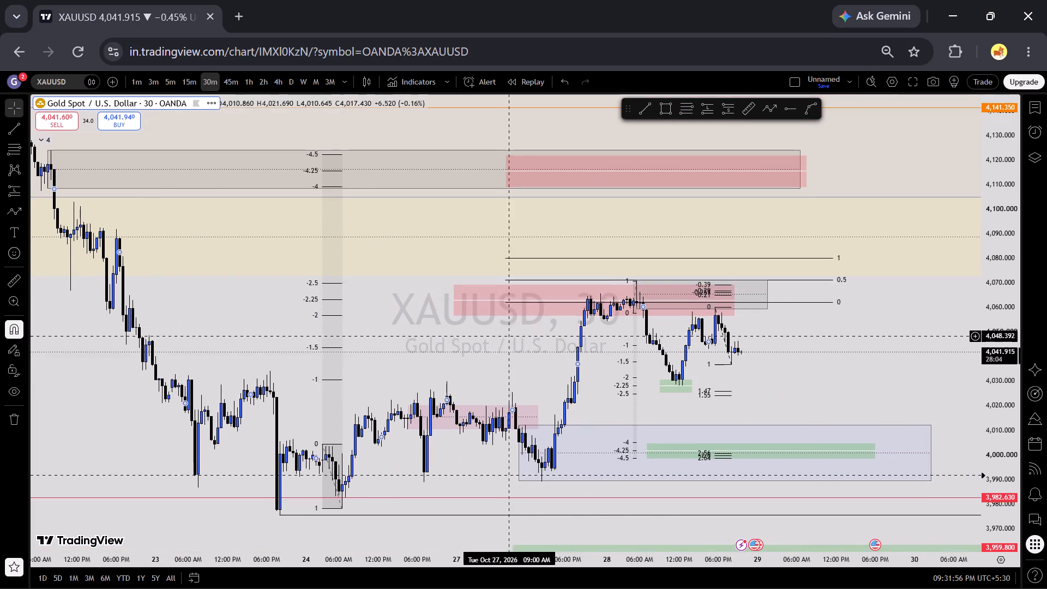
key(alt+r)
scroll(1019, 407, up, 4)
drag(963, 419, 924, 423)
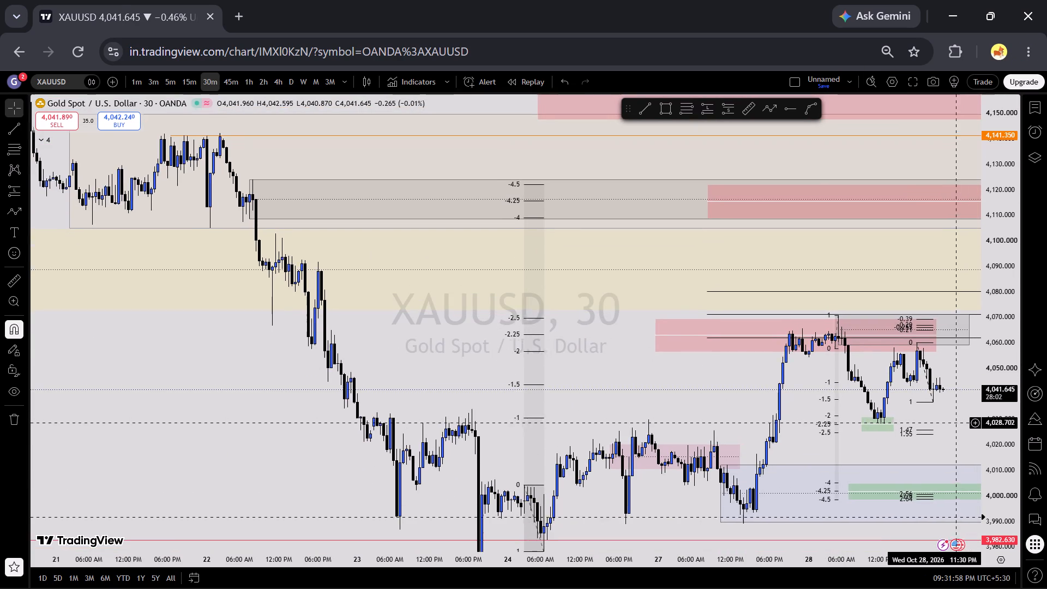
drag(924, 423, 837, 416)
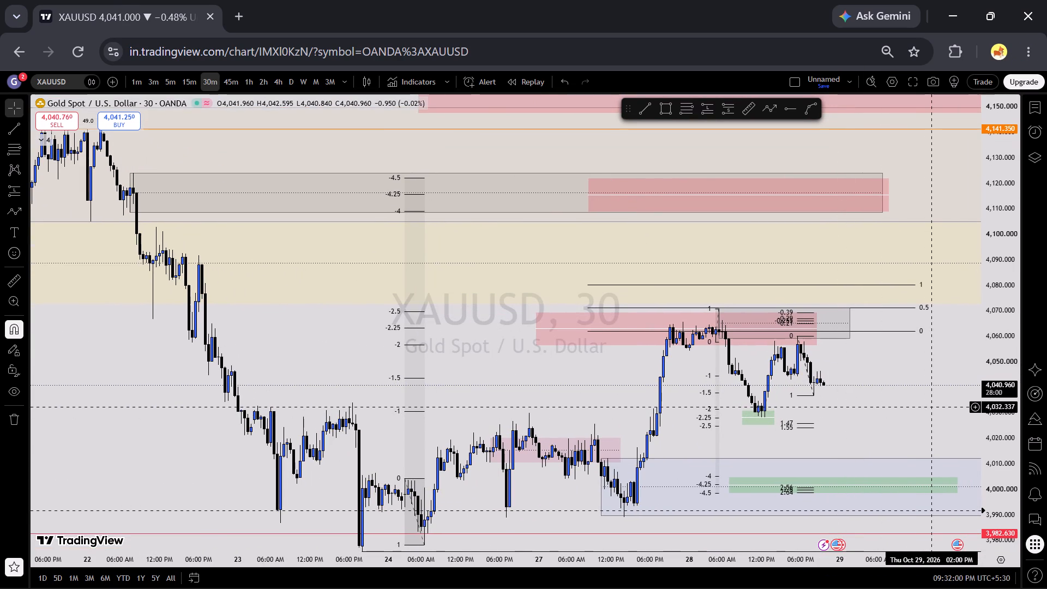
key(super+r)
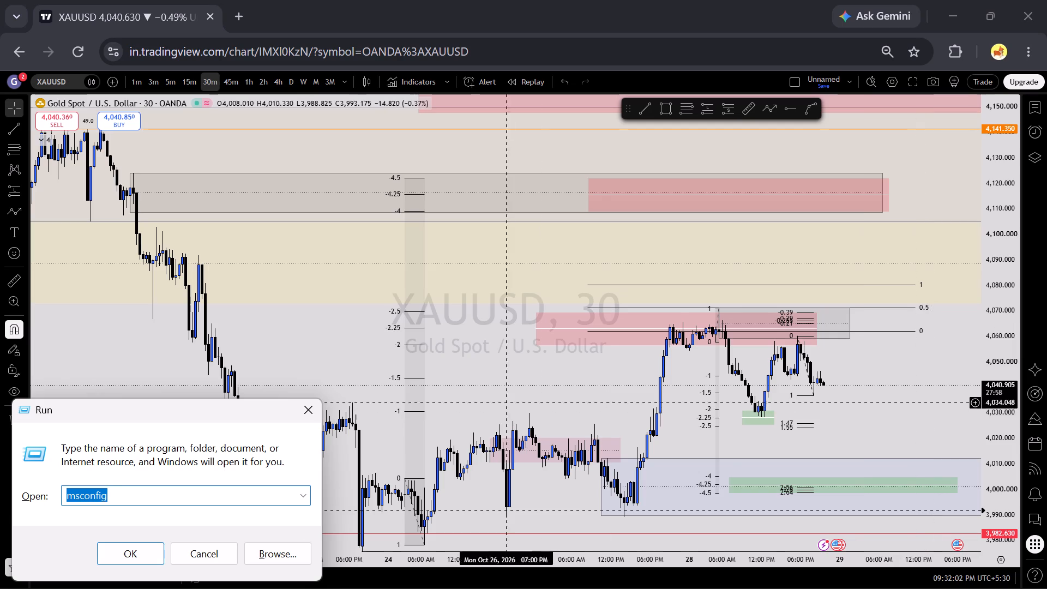
click(306, 406)
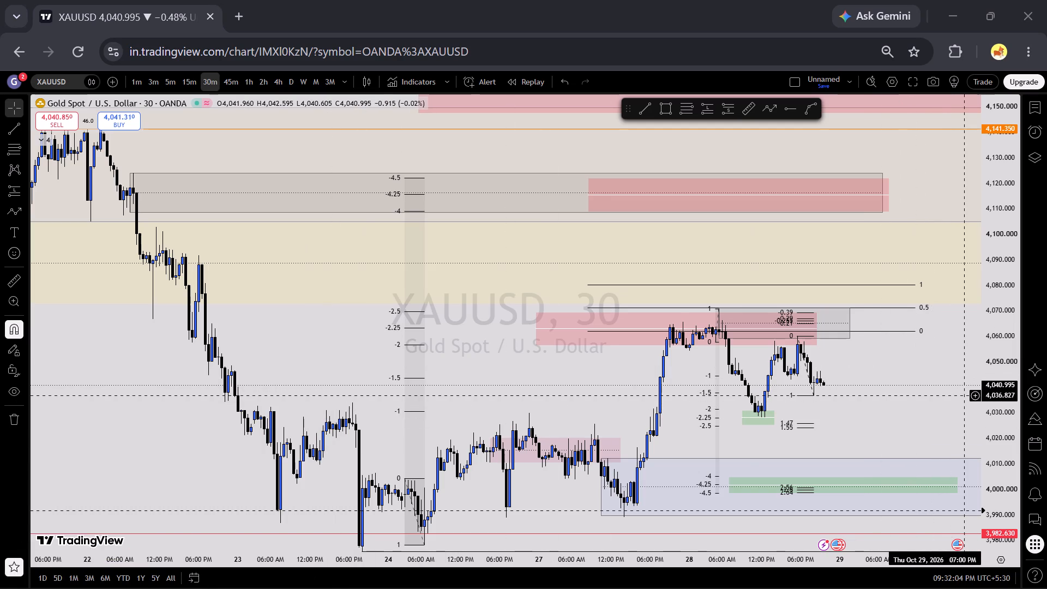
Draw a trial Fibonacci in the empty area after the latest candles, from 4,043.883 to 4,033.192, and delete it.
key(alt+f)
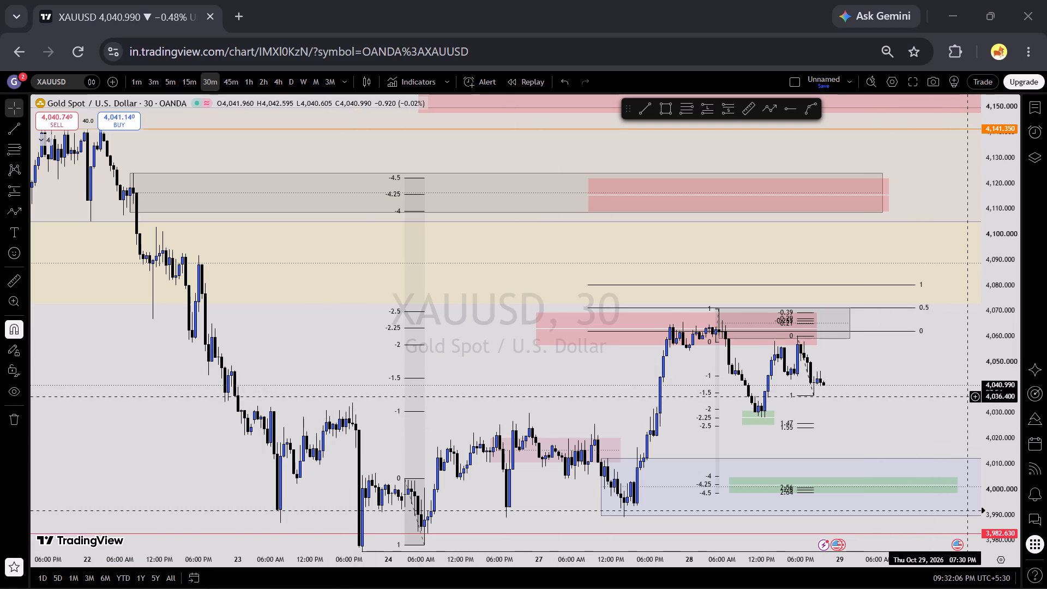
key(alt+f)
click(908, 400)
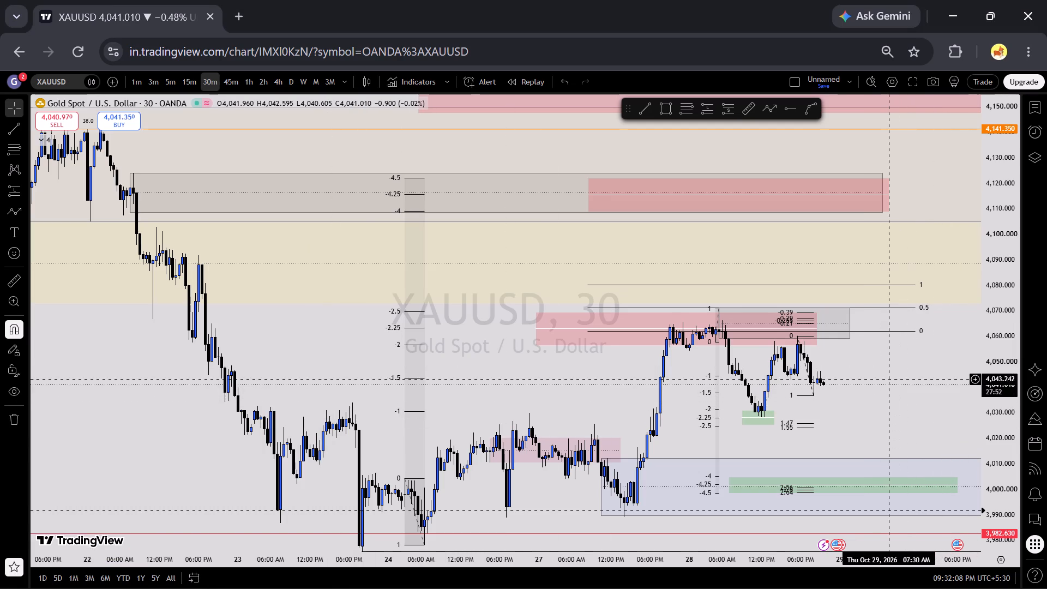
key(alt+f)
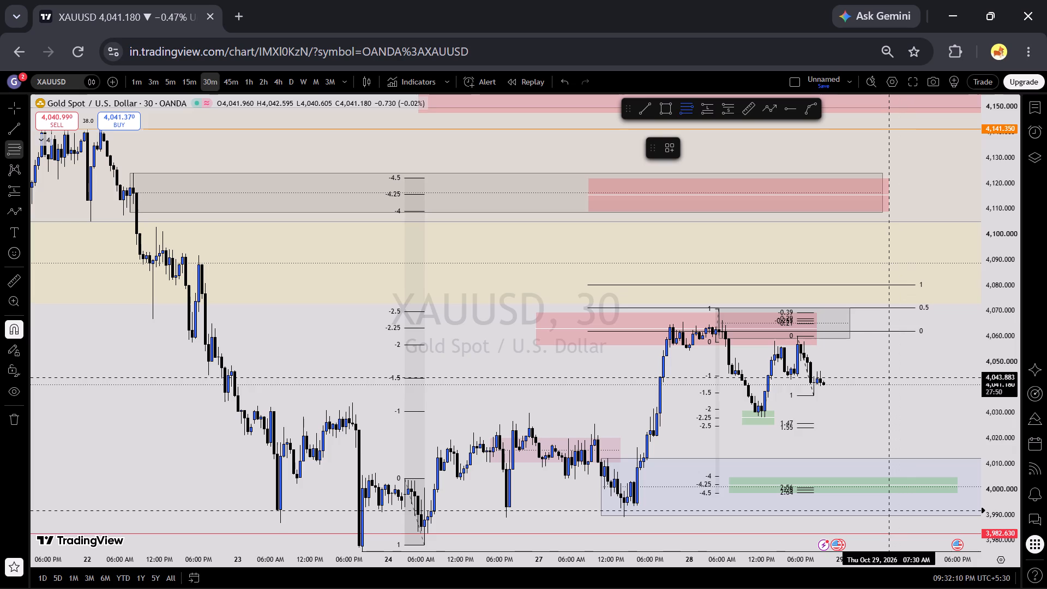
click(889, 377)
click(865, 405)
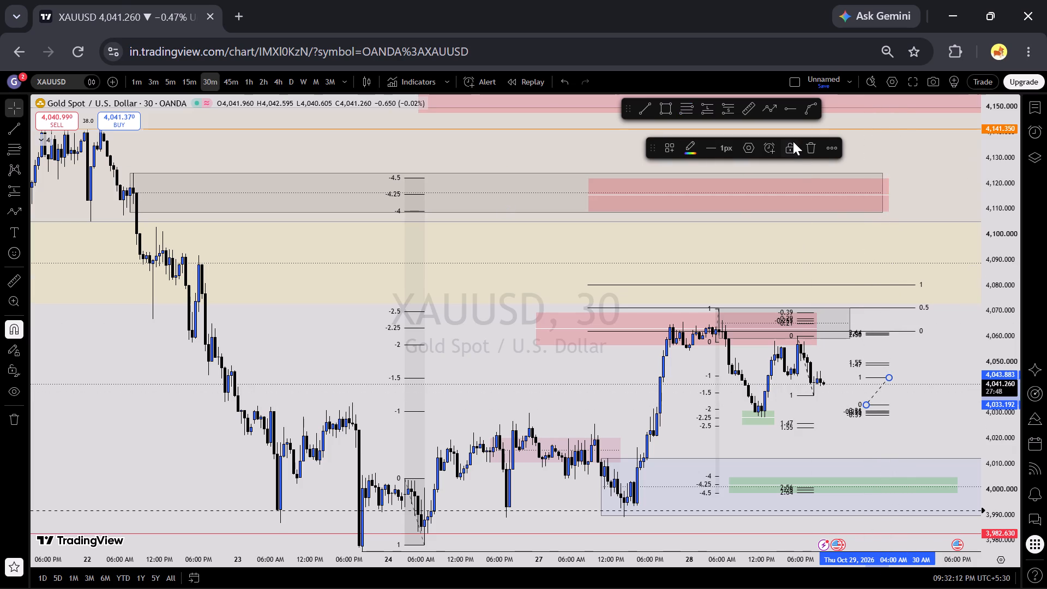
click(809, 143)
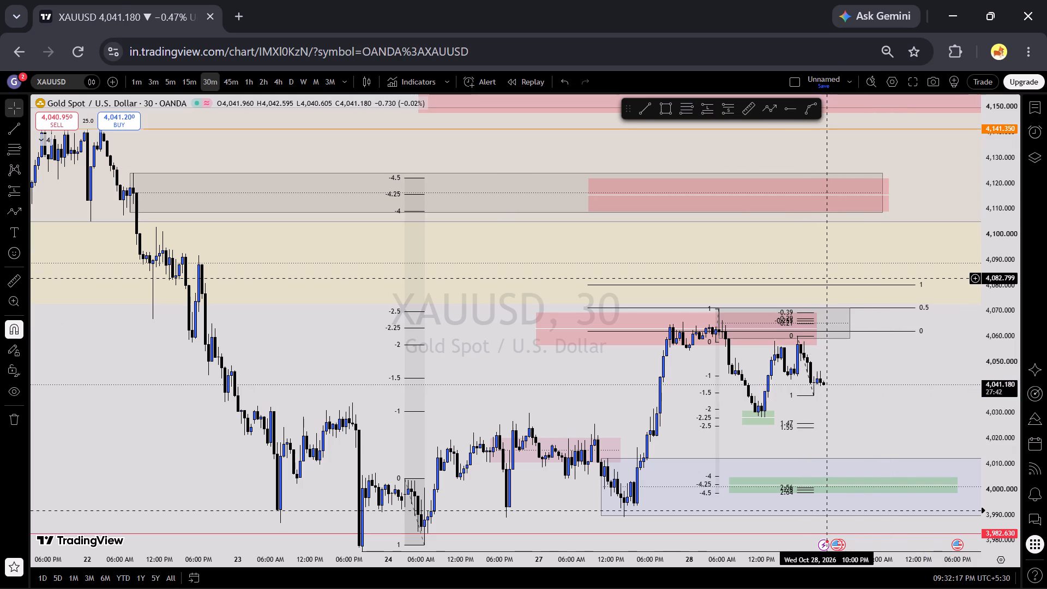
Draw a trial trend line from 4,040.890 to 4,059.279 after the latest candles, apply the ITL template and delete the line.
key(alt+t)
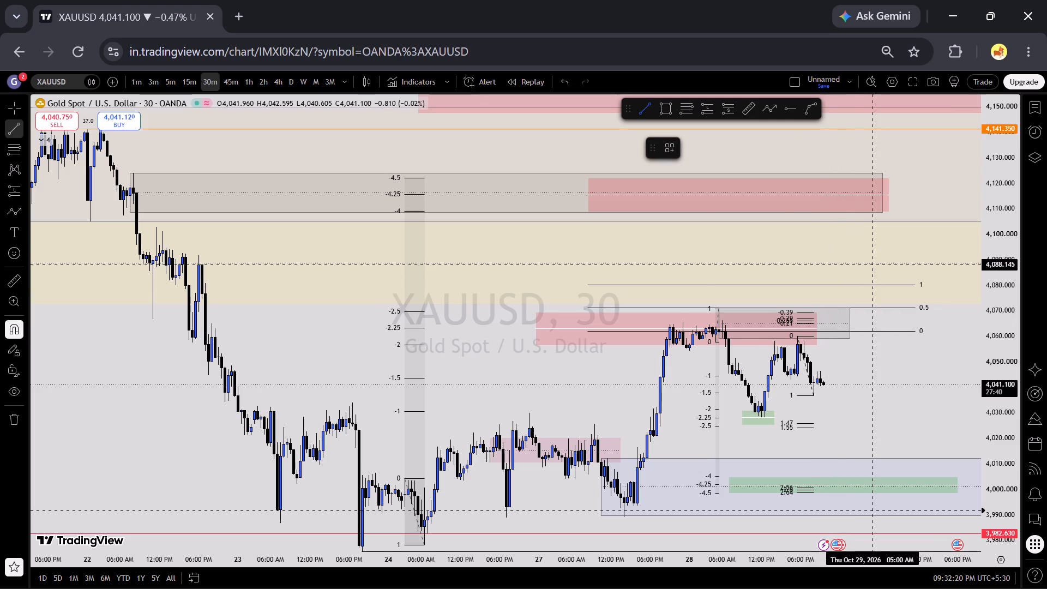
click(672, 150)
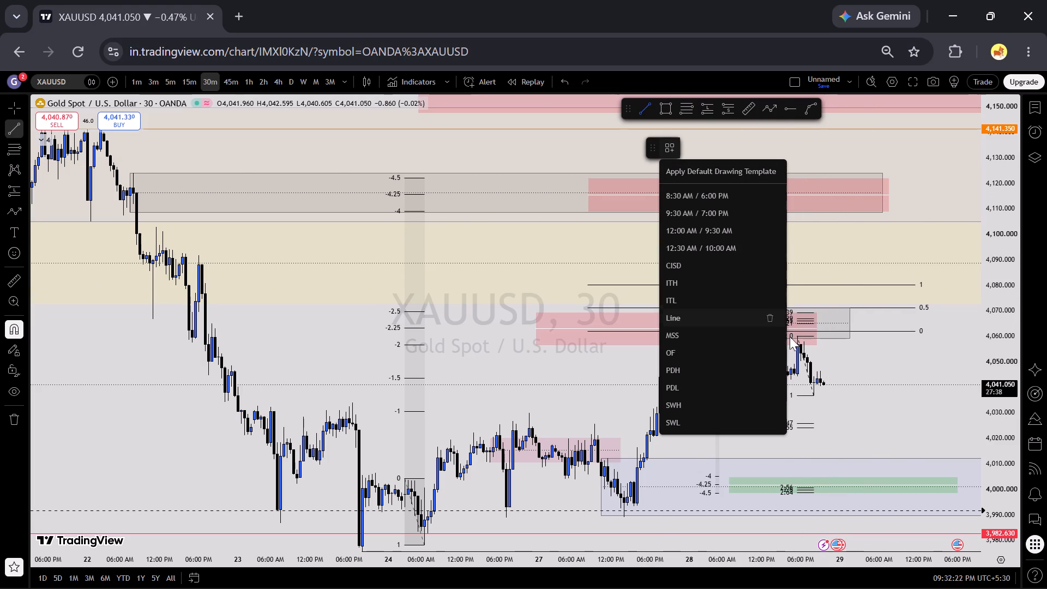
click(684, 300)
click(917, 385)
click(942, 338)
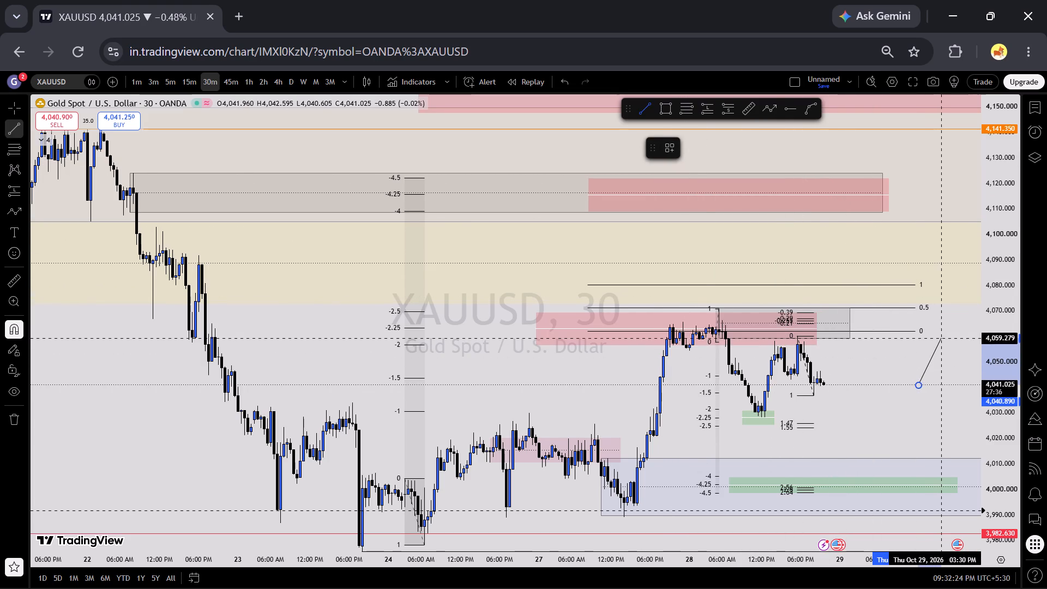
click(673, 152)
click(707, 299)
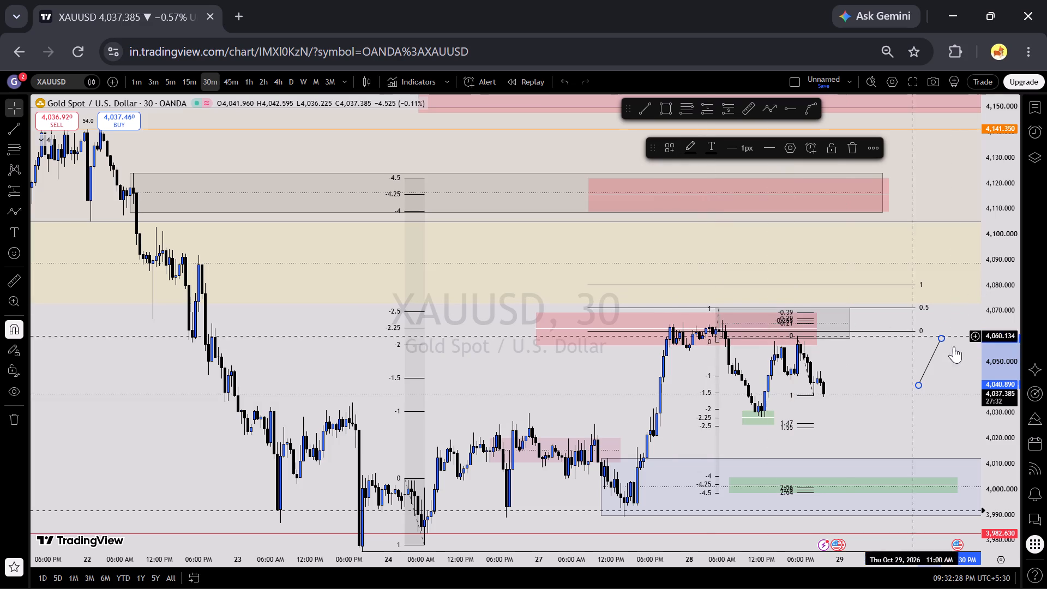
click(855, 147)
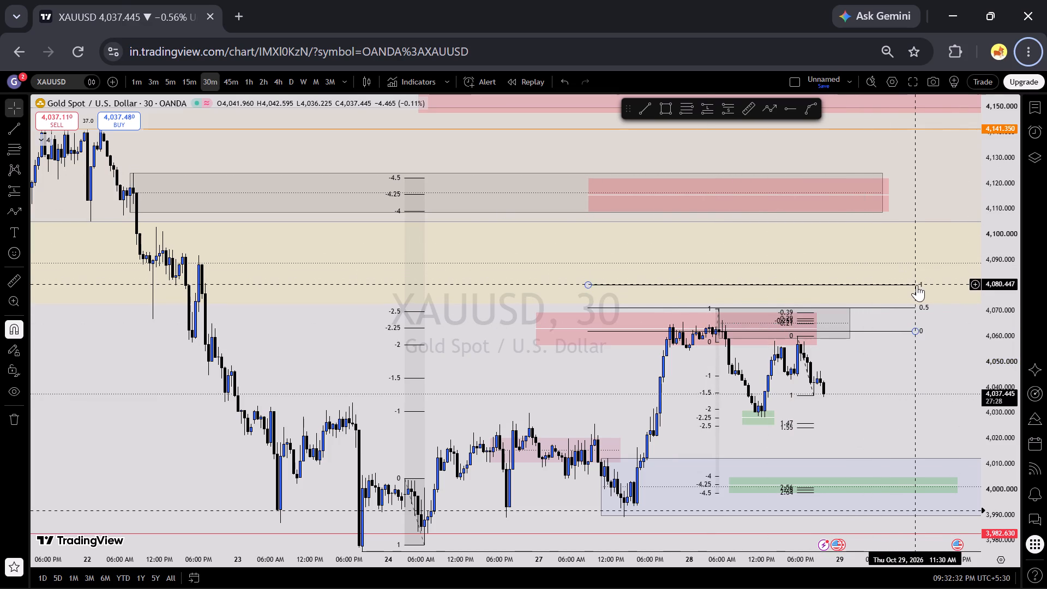
Examine the latest 28 October candles closely against the Fibonacci levels and the surrounding zones.
drag(943, 403, 926, 404)
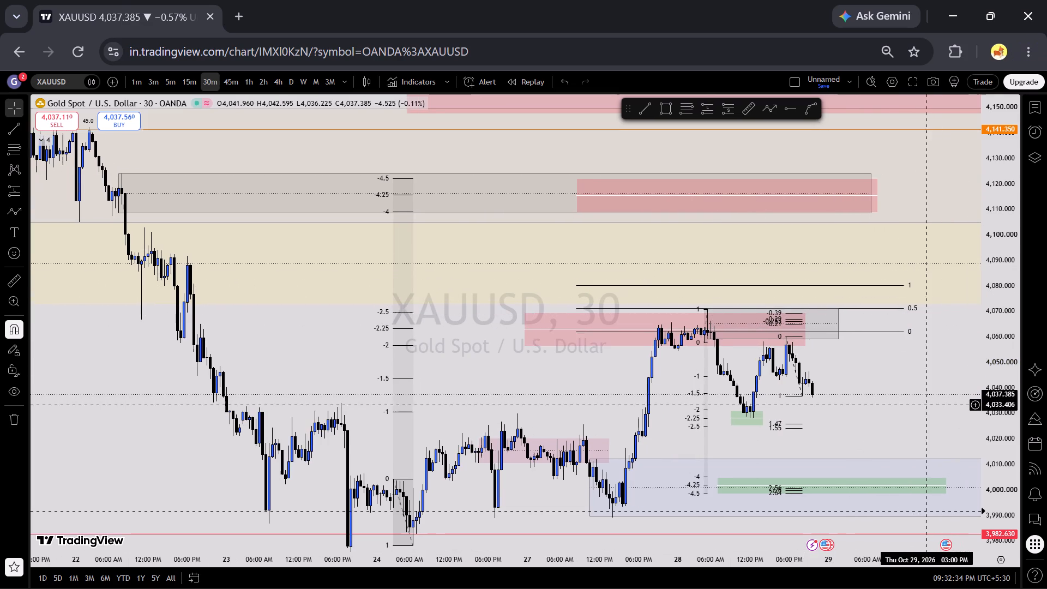
scroll(1016, 435, up, 4)
scroll(911, 418, up, 6)
drag(774, 438, 777, 427)
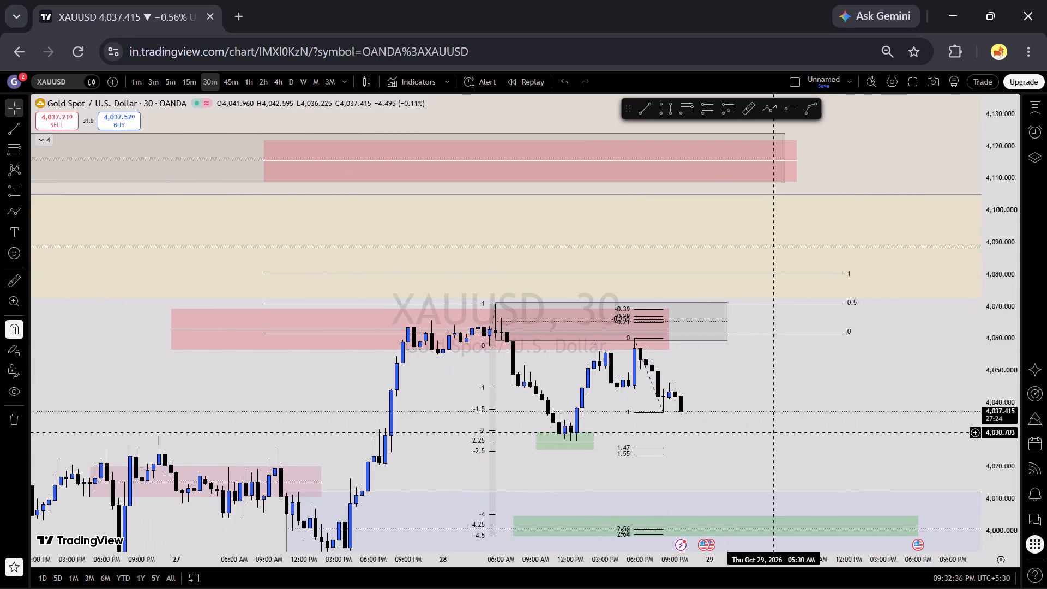
drag(777, 427, 819, 396)
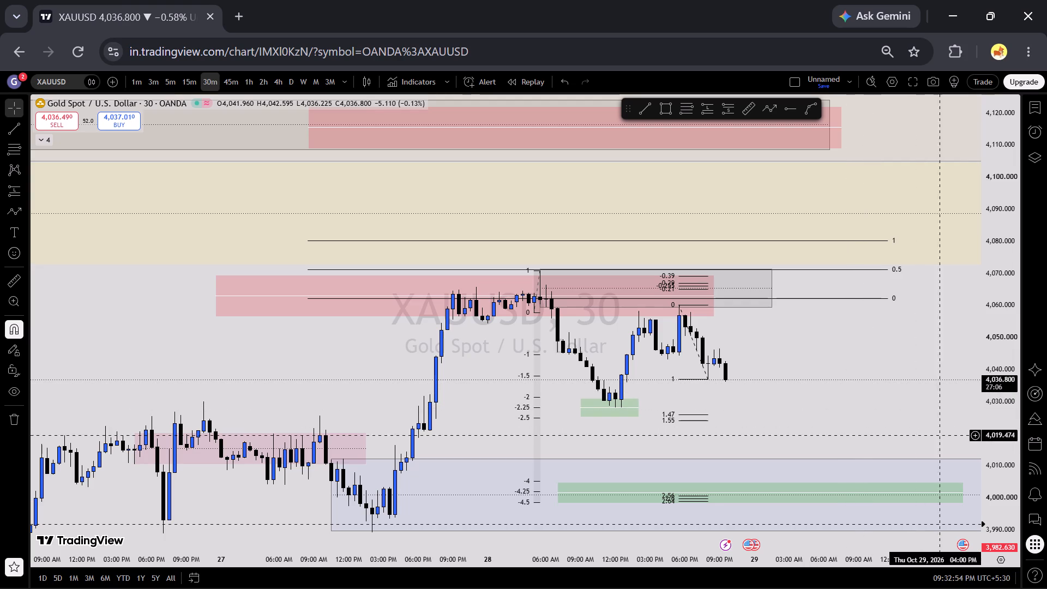
scroll(953, 442, up, 2)
scroll(1003, 457, up, 5)
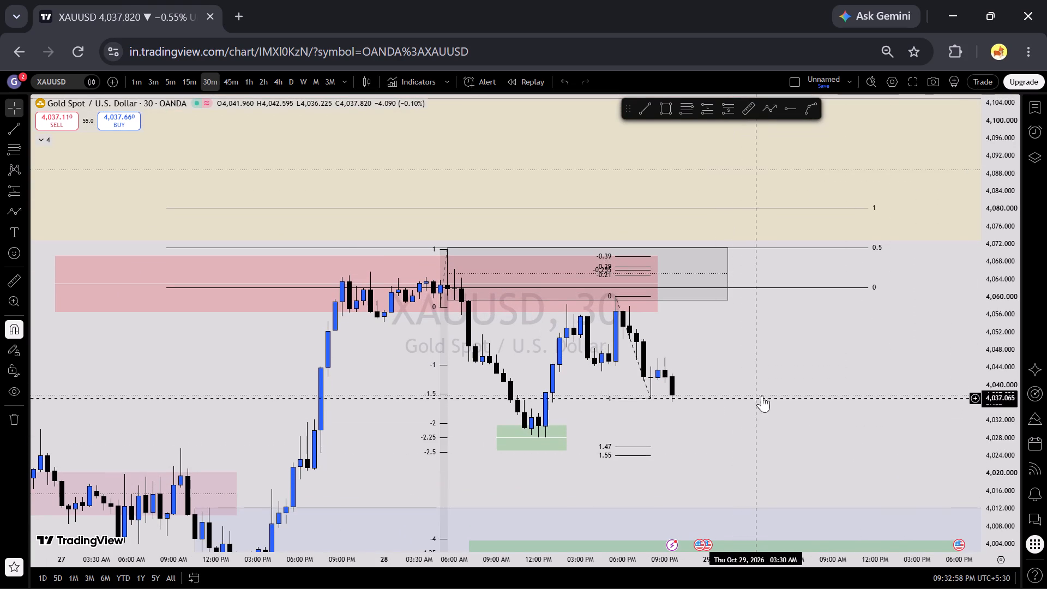
Delete the Fibonacci drawn from 4,060.170 to 4,036.925 on the latest 28 October down swing.
scroll(984, 400, down, 6)
scroll(851, 392, down, 4)
click(745, 419)
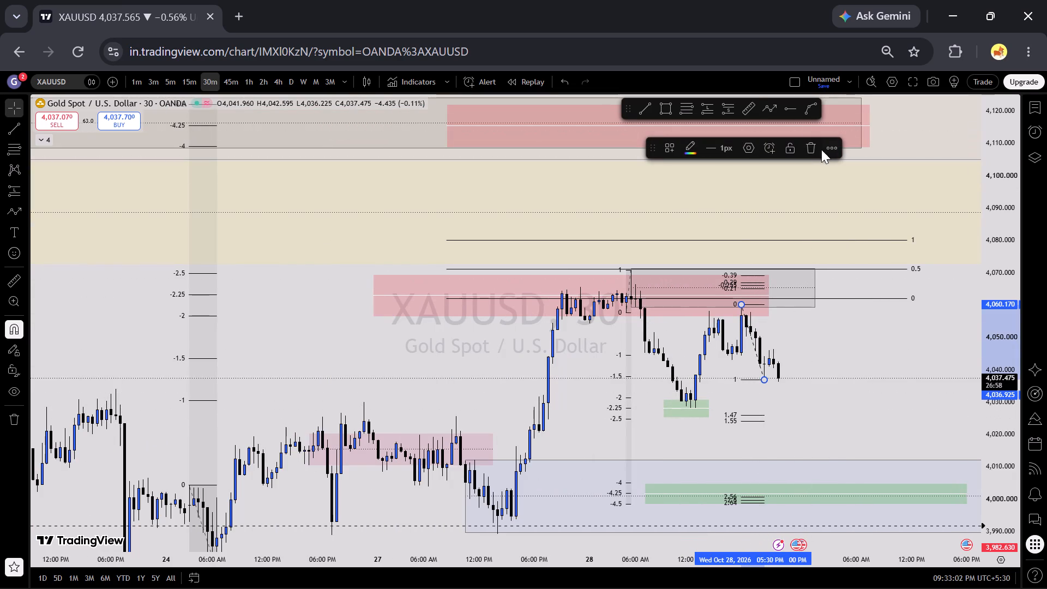
drag(817, 145, 813, 146)
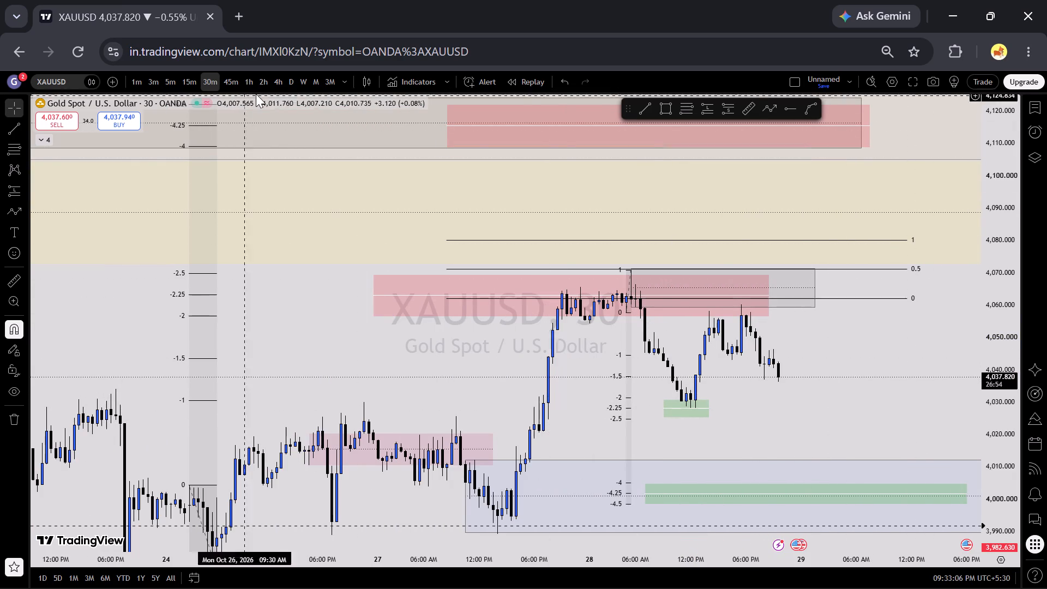
Switch to the 15-minute timeframe and examine the 27 and 28 October price action around the marked zones.
click(189, 74)
scroll(958, 442, up, 2)
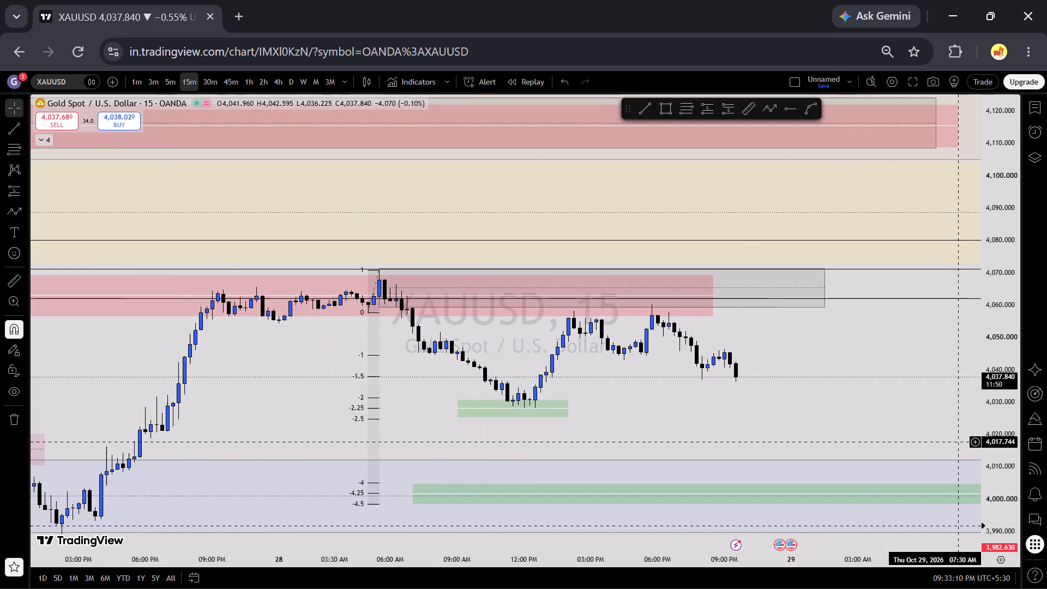
scroll(962, 444, down, 1)
scroll(992, 450, up, 3)
scroll(781, 419, down, 4)
drag(924, 449, 885, 465)
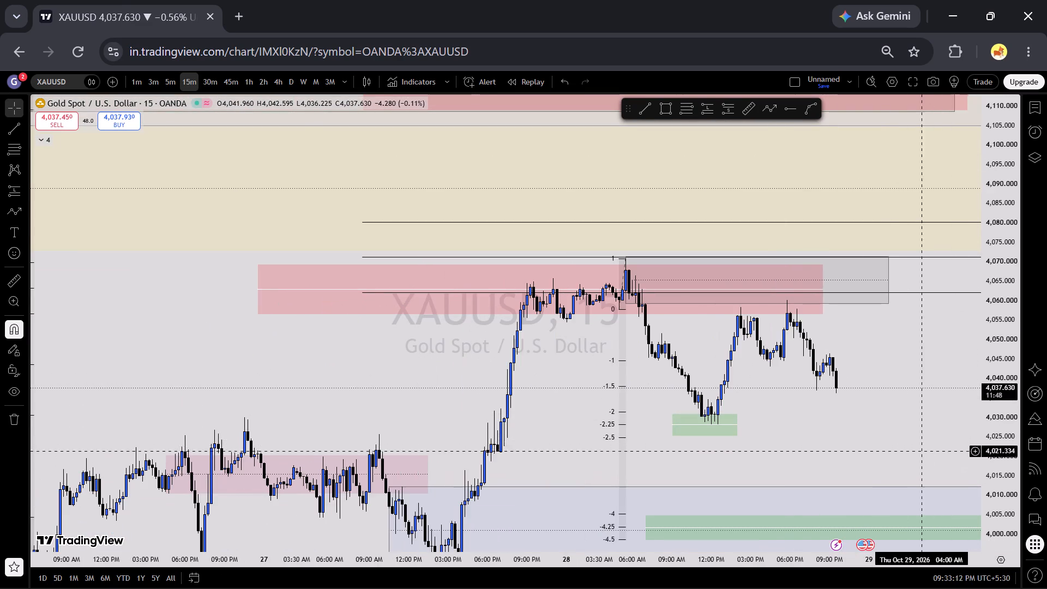
drag(885, 465, 733, 394)
scroll(925, 429, down, 3)
scroll(1003, 437, down, 3)
scroll(1003, 437, up, 4)
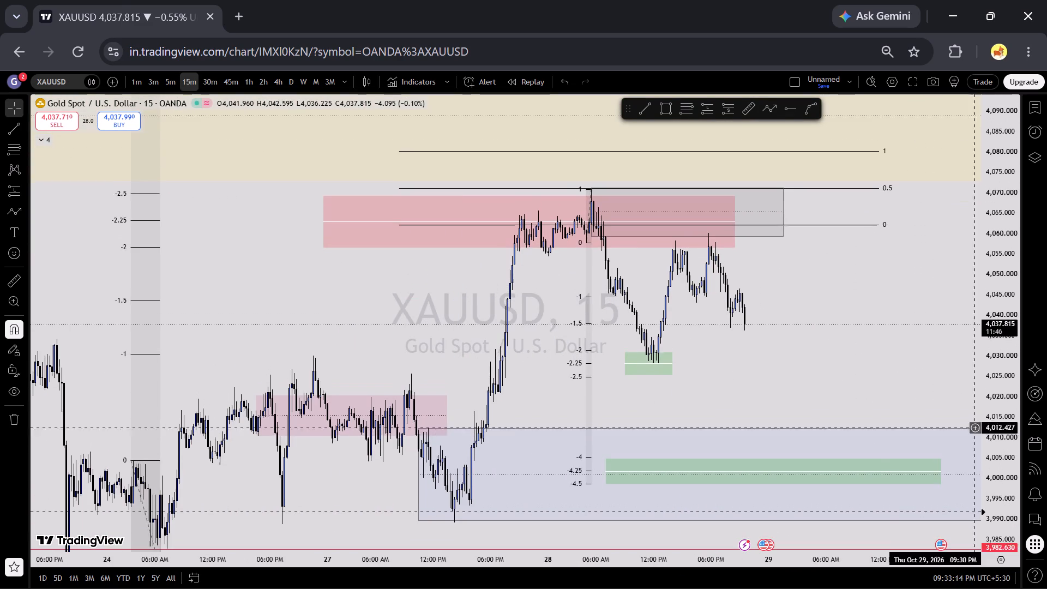
drag(889, 367, 977, 399)
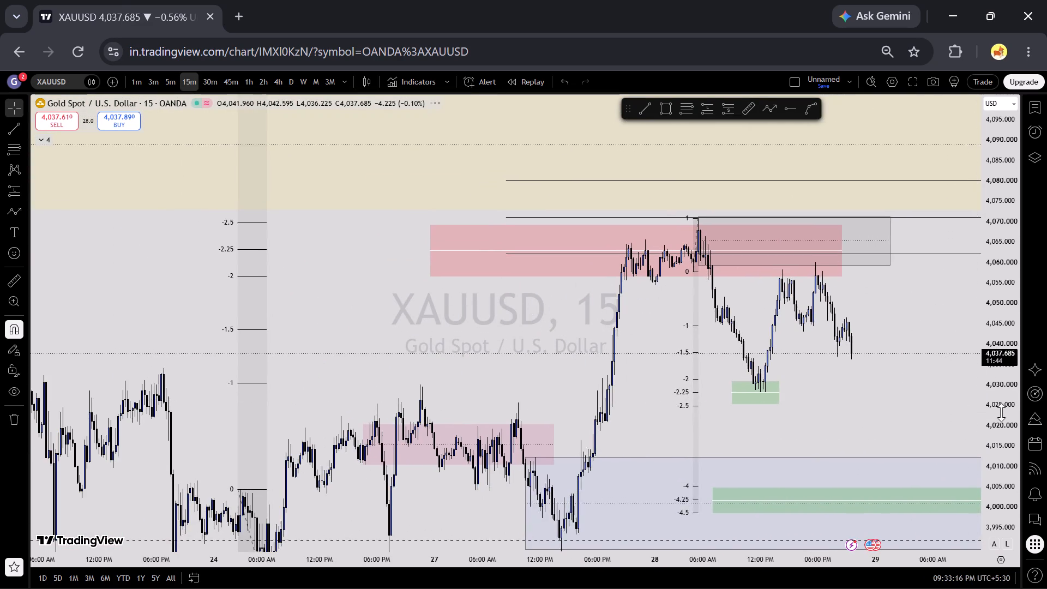
scroll(1001, 412, up, 6)
scroll(1004, 406, down, 6)
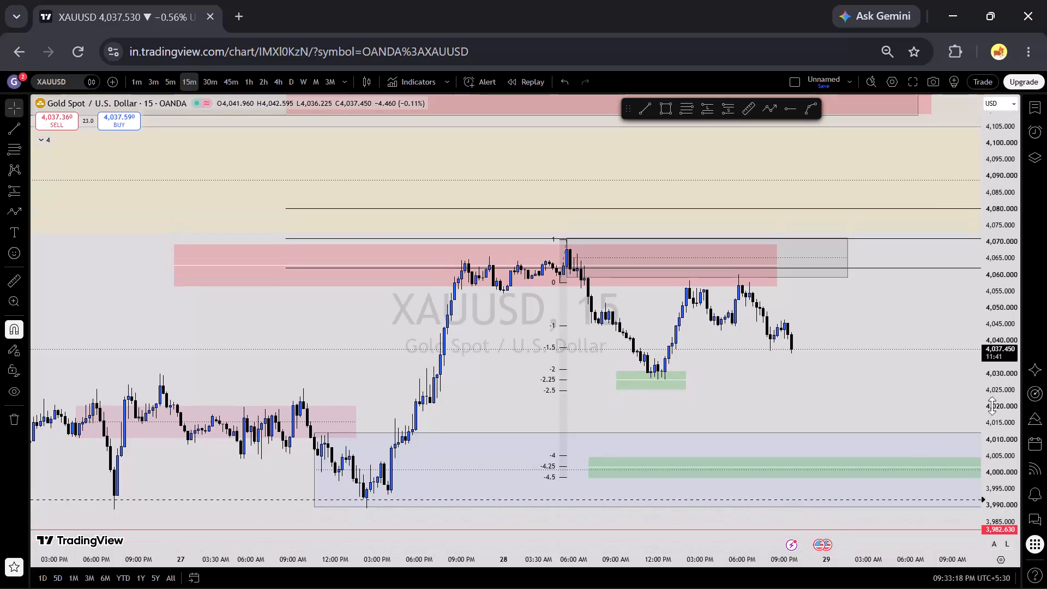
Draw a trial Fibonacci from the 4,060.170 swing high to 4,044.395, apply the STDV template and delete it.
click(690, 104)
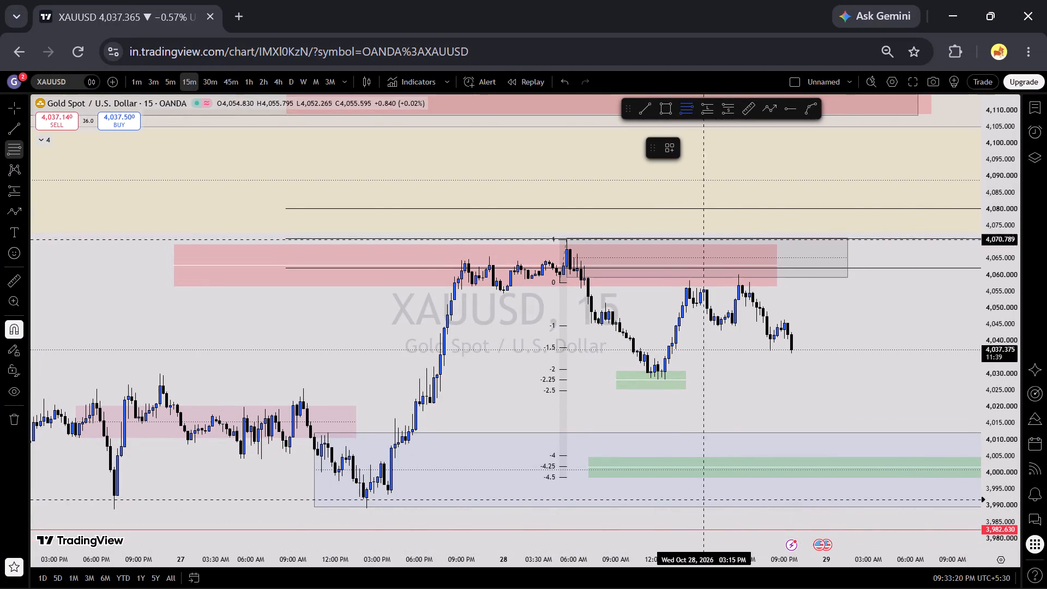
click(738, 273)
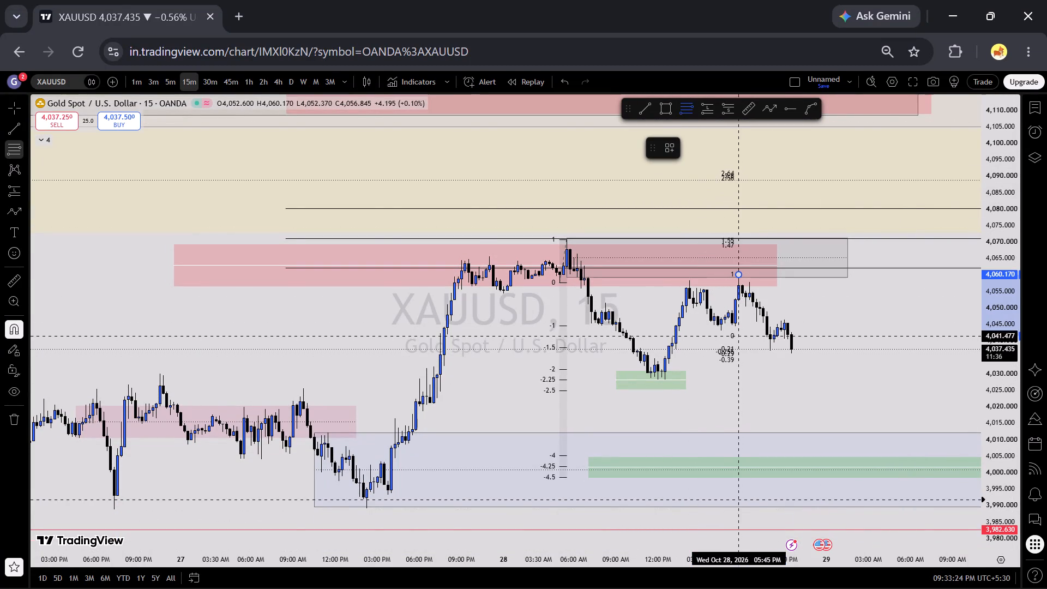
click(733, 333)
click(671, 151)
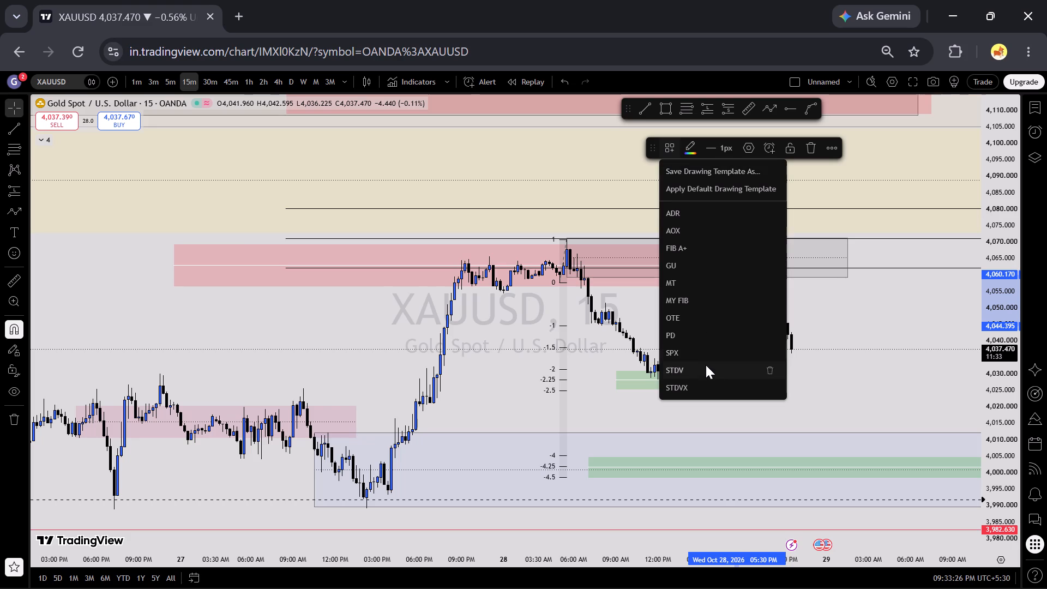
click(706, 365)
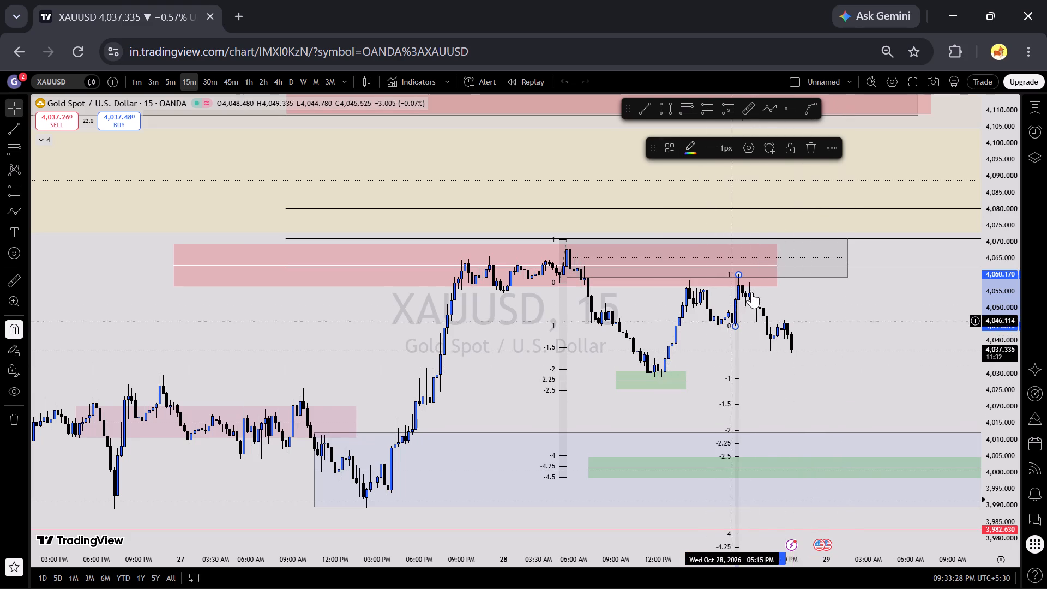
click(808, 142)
Examine the recent swings against the marked zones on the 15-minute chart and on the 1-hour timeframe.
scroll(877, 391, down, 6)
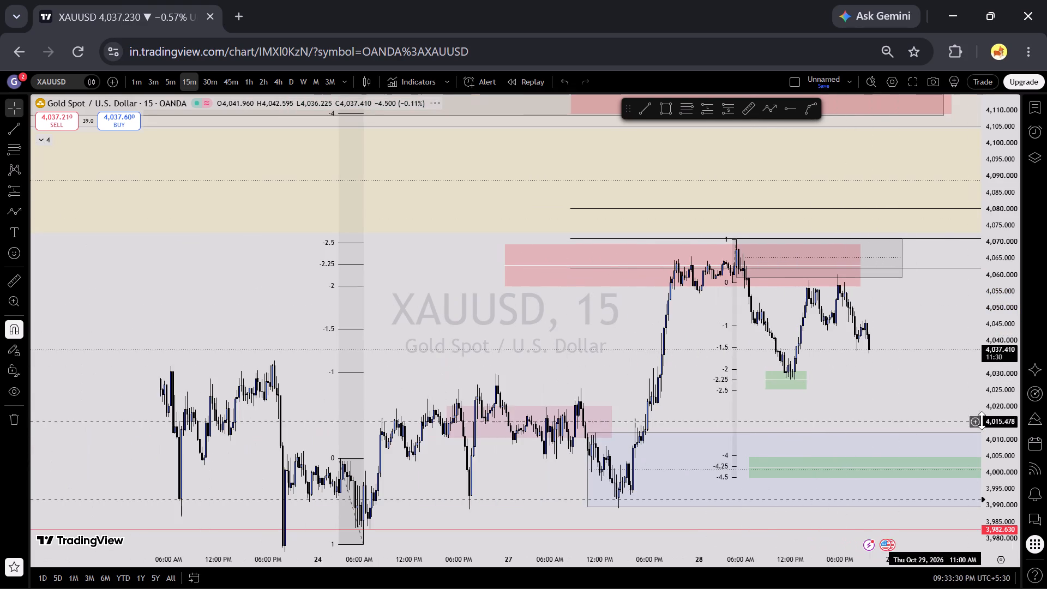
drag(944, 397, 883, 396)
scroll(878, 395, up, 4)
scroll(996, 429, up, 2)
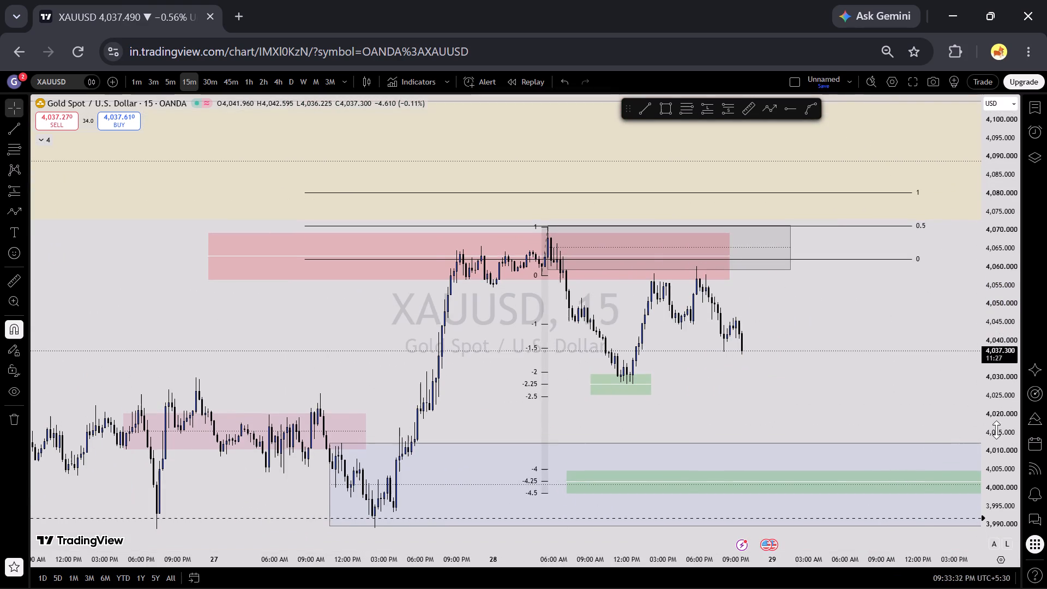
scroll(628, 321, up, 3)
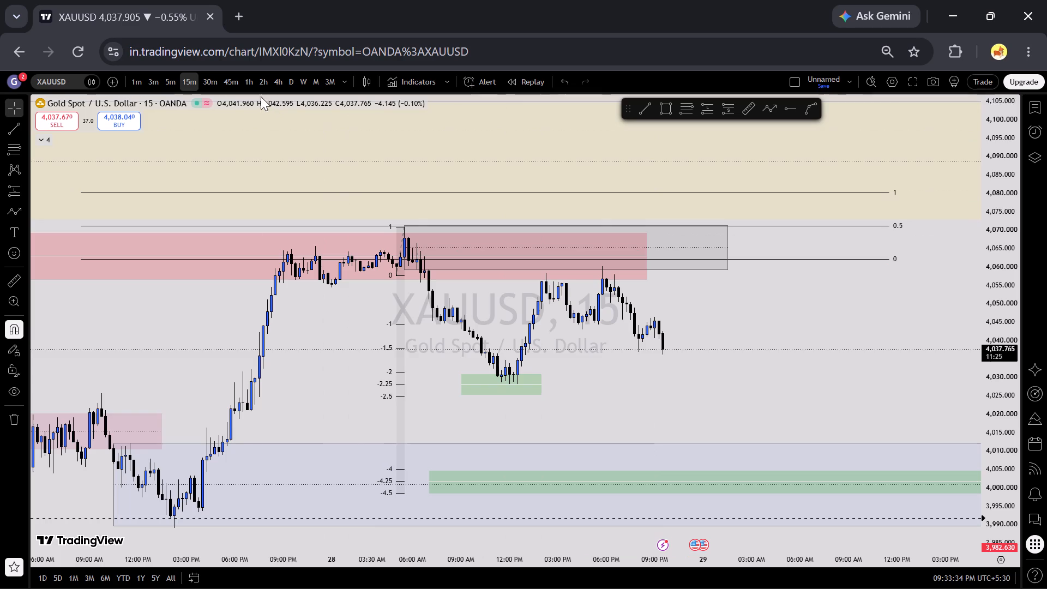
click(255, 87)
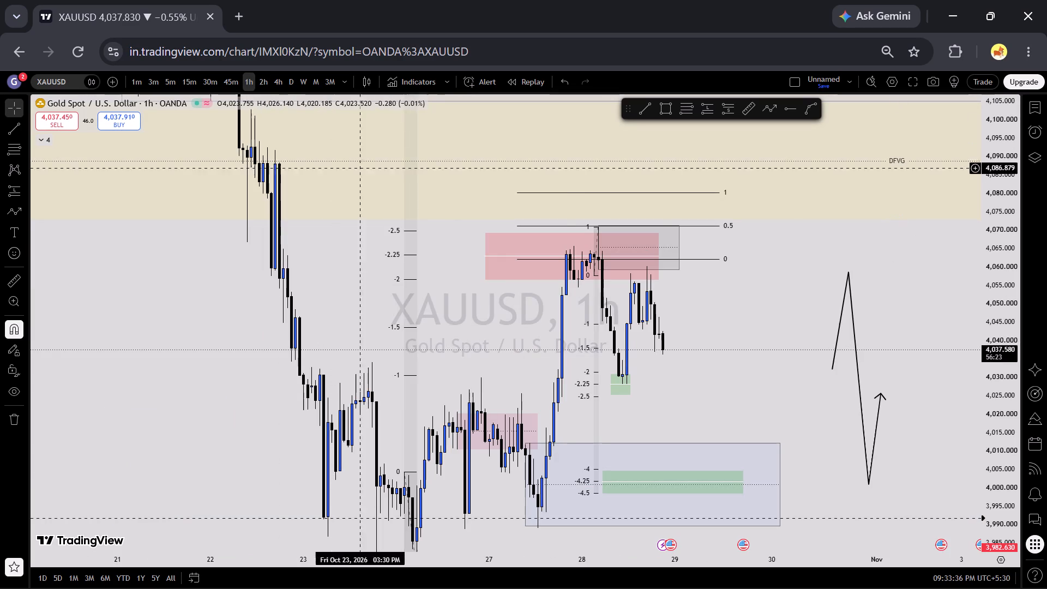
scroll(1018, 395, down, 5)
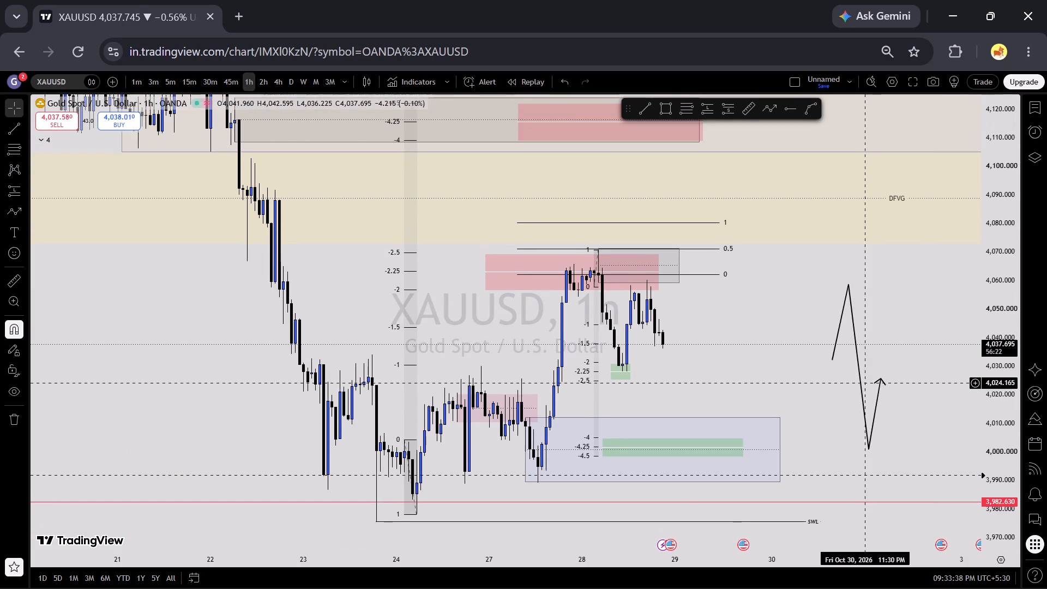
scroll(864, 383, up, 2)
Draw a Fibonacci on the 28 October up swing from 4,043.085 to 4,060.170, using the template with levels 1.62 through 4.96.
click(680, 109)
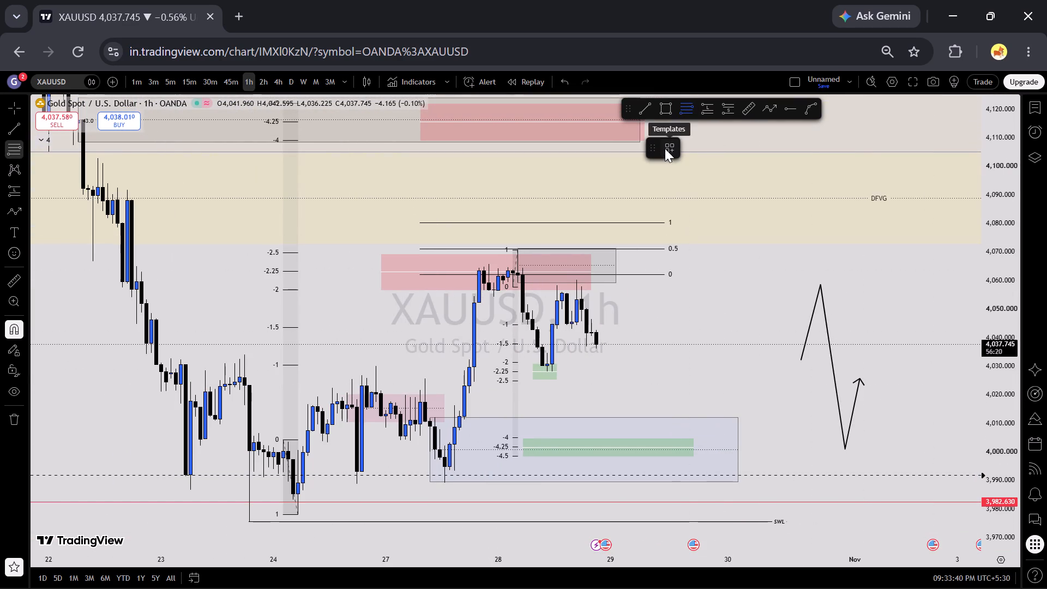
click(665, 148)
click(685, 324)
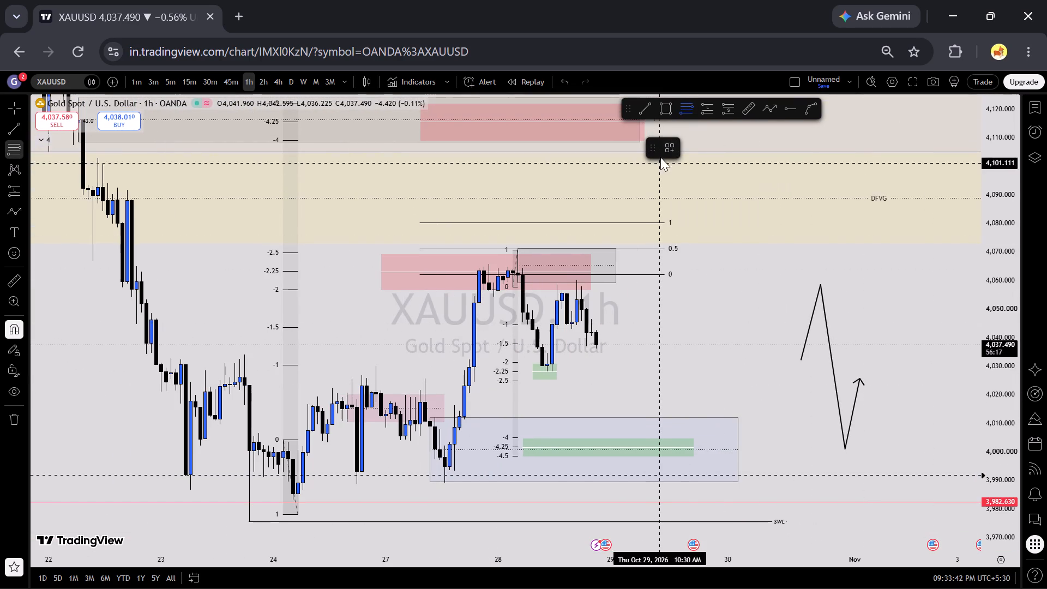
click(671, 147)
click(676, 341)
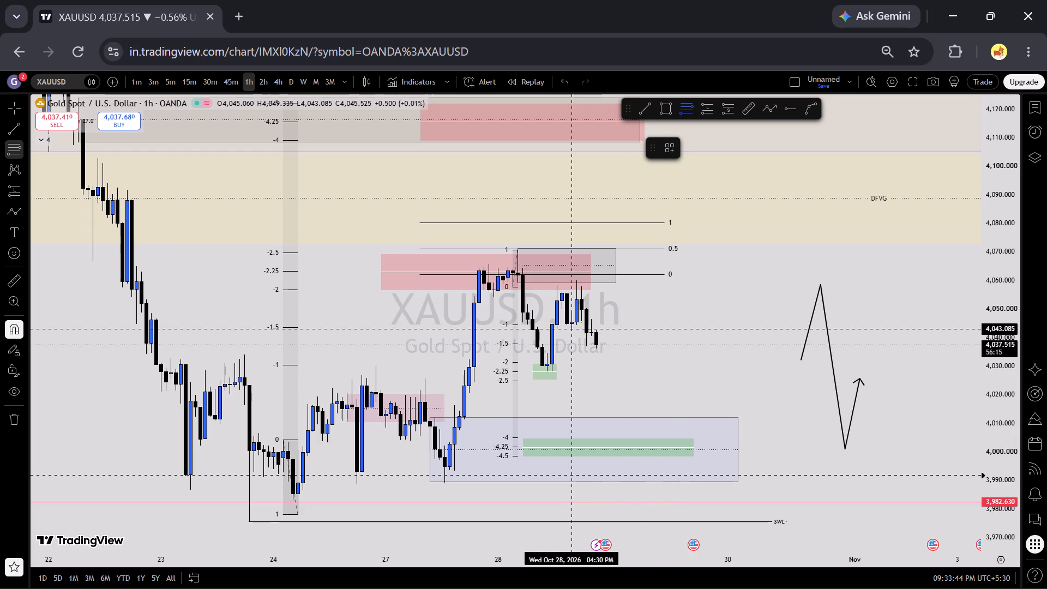
click(570, 350)
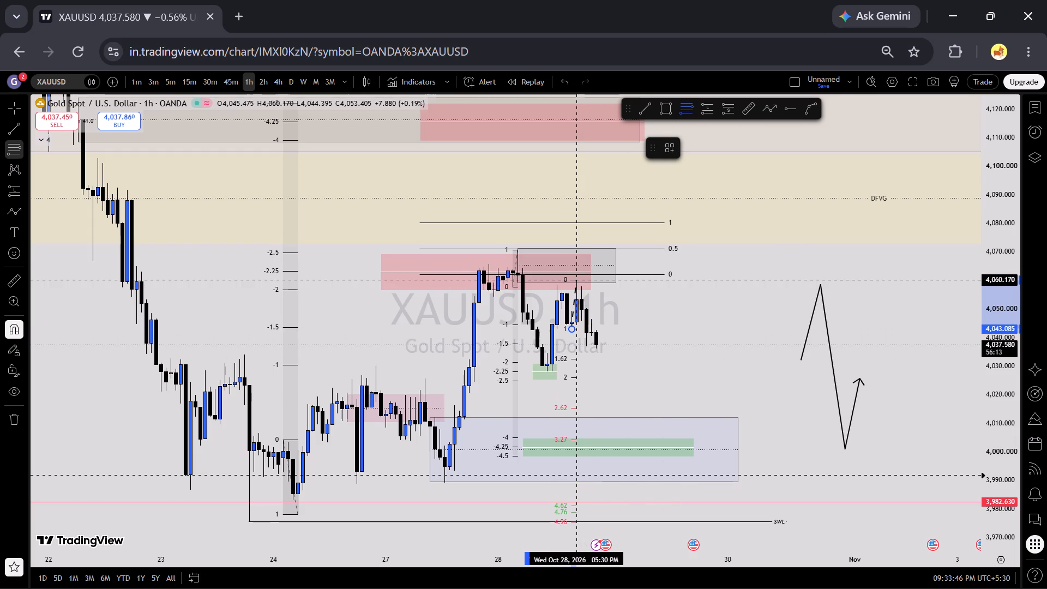
click(575, 276)
click(688, 402)
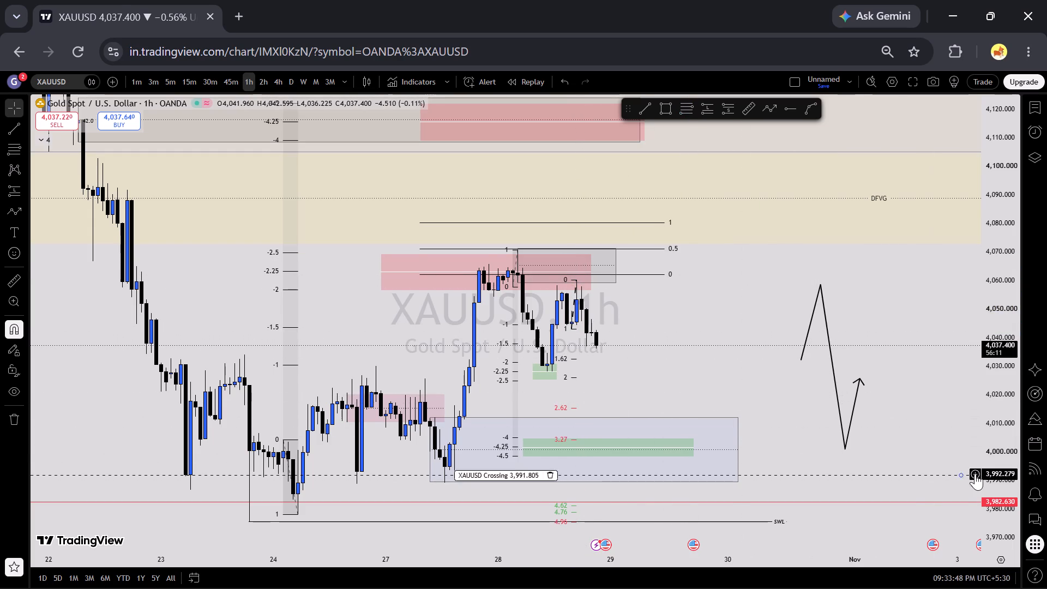
On the 15-minute timeframe, draw a second Fibonacci from the 4,036.925 low to the 4,046.490 high of the latest pullback.
scroll(1011, 467, down, 2)
scroll(1010, 467, up, 3)
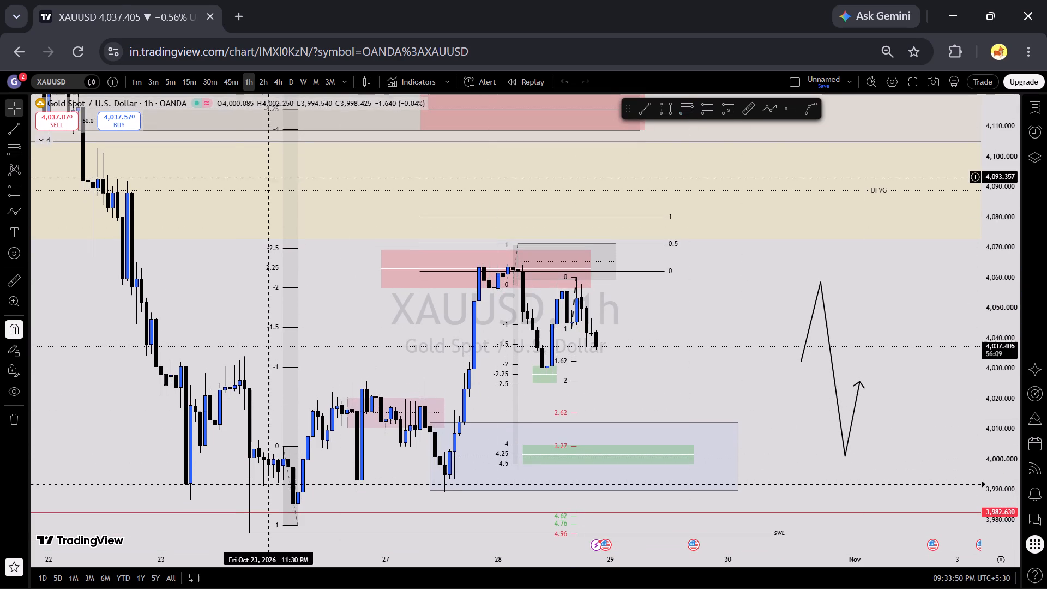
click(196, 79)
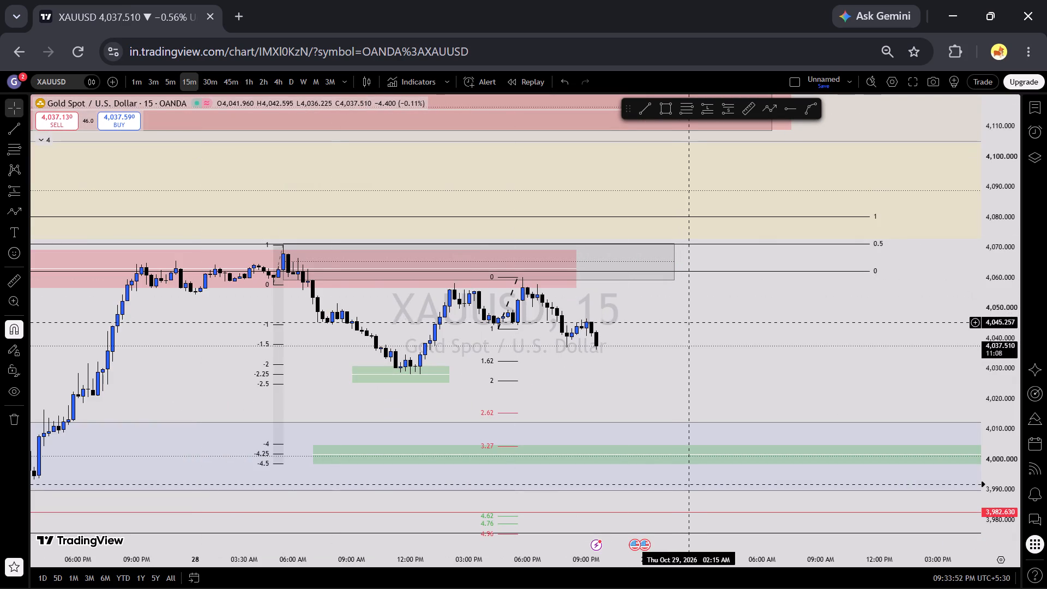
scroll(666, 286, down, 1)
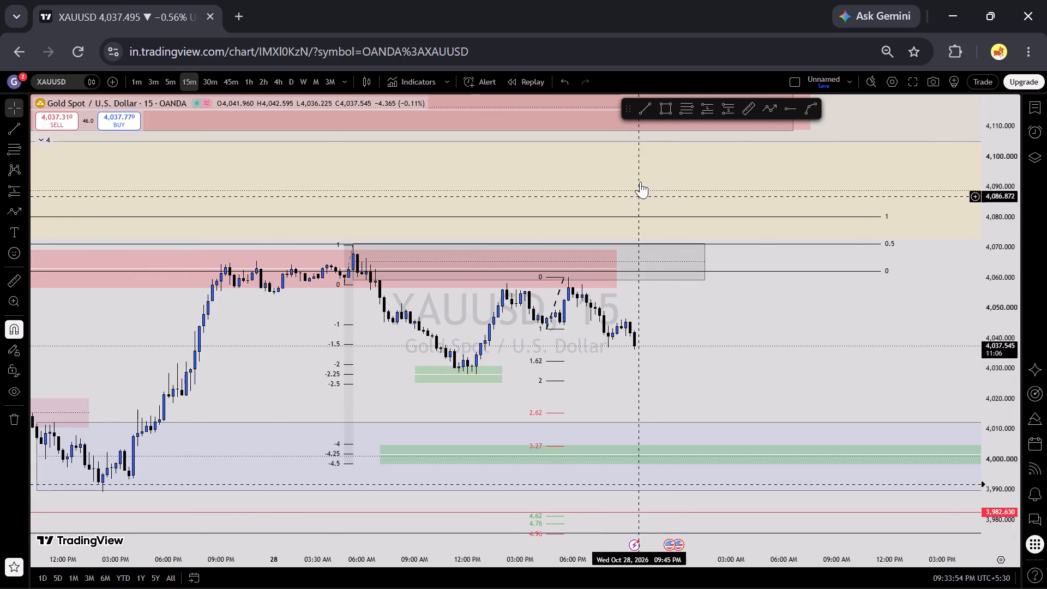
click(689, 105)
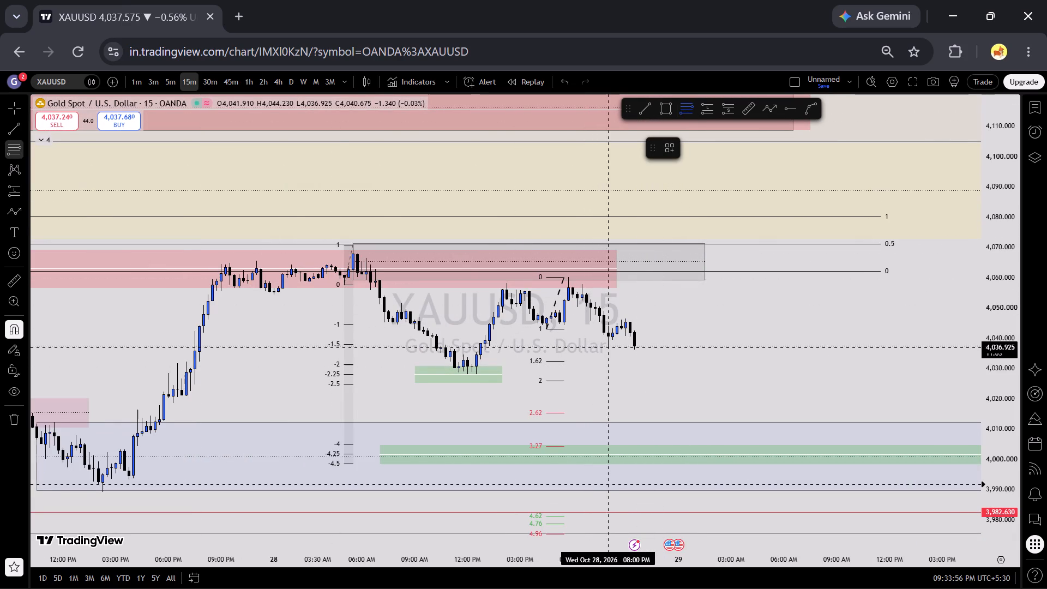
click(607, 359)
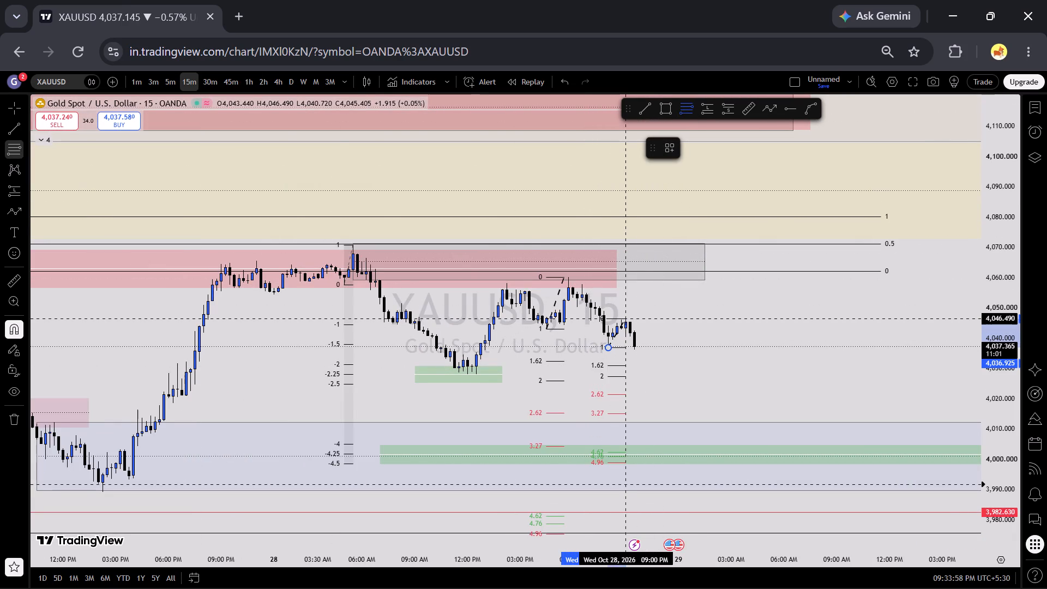
click(625, 303)
click(679, 347)
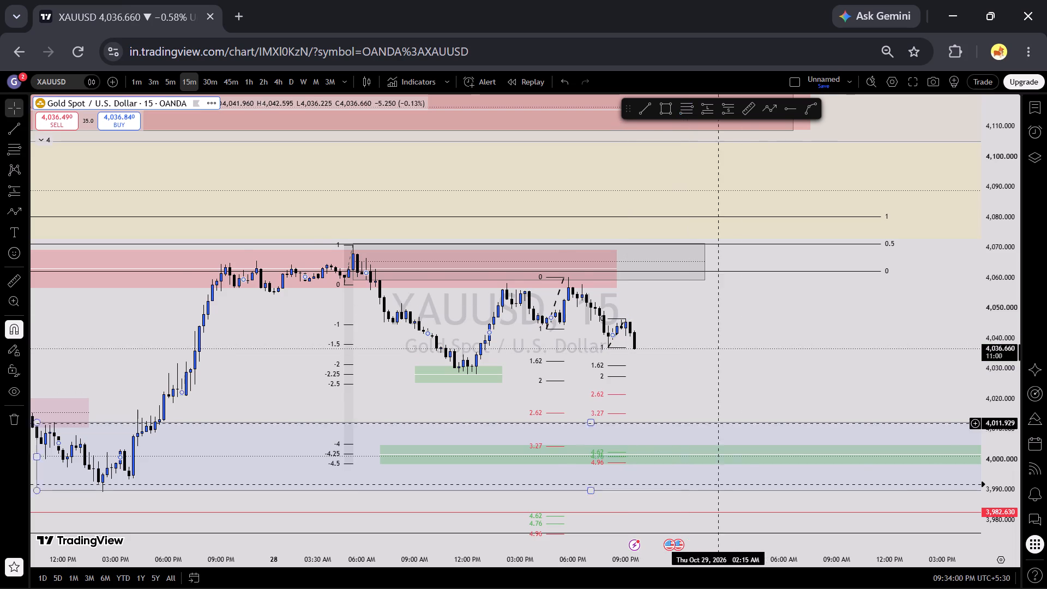
Resize the green zone near 4,000 to run from 28 October 04:30 PM to 29 October 04:15 PM.
scroll(760, 428, down, 4)
drag(895, 378, 706, 365)
scroll(984, 413, up, 4)
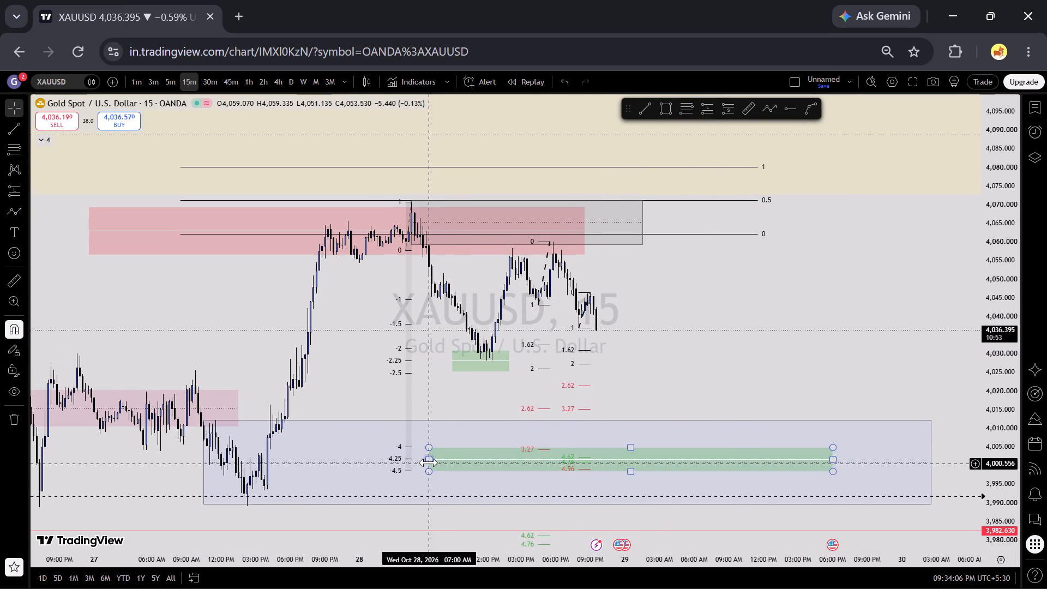
drag(429, 461, 543, 457)
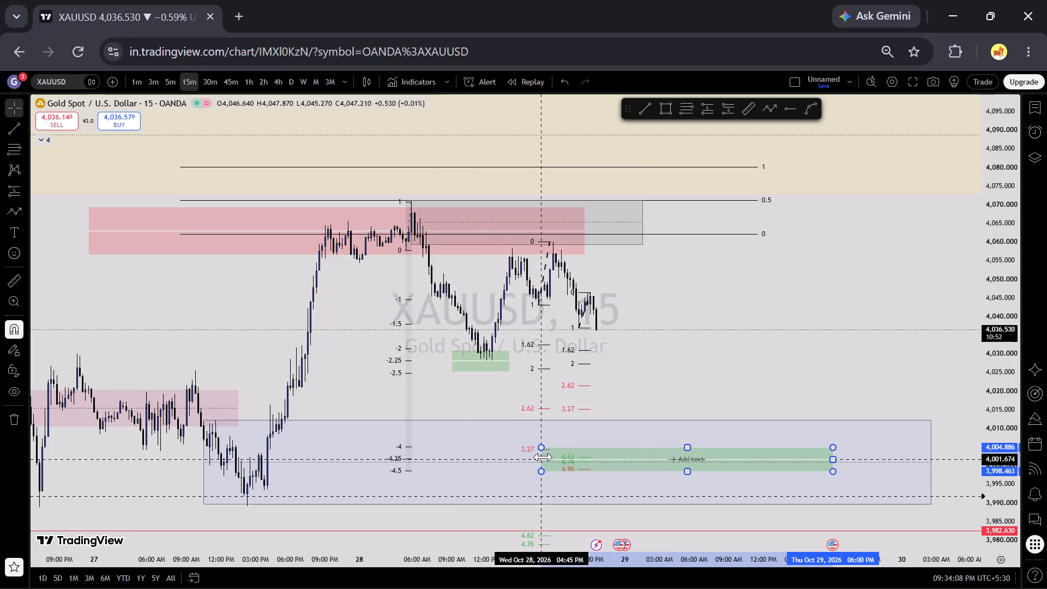
drag(543, 457, 538, 457)
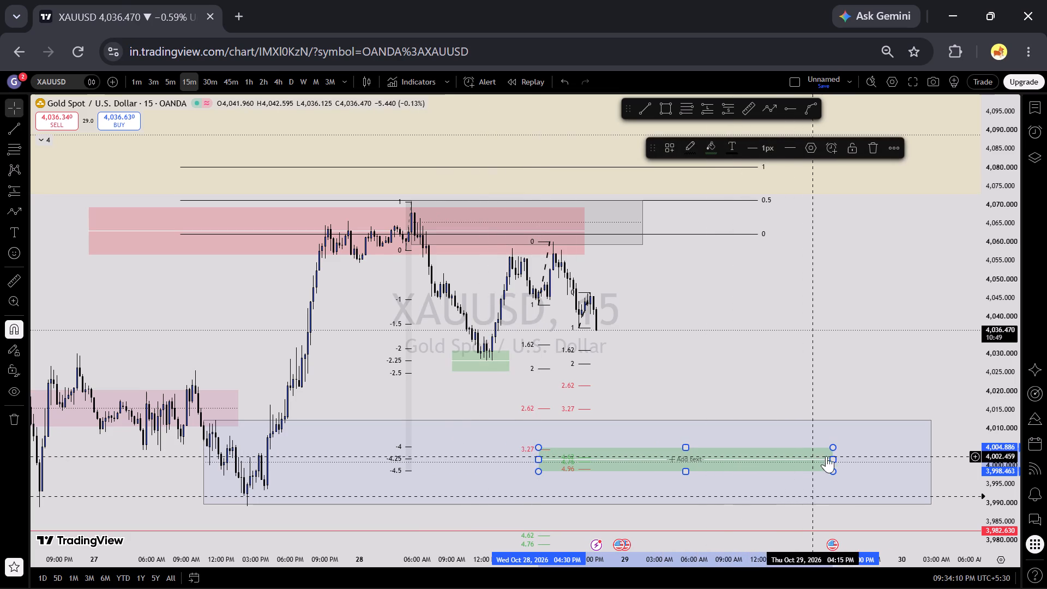
drag(833, 461, 813, 461)
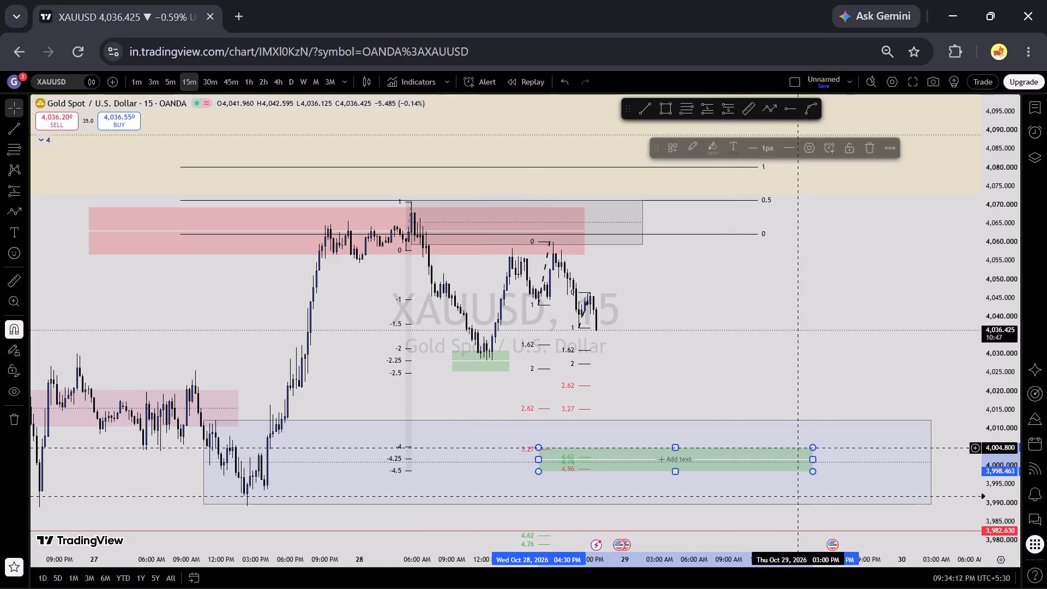
click(745, 388)
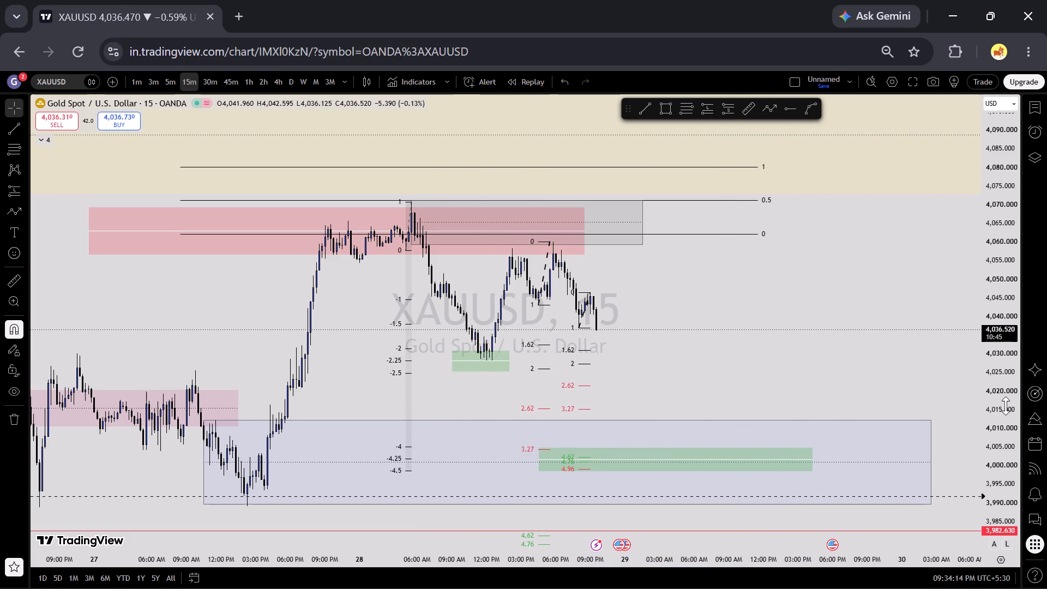
Examine the 15-minute chart with both Fibonacci projections against the green zone, and dismiss the upgrade offer.
scroll(1006, 406, down, 4)
scroll(900, 398, down, 4)
scroll(902, 397, up, 5)
scroll(1009, 412, up, 6)
drag(769, 378, 807, 336)
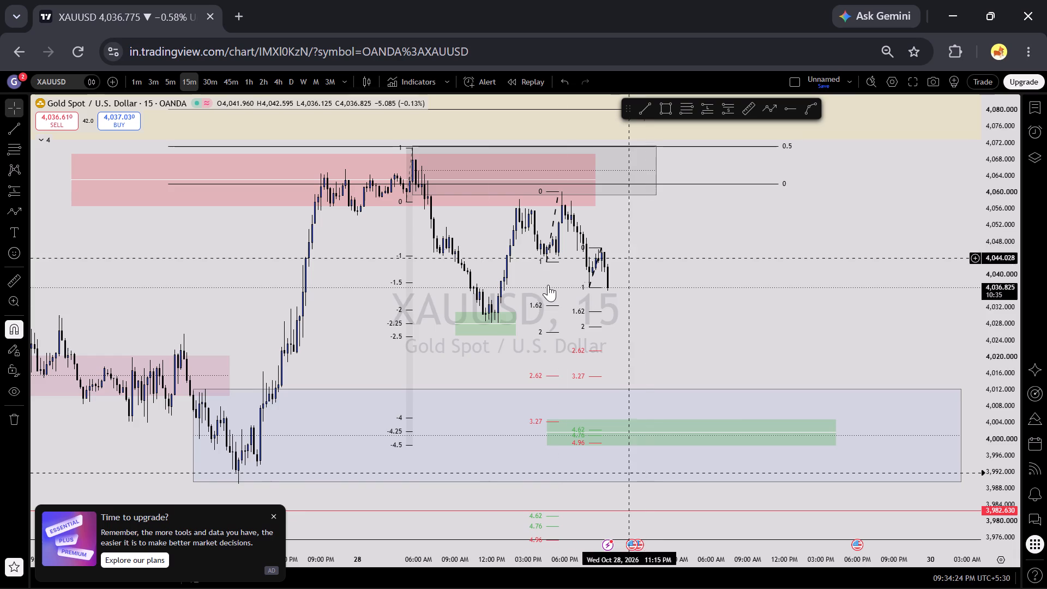
click(274, 513)
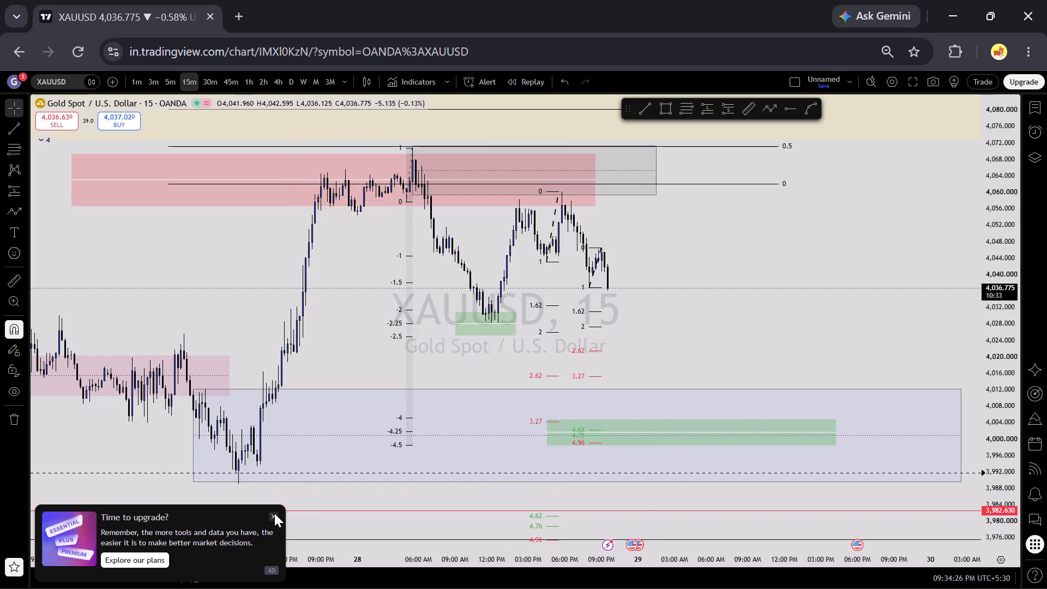
click(678, 156)
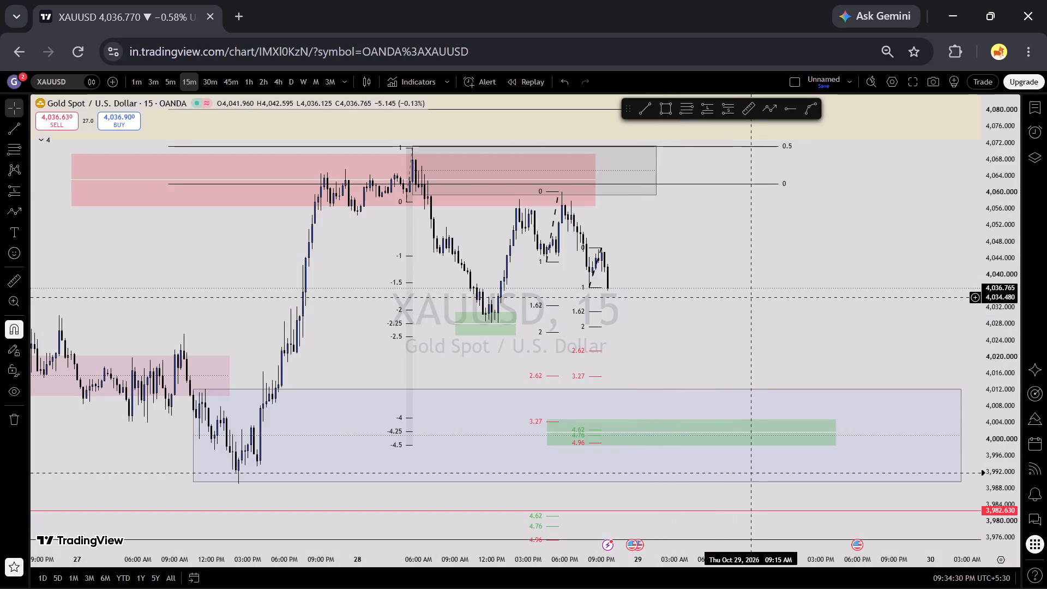
Measure the price distance from about 4,043 down to the area just above the green zone near 4,000.
click(748, 113)
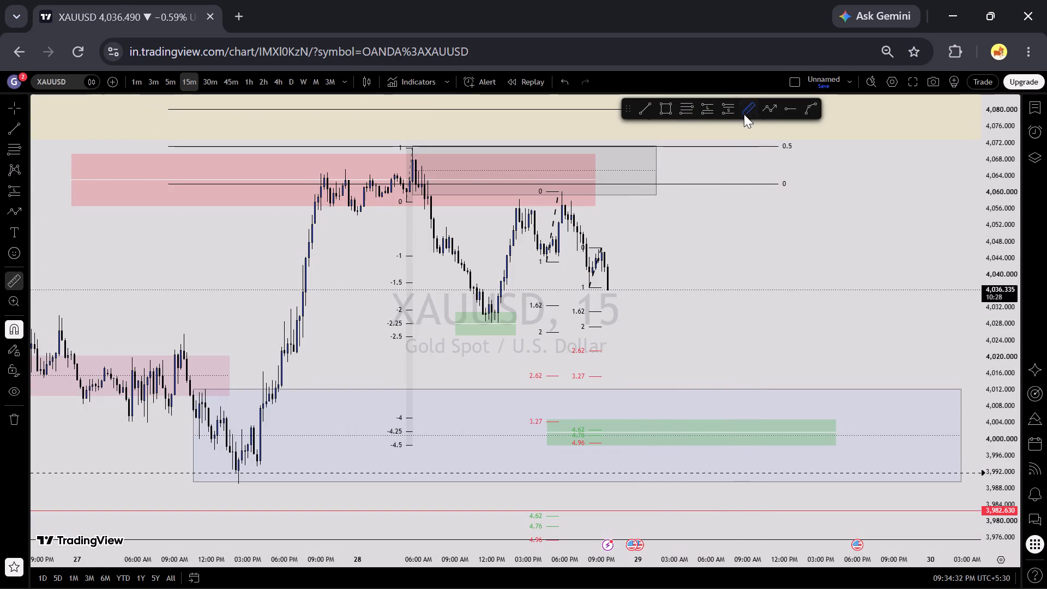
click(673, 262)
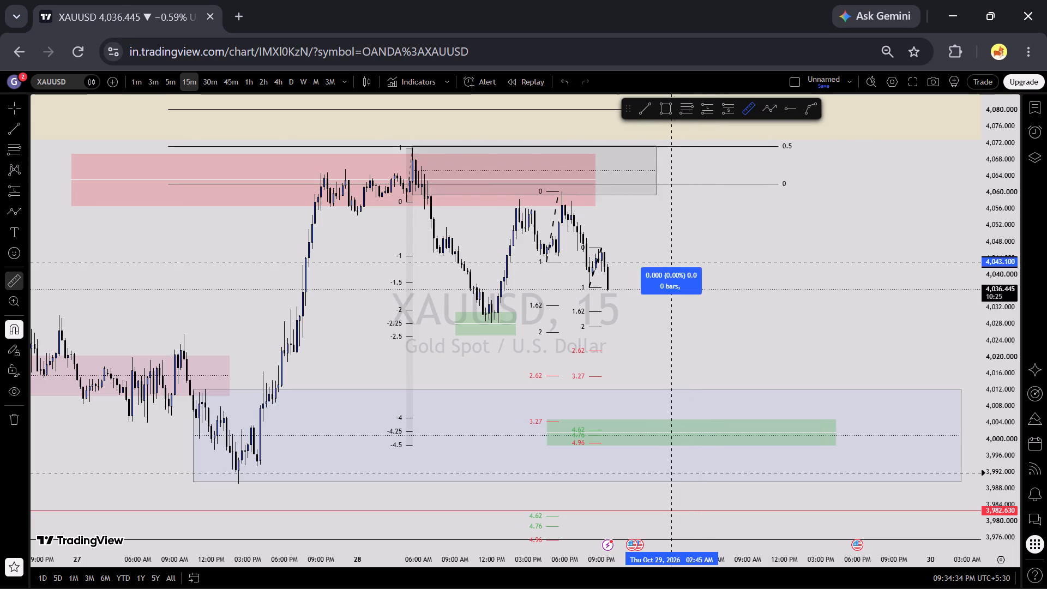
click(718, 418)
click(738, 370)
Examine the 15-minute chart back to 20 October around the target zones, with a brief comparison on the 5-minute timeframe.
scroll(736, 346, down, 1)
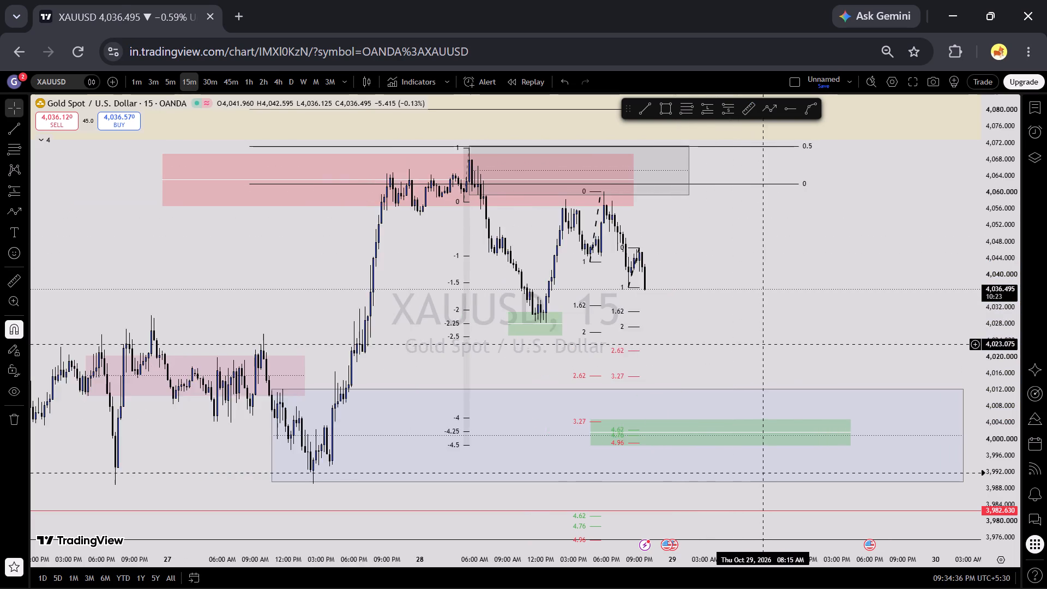
scroll(787, 341, up, 2)
scroll(995, 366, down, 6)
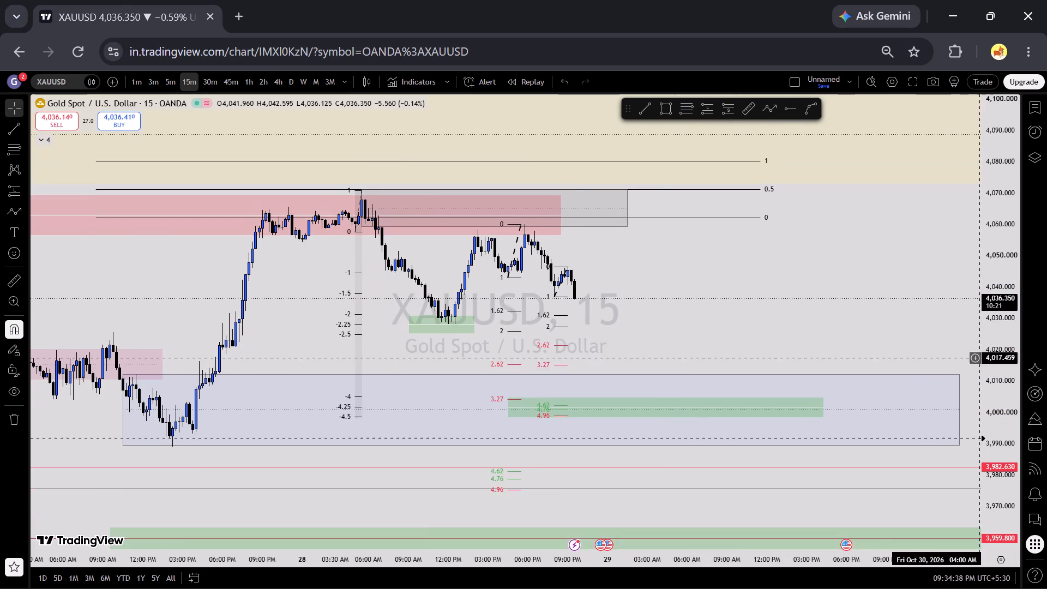
scroll(838, 299, down, 6)
scroll(996, 340, down, 10)
scroll(912, 327, down, 10)
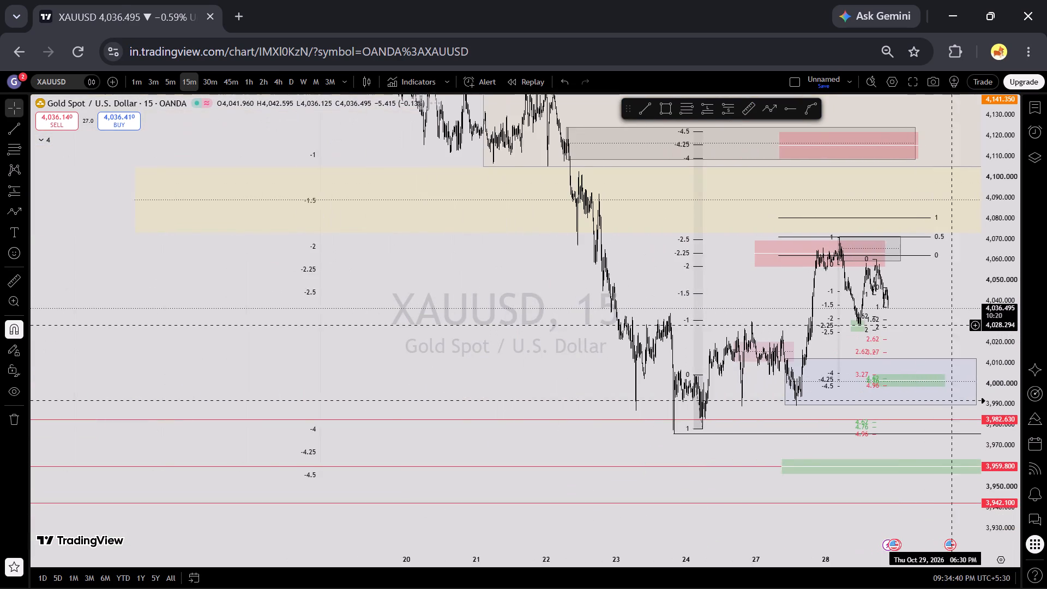
drag(955, 325, 861, 339)
scroll(864, 340, up, 5)
scroll(1006, 398, up, 5)
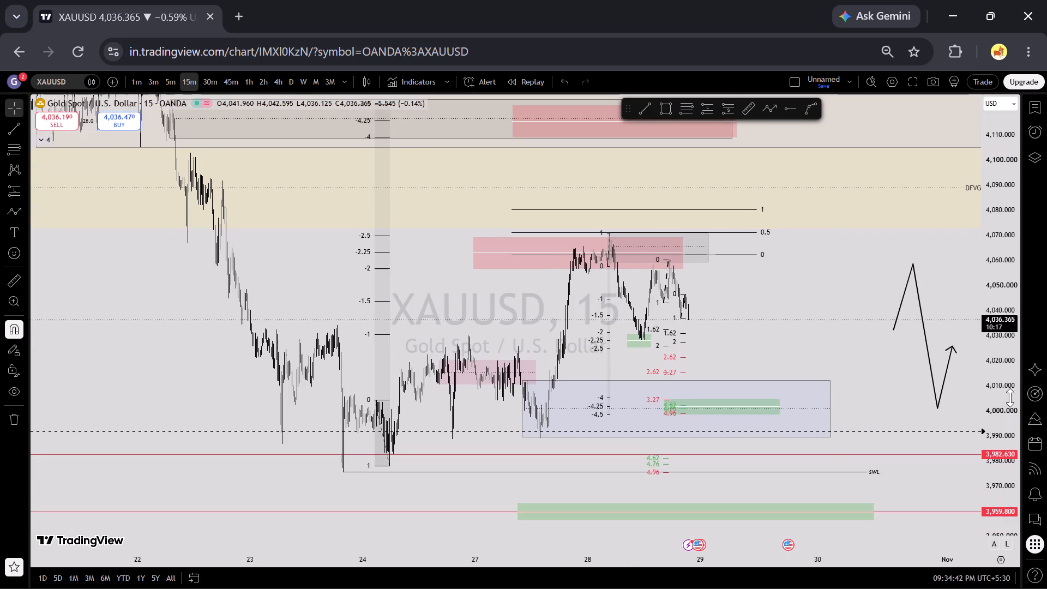
scroll(790, 372, up, 6)
drag(642, 346, 817, 323)
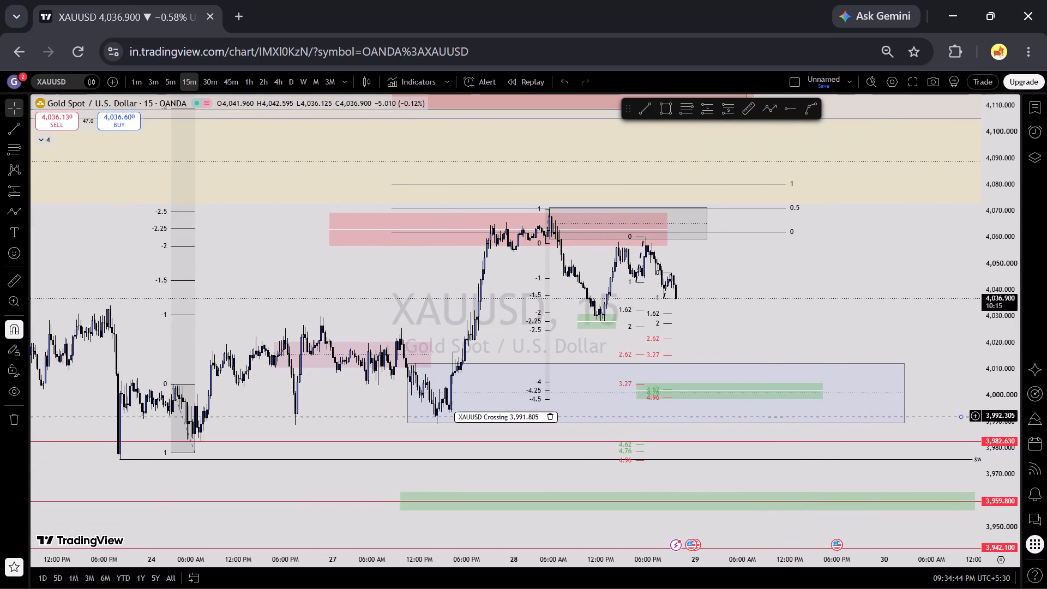
scroll(980, 463, up, 11)
scroll(787, 336, up, 3)
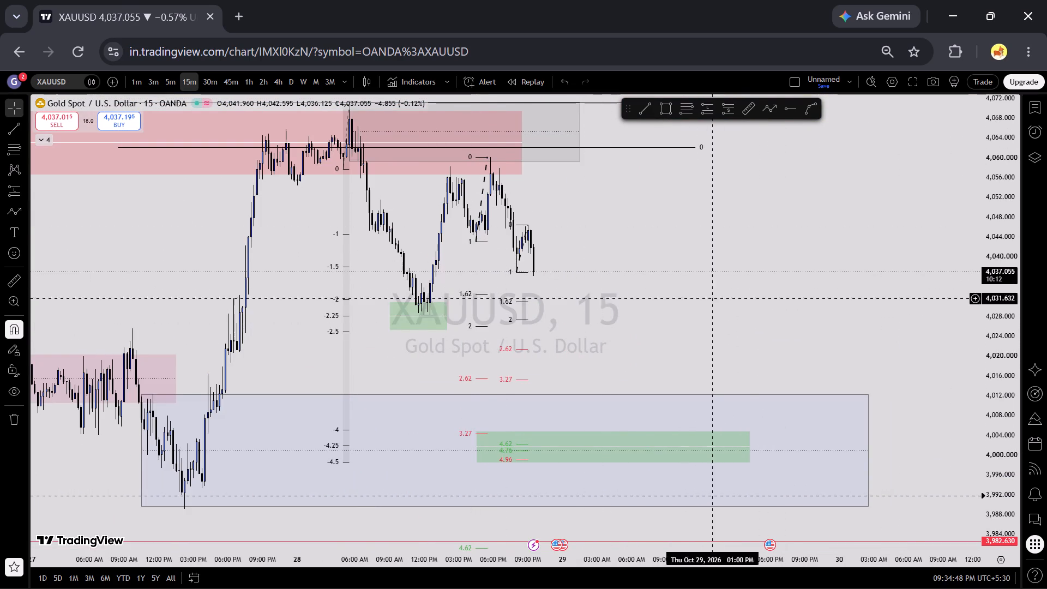
click(175, 79)
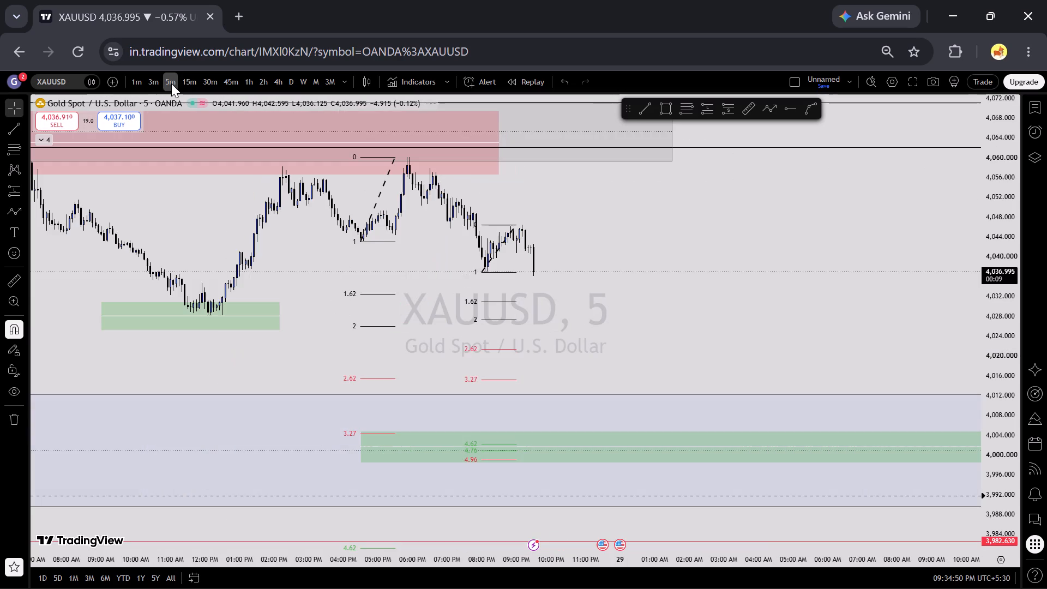
click(184, 78)
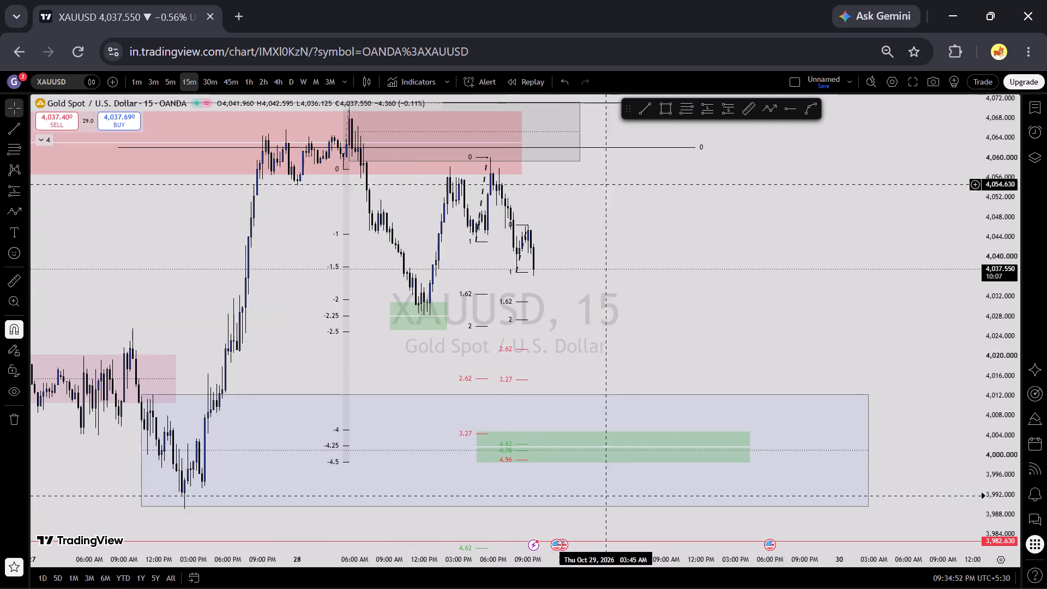
Draw a dashed curve on 29 October starting at about 4,034.7 at 02:00 AM, dipping, and ending at about 4,059.3 at 11:15 AM.
click(807, 110)
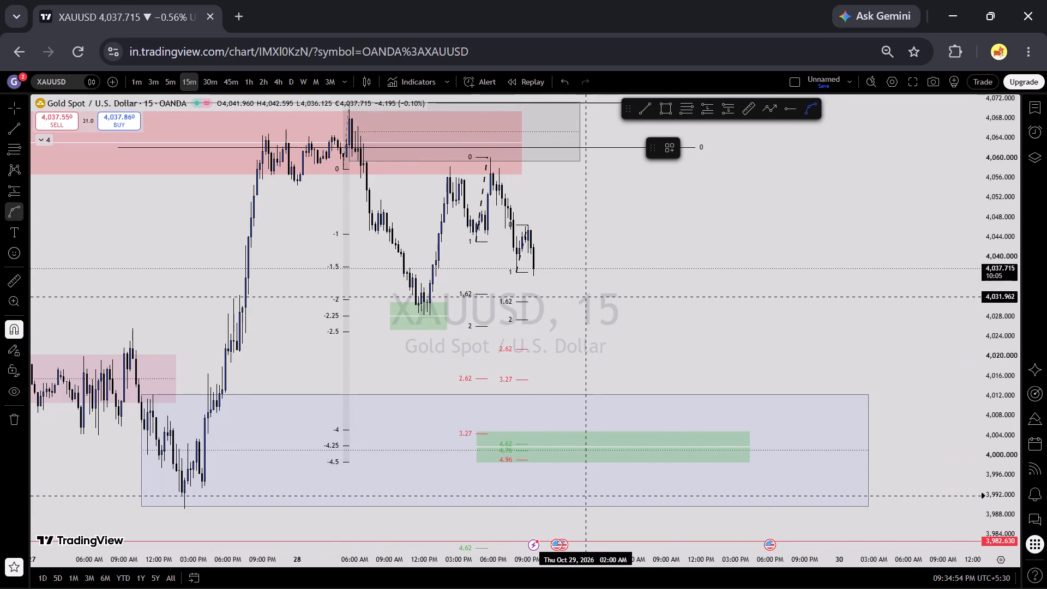
click(585, 283)
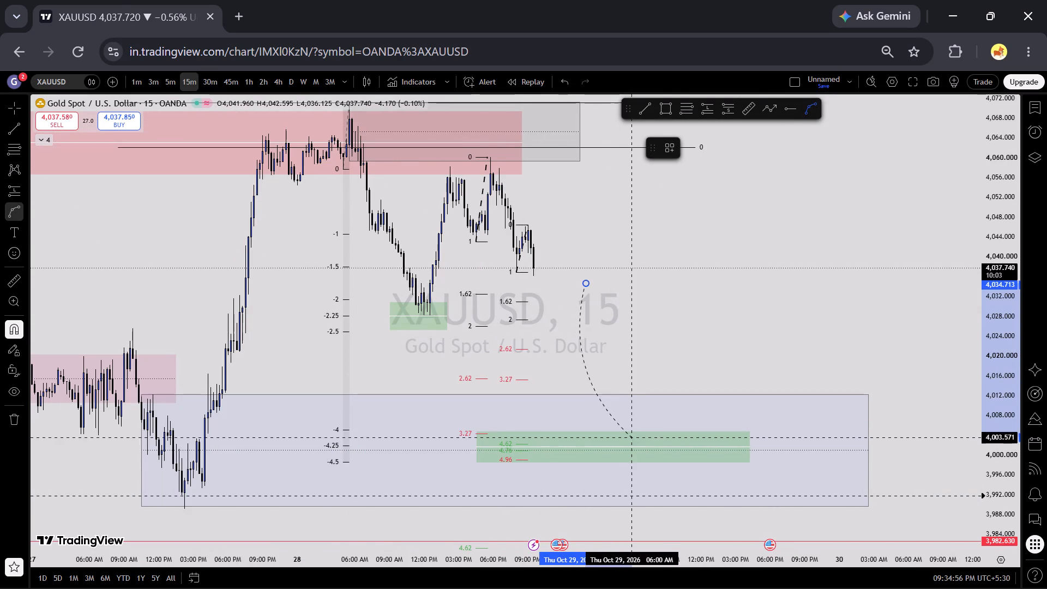
click(671, 437)
drag(673, 438, 695, 167)
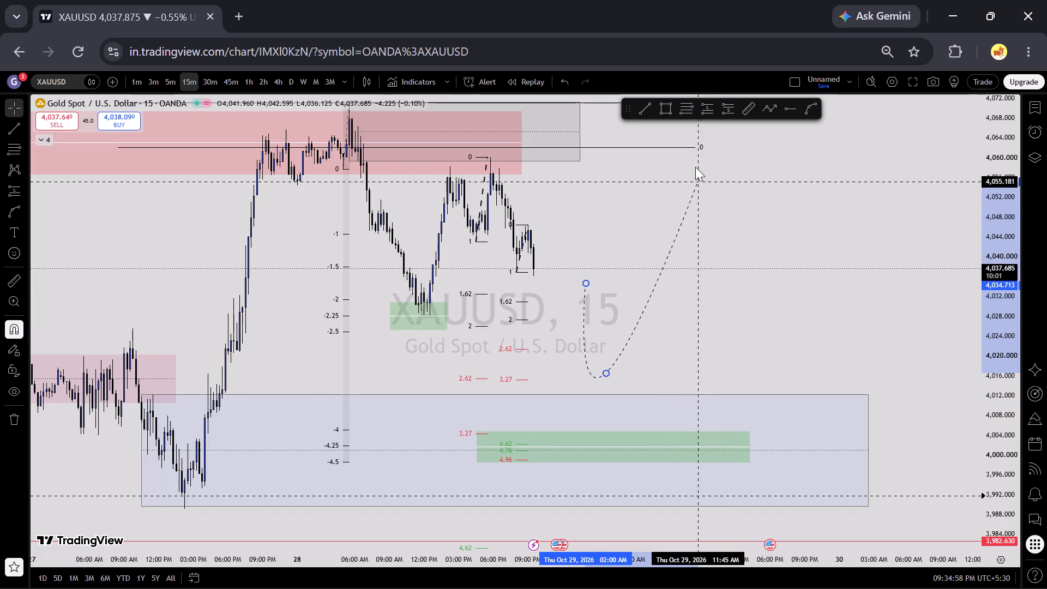
drag(695, 167, 693, 161)
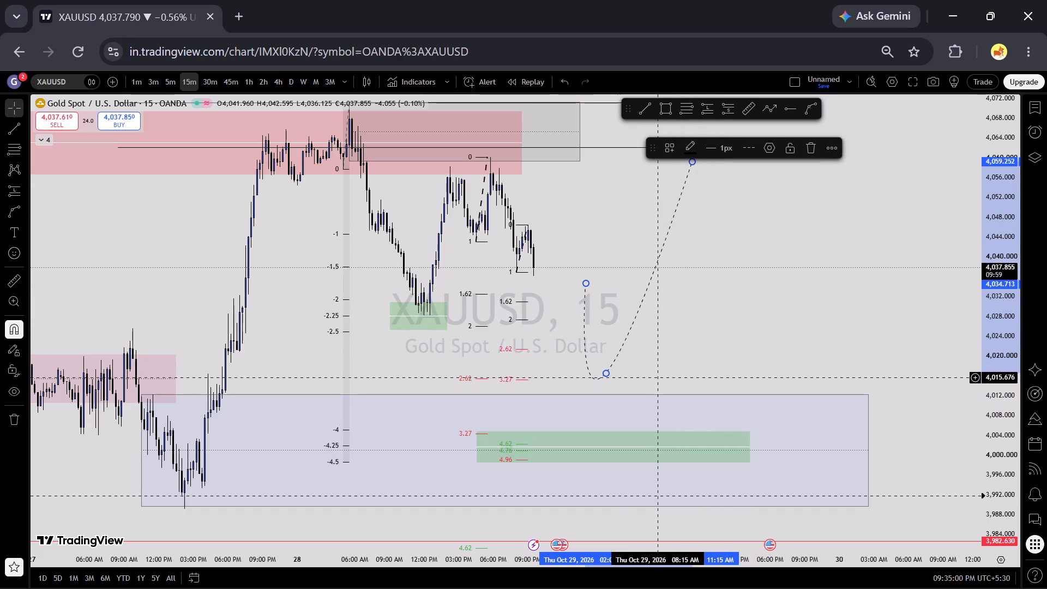
Reshape the curve to start at about 4,023.7, bottom inside the green zone near 4,000, and rise to about 4,068.
drag(606, 375, 633, 388)
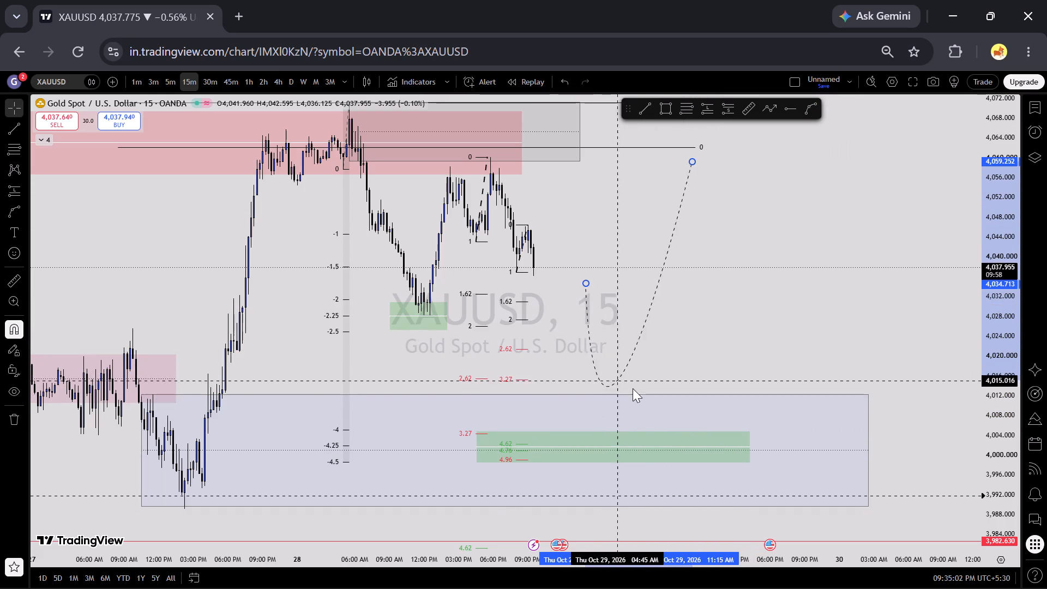
drag(633, 388, 650, 435)
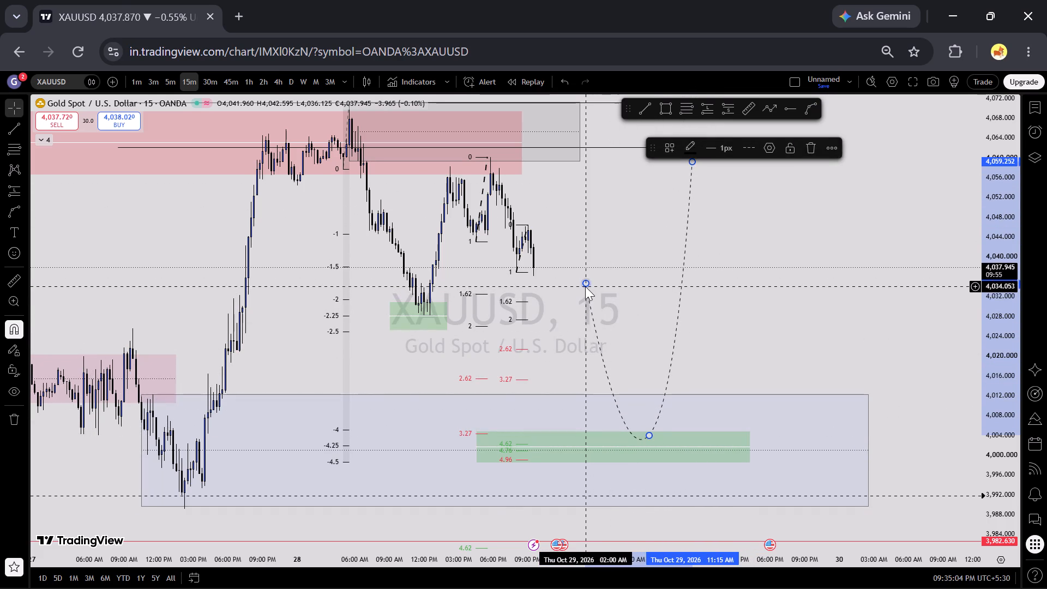
drag(585, 286, 611, 338)
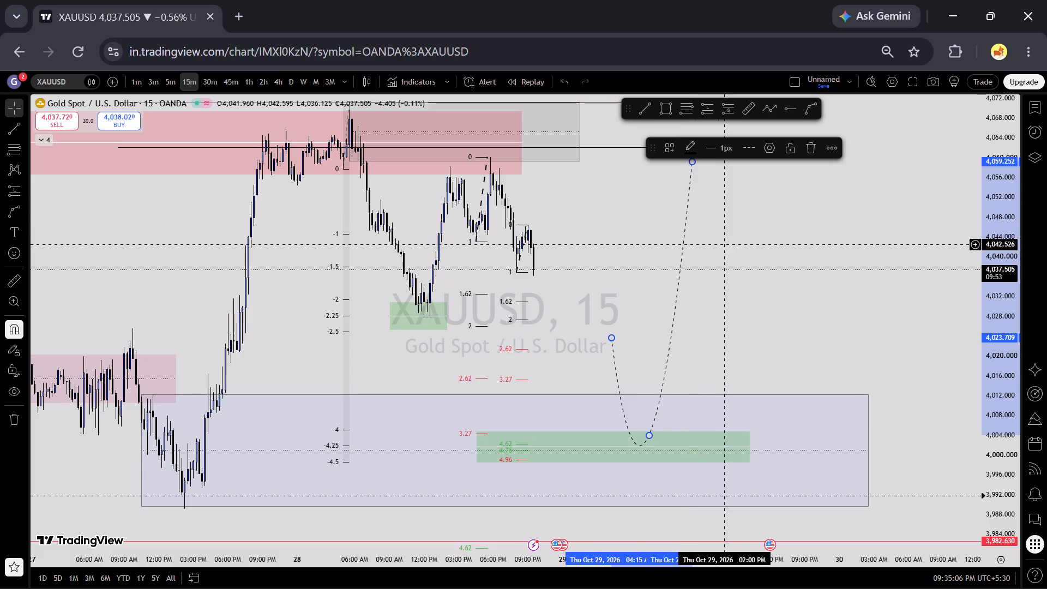
drag(724, 245, 751, 298)
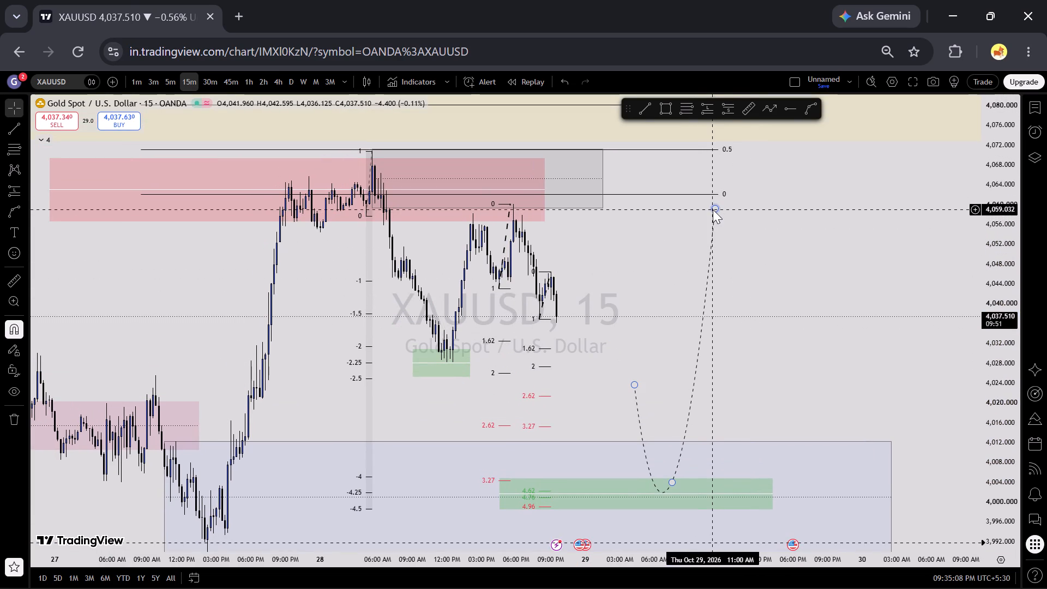
drag(713, 209, 709, 163)
click(751, 337)
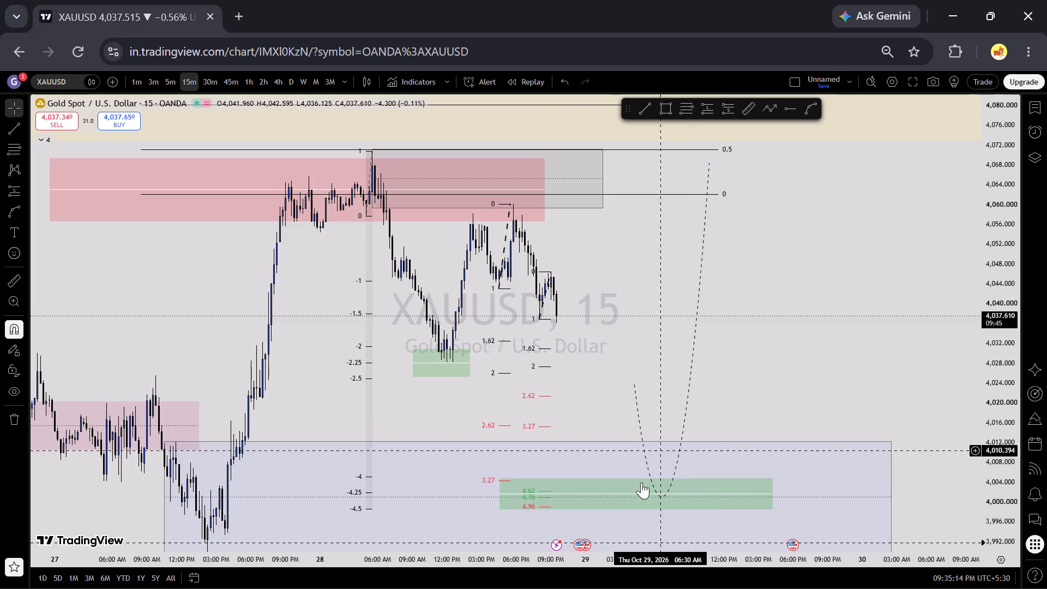
drag(673, 483, 689, 482)
click(739, 411)
Shift the whole projection curve later on 29 October so that it ends at about 01:45 PM.
drag(746, 405, 811, 383)
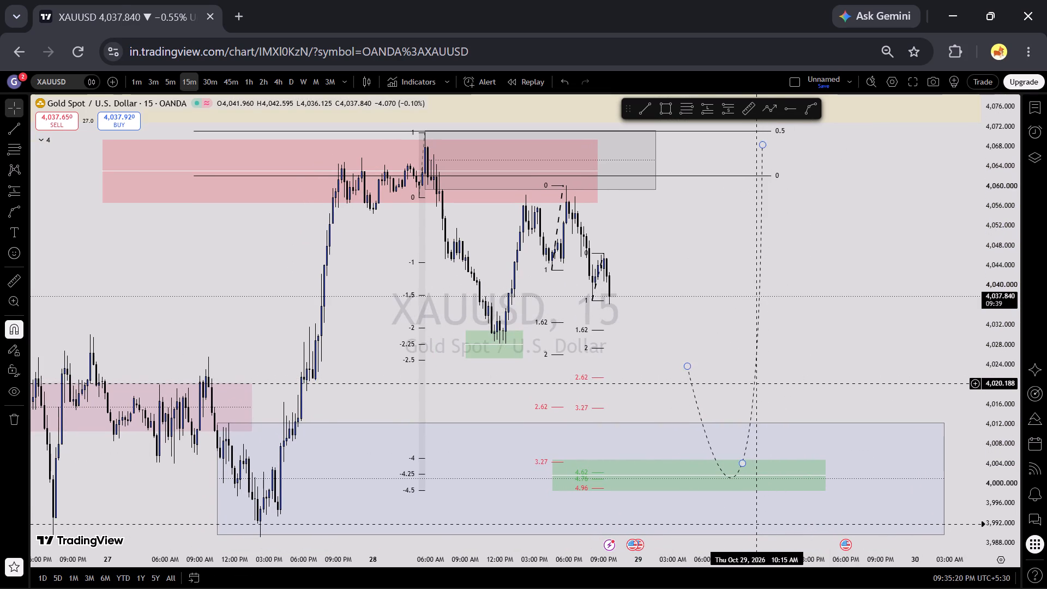
drag(754, 384, 787, 385)
click(808, 381)
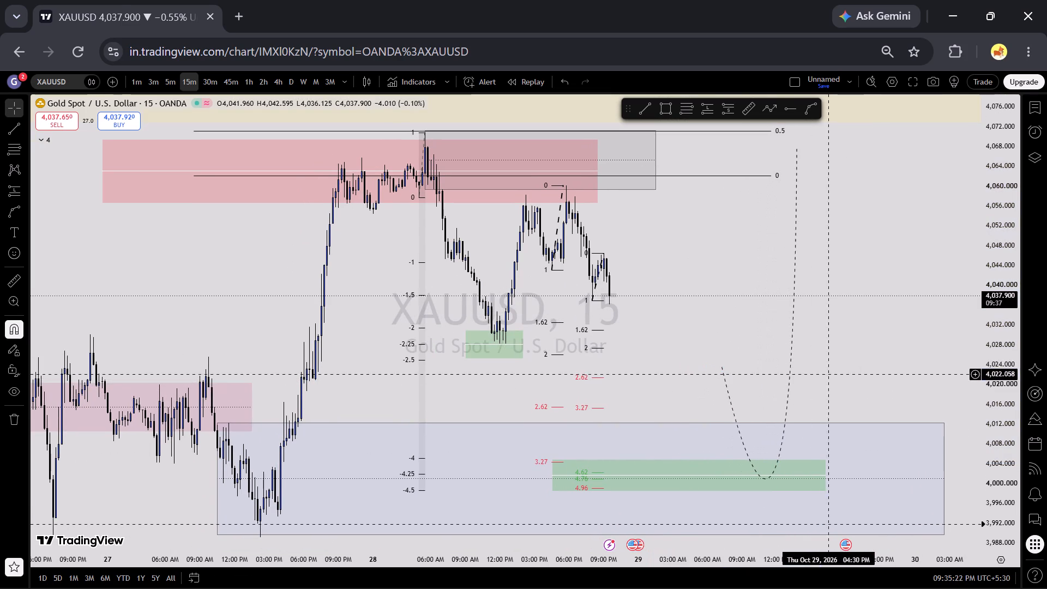
Move the curve's starting point later, to about 09:30 AM on 29 October near 4,023.
scroll(1018, 374, down, 9)
scroll(901, 370, down, 5)
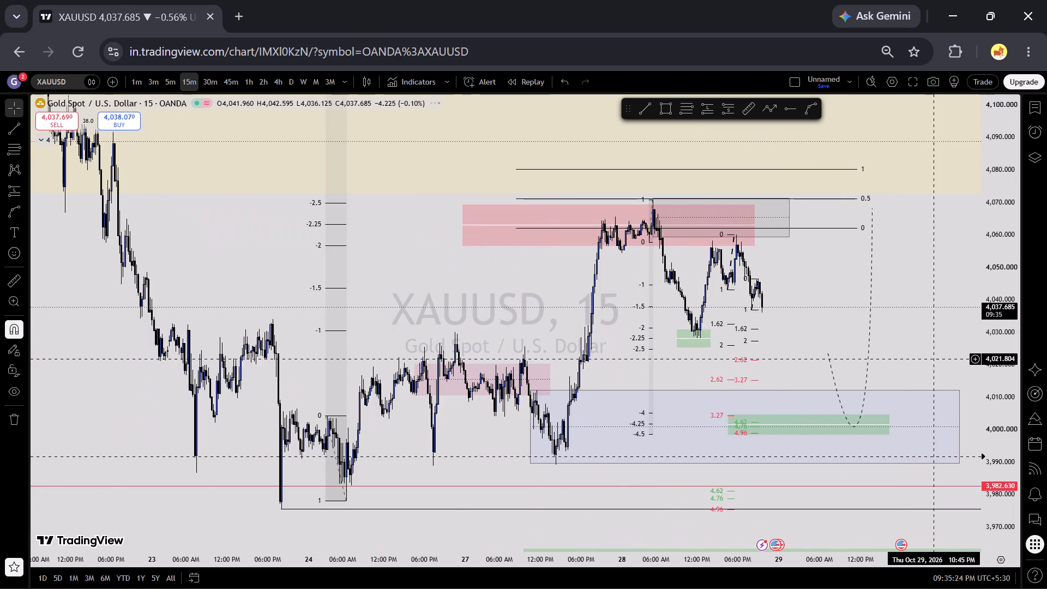
scroll(930, 360, up, 4)
scroll(990, 381, up, 5)
scroll(662, 358, up, 3)
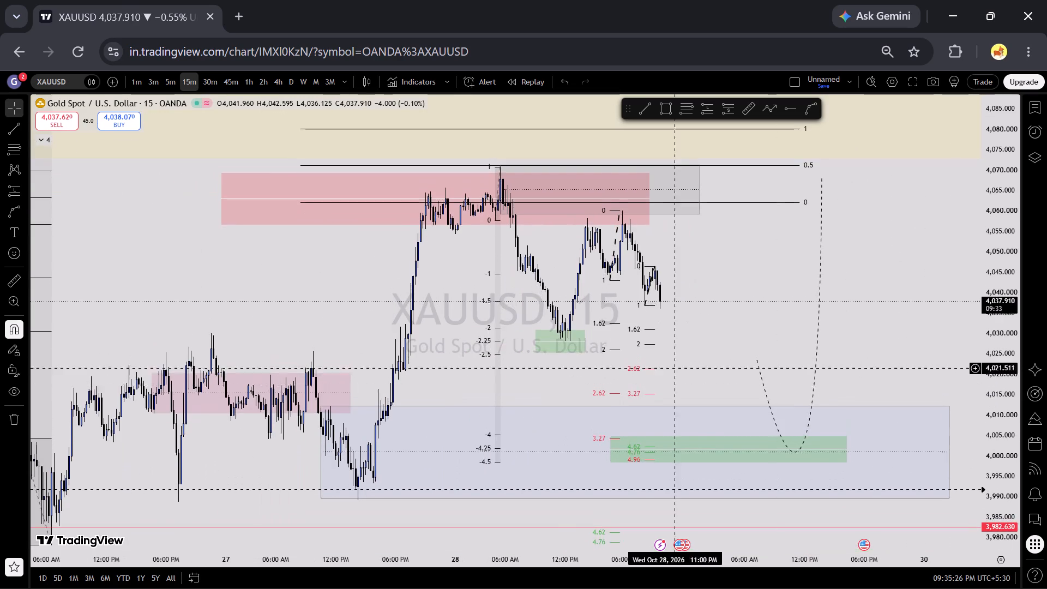
scroll(662, 358, up, 2)
drag(636, 311, 739, 304)
drag(710, 357, 746, 359)
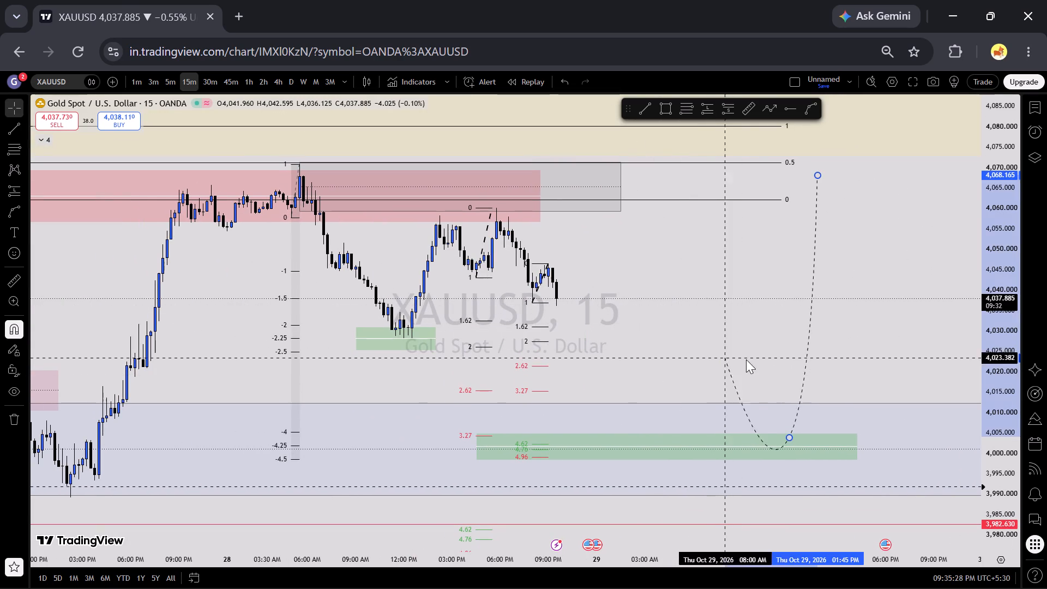
drag(746, 359, 748, 358)
Examine the projected path on the 15-minute chart, and switch to the 5-minute timeframe to study the recent swings and Fibonacci levels.
drag(833, 342, 962, 346)
drag(780, 327, 808, 326)
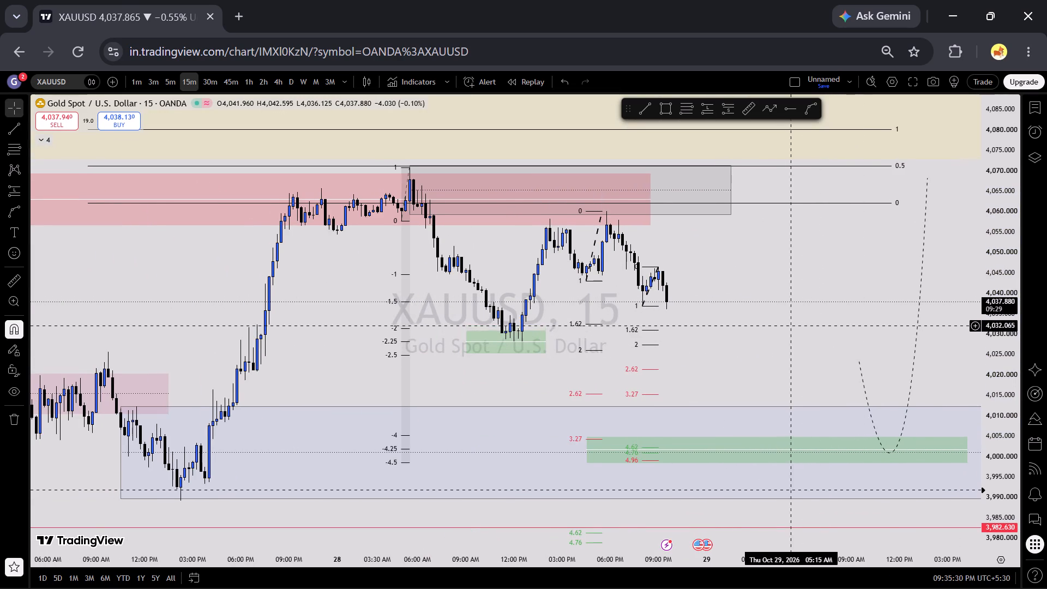
drag(808, 326, 825, 323)
scroll(808, 345, up, 2)
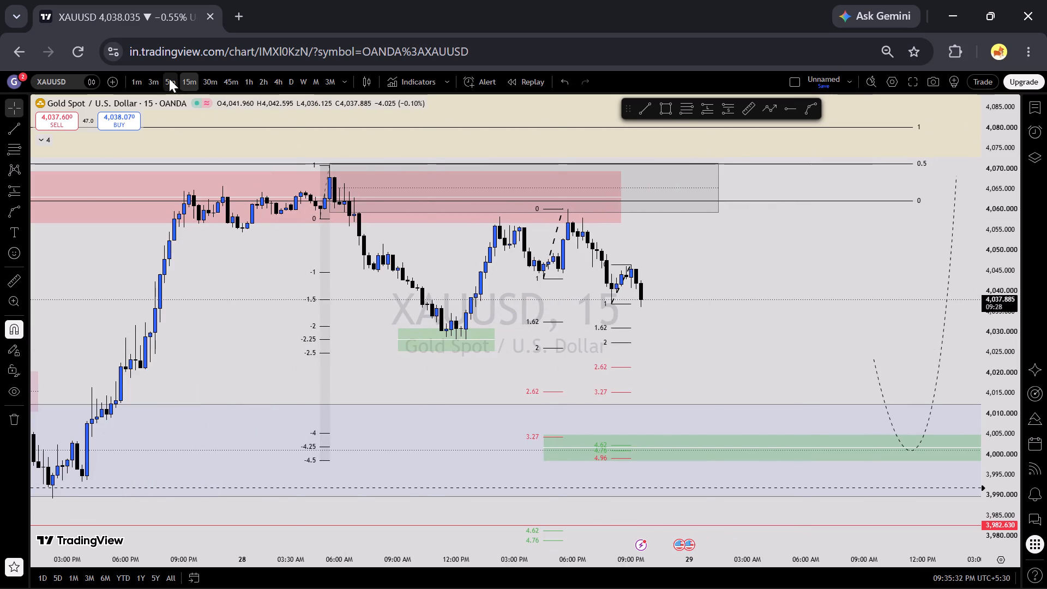
click(169, 79)
scroll(789, 265, down, 5)
scroll(1031, 366, up, 5)
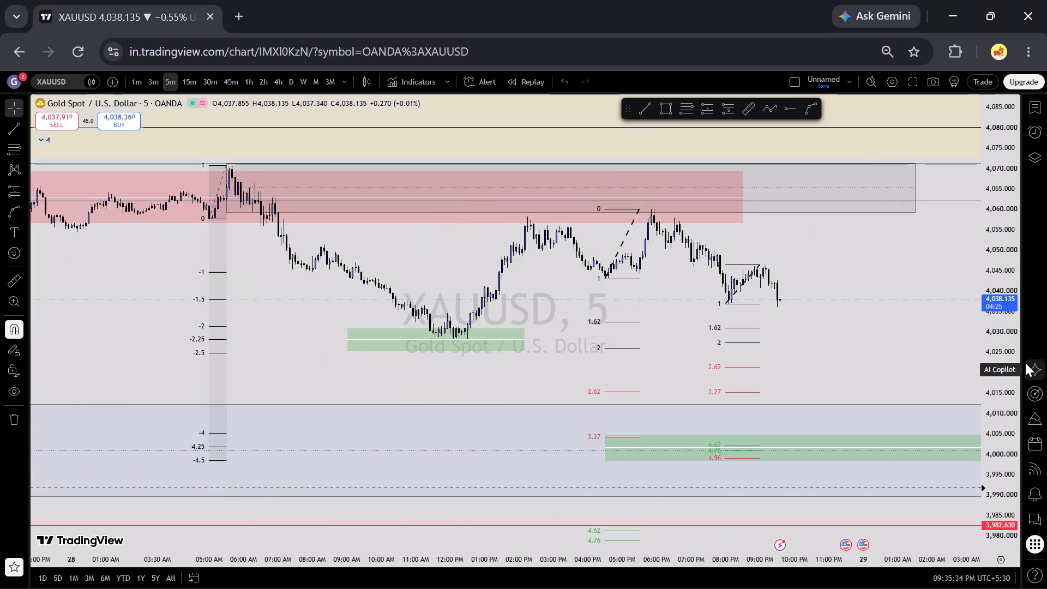
scroll(1025, 363, up, 17)
scroll(1007, 360, down, 5)
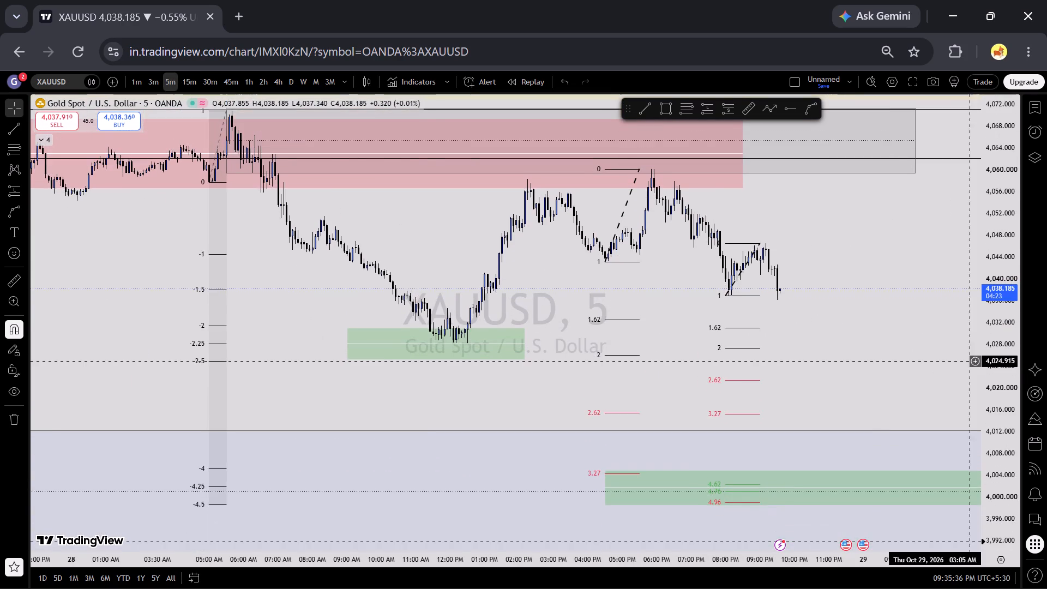
scroll(887, 361, down, 4)
drag(902, 361, 736, 375)
scroll(846, 401, up, 3)
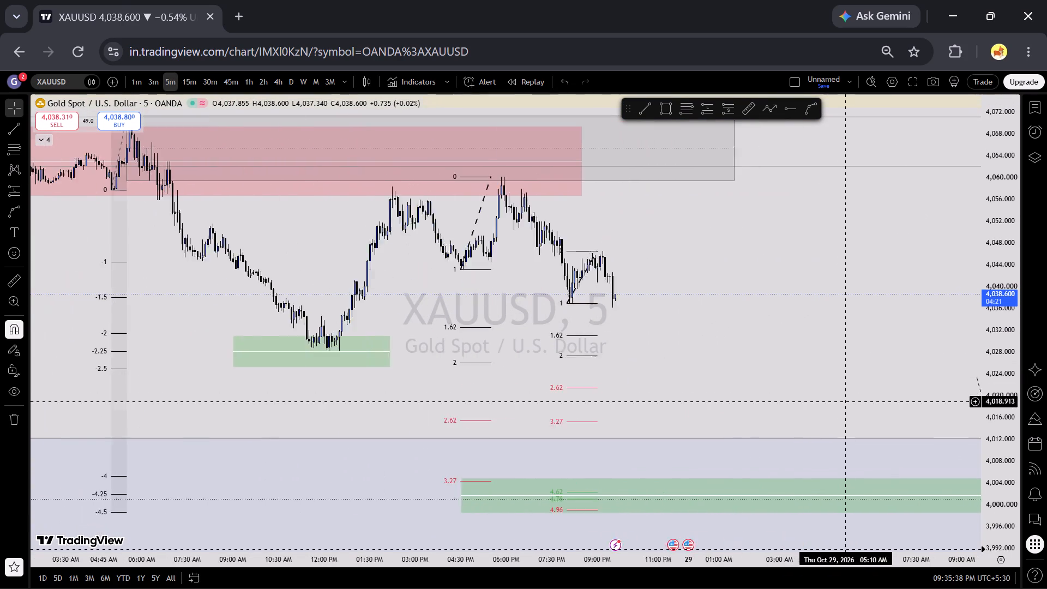
scroll(846, 401, up, 2)
scroll(898, 400, down, 3)
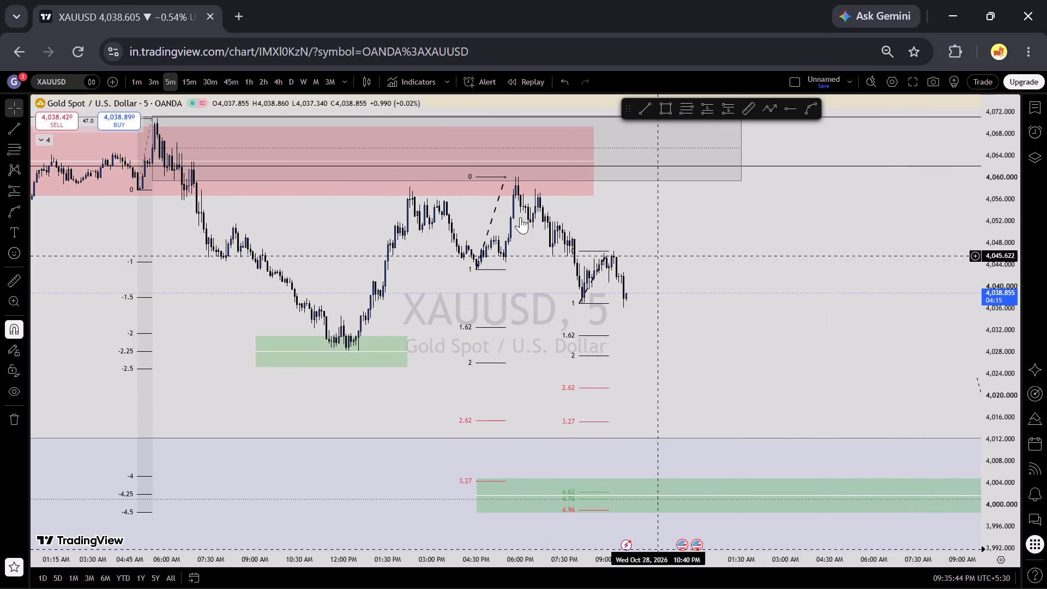
Delete both Fibonacci drawings on the 28 October swings, from the 4,043 low and the 4,037 low.
ctrl+drag(449, 203, 717, 338)
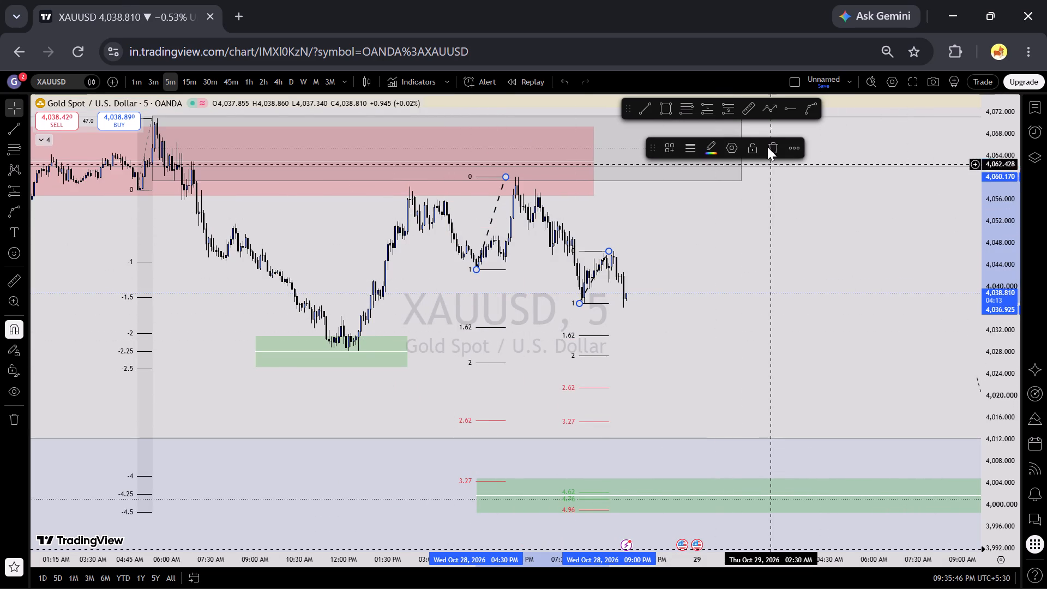
click(767, 143)
Draw a Fibonacci with the SPX template from the 4,050.360 low at 06:15 PM on 28 October to the swing high near 4,058.
scroll(884, 413, up, 3)
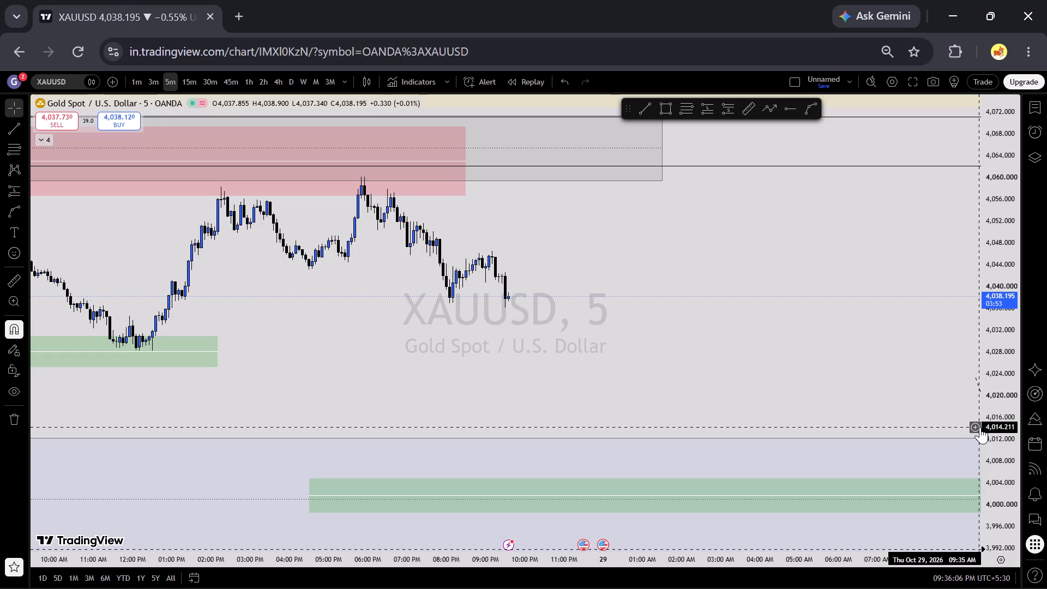
click(678, 112)
click(668, 143)
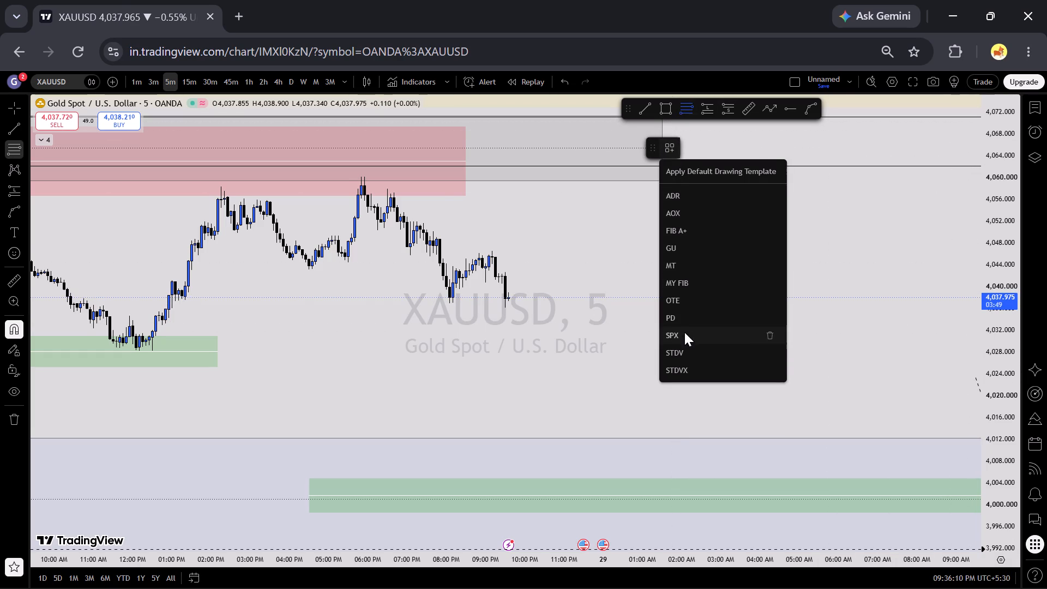
click(684, 333)
click(377, 247)
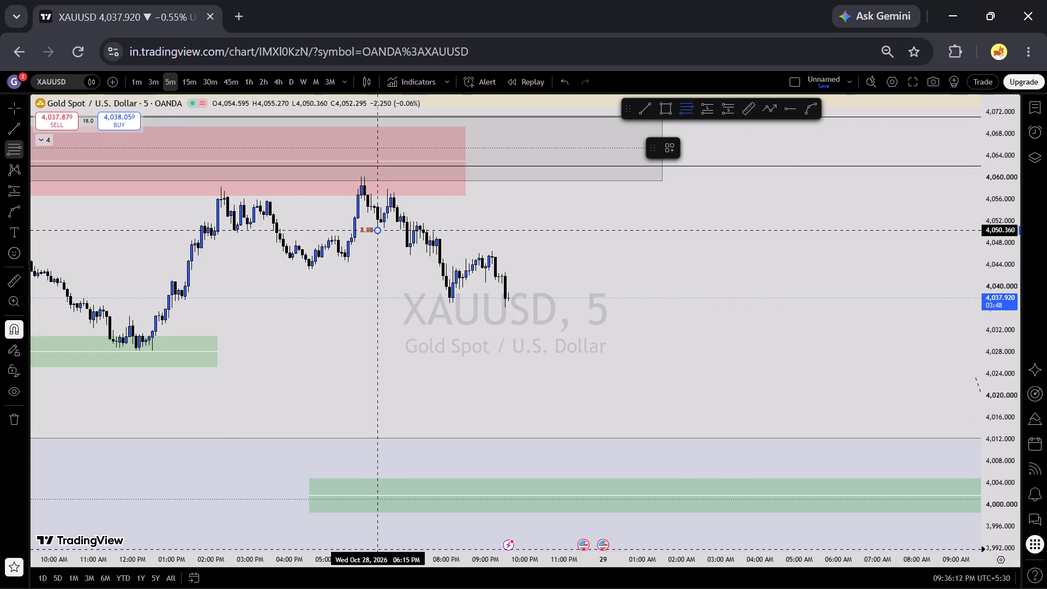
click(387, 179)
click(569, 293)
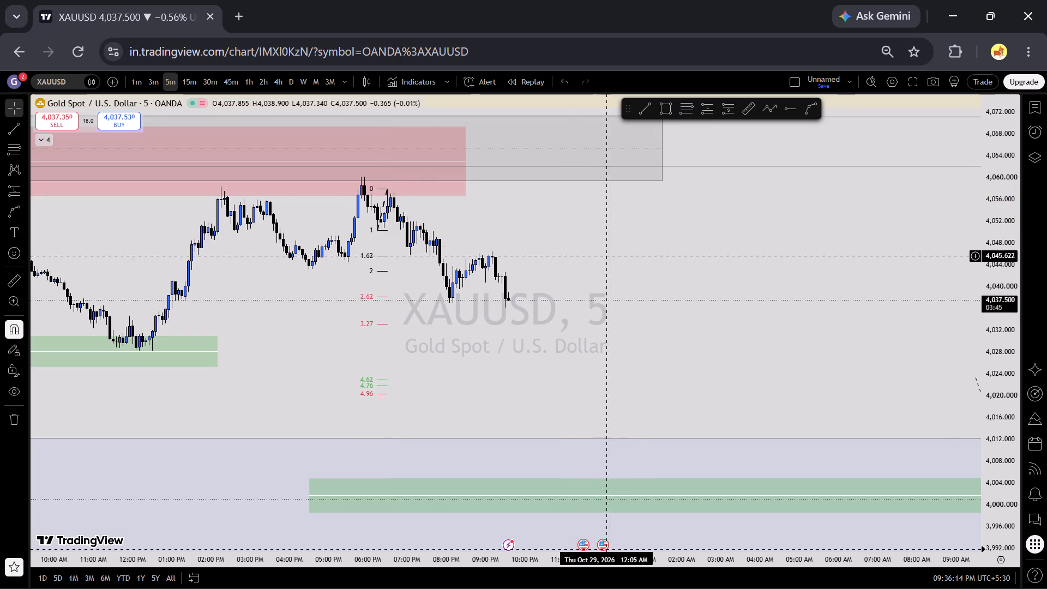
Draw a Fibonacci from the 4,045.760 low shortly after 07:00 PM on 28 October to the next swing high near 4,052.
click(688, 109)
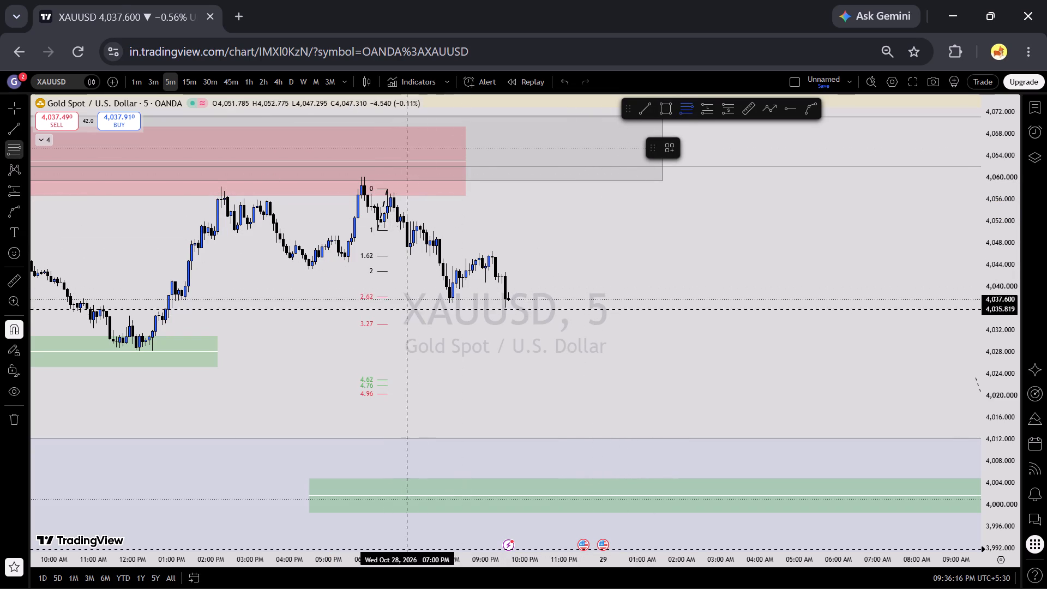
click(410, 272)
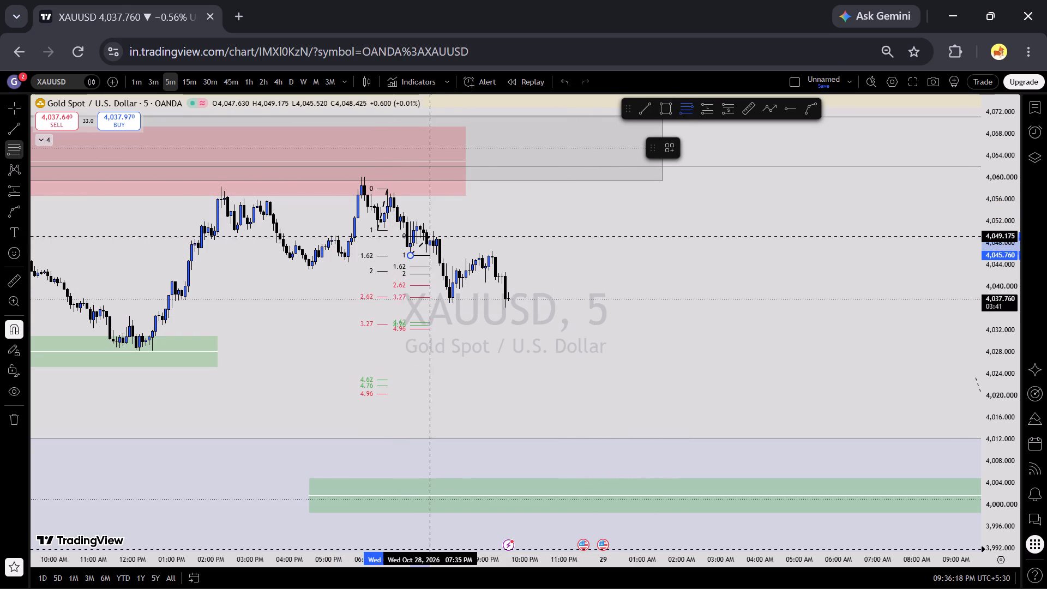
click(416, 210)
click(643, 275)
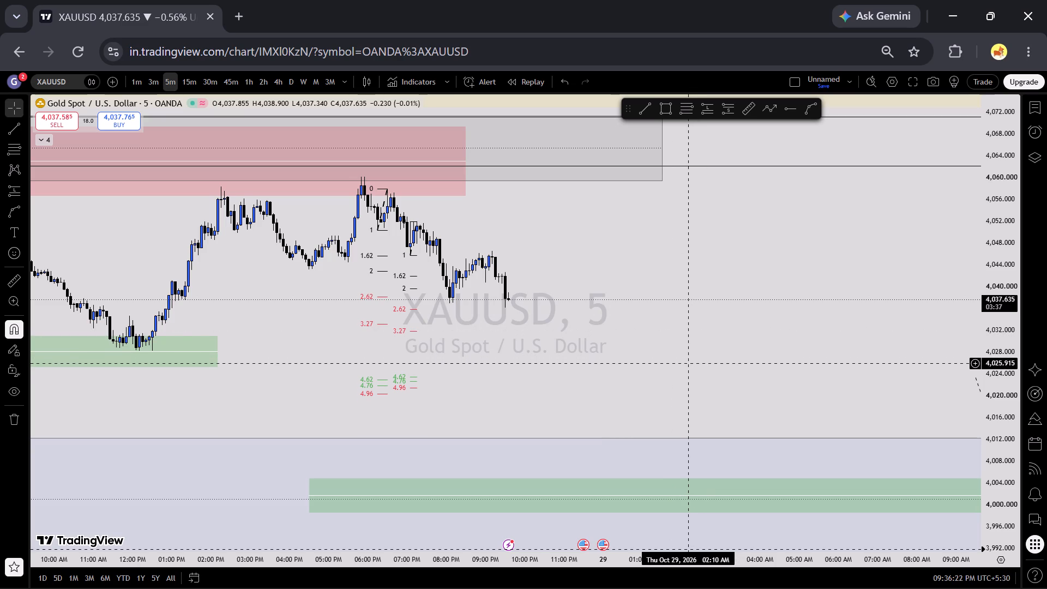
Examine the new Fibonacci levels against the marked zones and the projected curve on the 5-minute chart.
scroll(689, 374, down, 5)
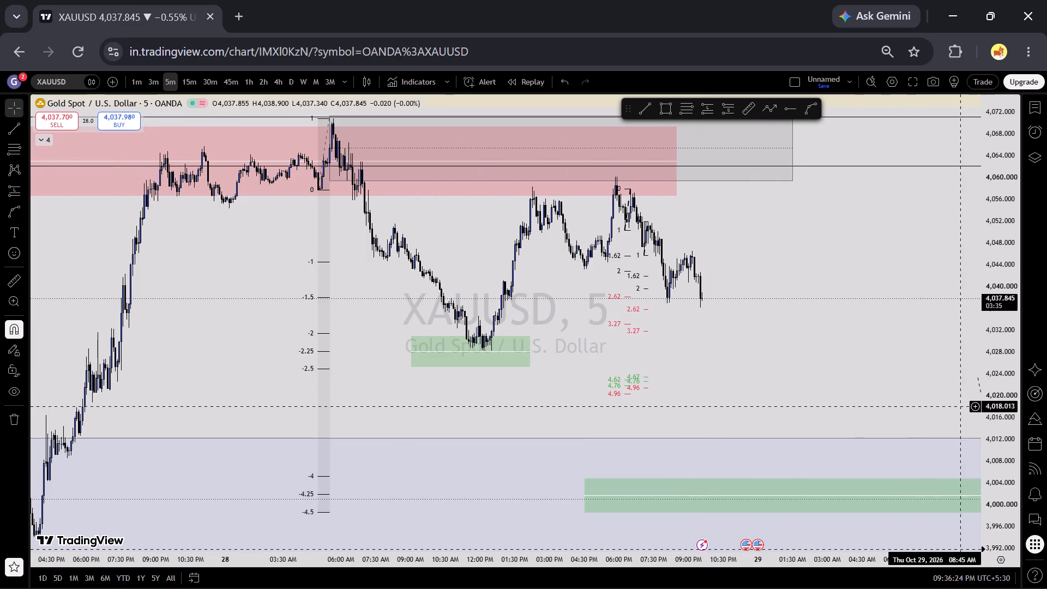
scroll(1032, 443, down, 12)
scroll(835, 376, down, 6)
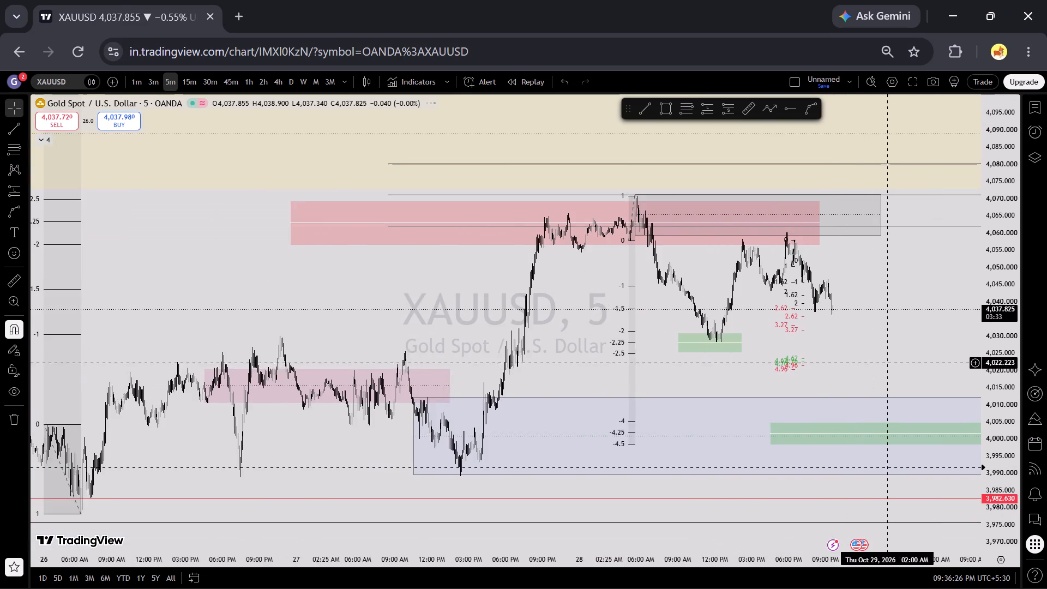
scroll(888, 360, down, 5)
scroll(888, 361, up, 3)
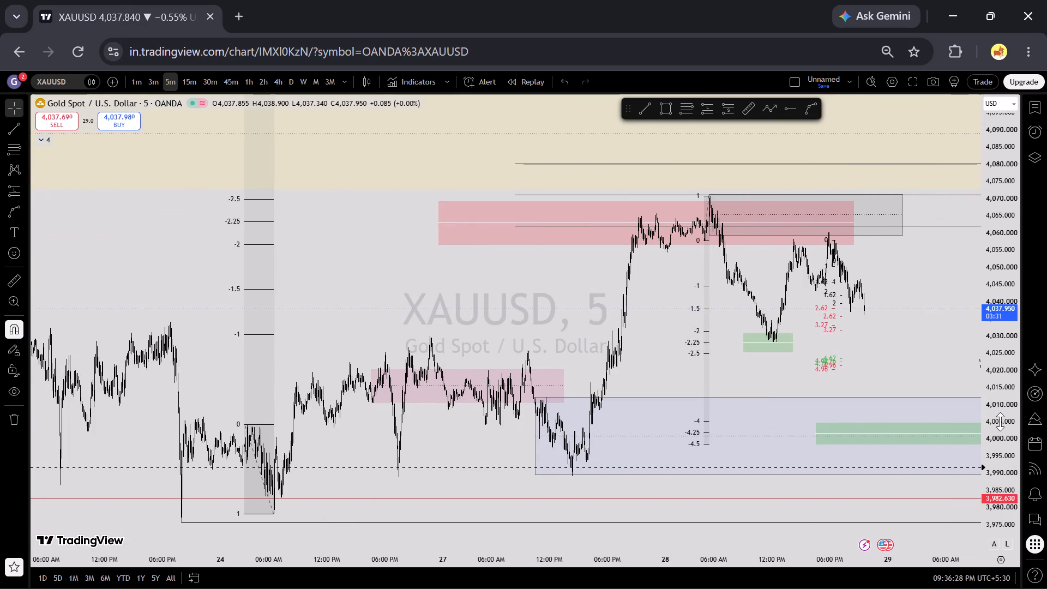
scroll(1000, 422, up, 3)
scroll(1000, 422, down, 3)
scroll(999, 413, up, 1)
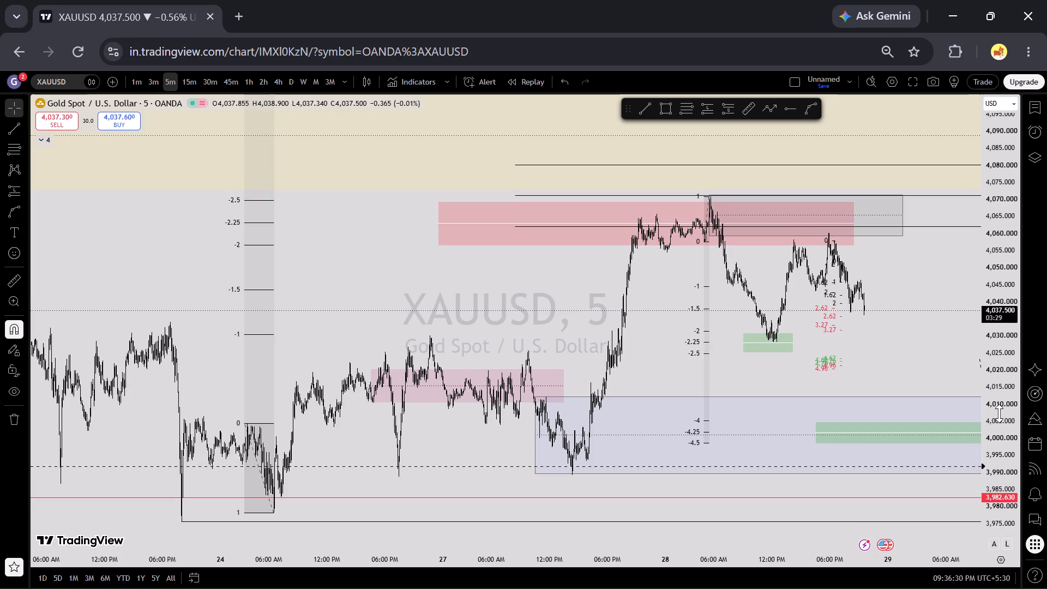
scroll(999, 413, up, 4)
scroll(893, 370, down, 1)
scroll(893, 370, up, 3)
drag(919, 375, 825, 386)
scroll(1001, 398, down, 3)
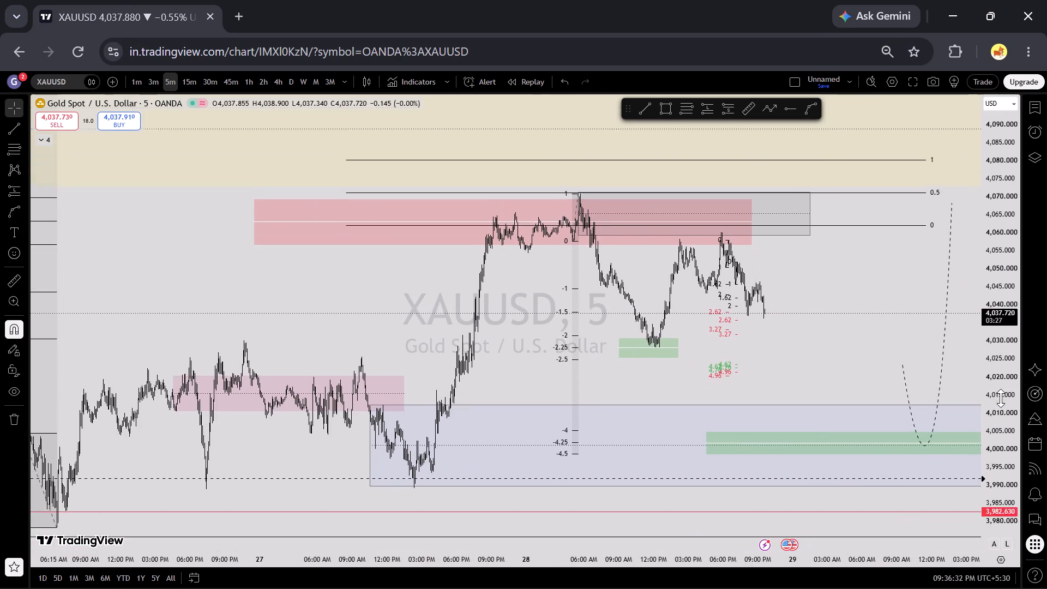
scroll(1001, 398, down, 10)
drag(887, 346, 666, 354)
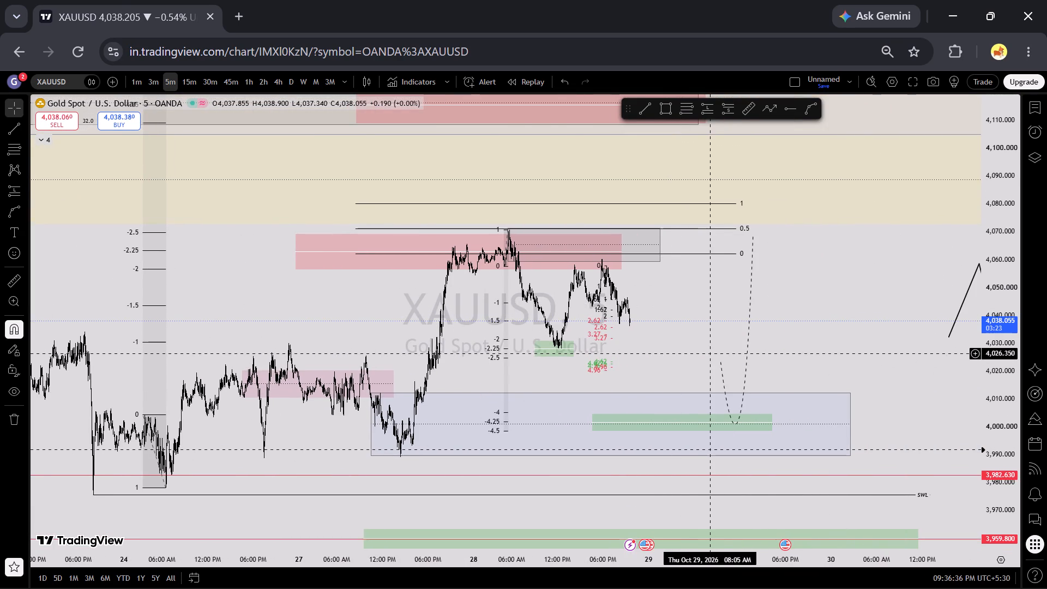
drag(805, 347, 882, 350)
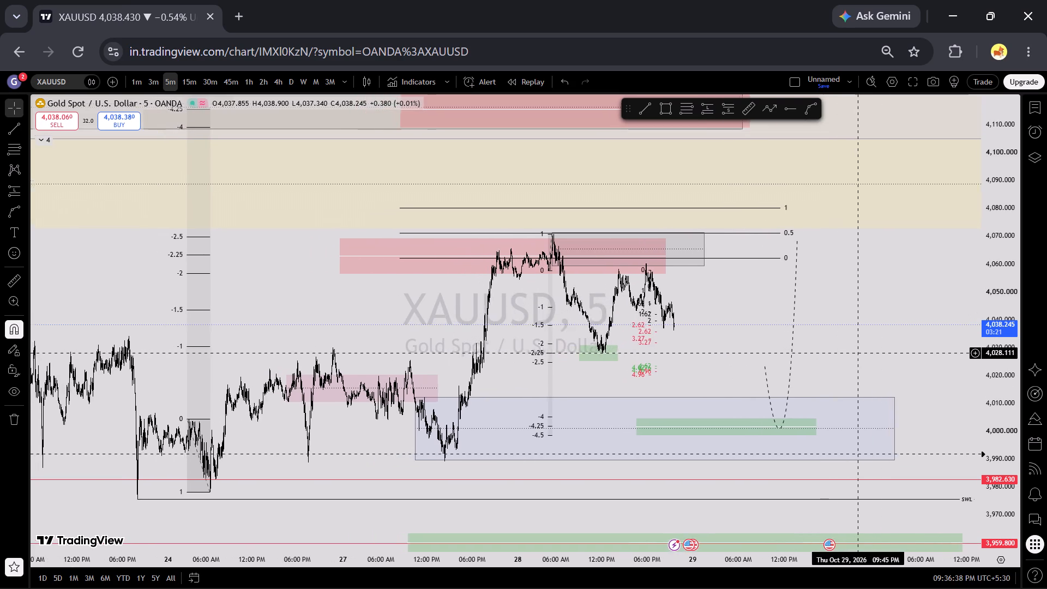
drag(882, 350, 925, 350)
scroll(931, 356, up, 3)
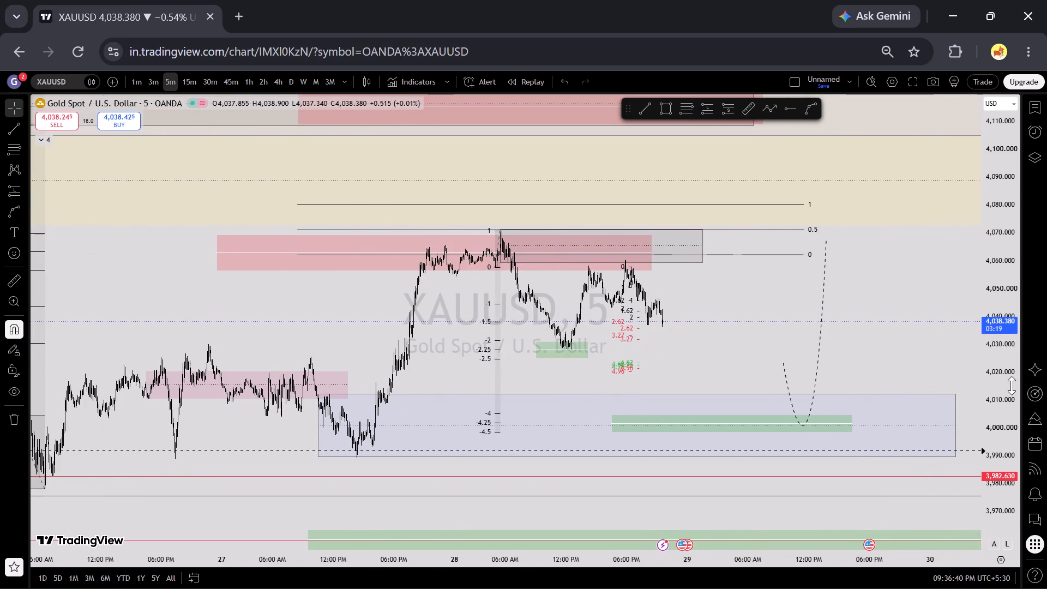
scroll(1012, 386, up, 5)
drag(688, 355, 913, 335)
scroll(913, 335, up, 6)
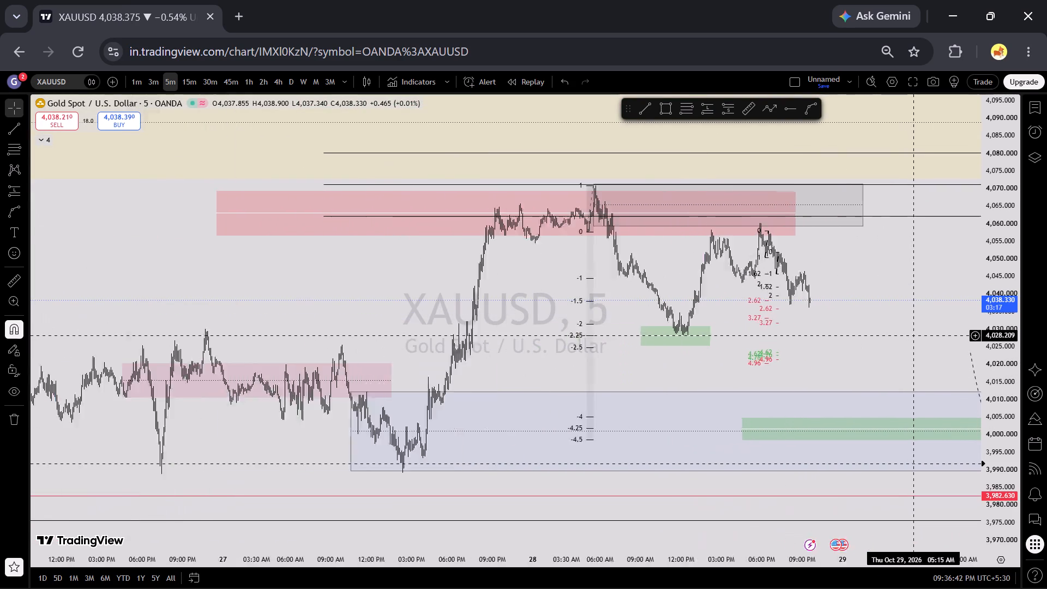
scroll(1019, 387, up, 13)
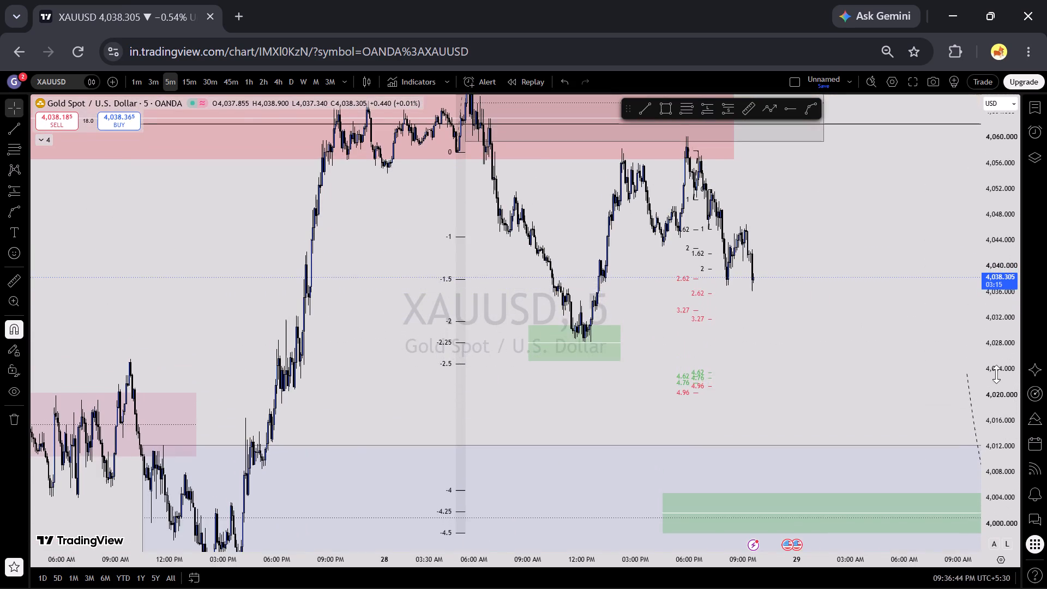
scroll(860, 342, up, 6)
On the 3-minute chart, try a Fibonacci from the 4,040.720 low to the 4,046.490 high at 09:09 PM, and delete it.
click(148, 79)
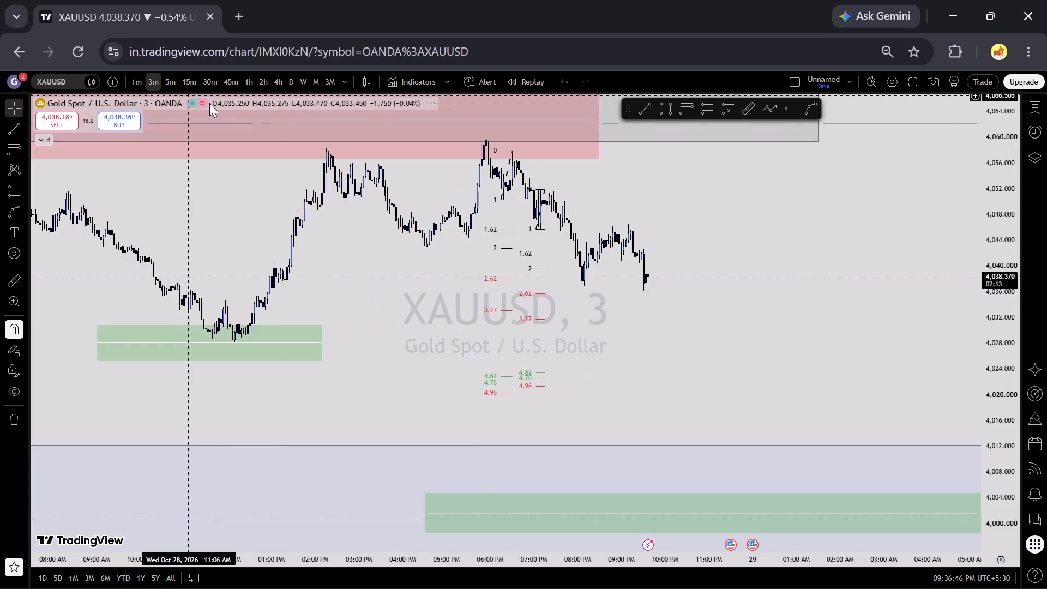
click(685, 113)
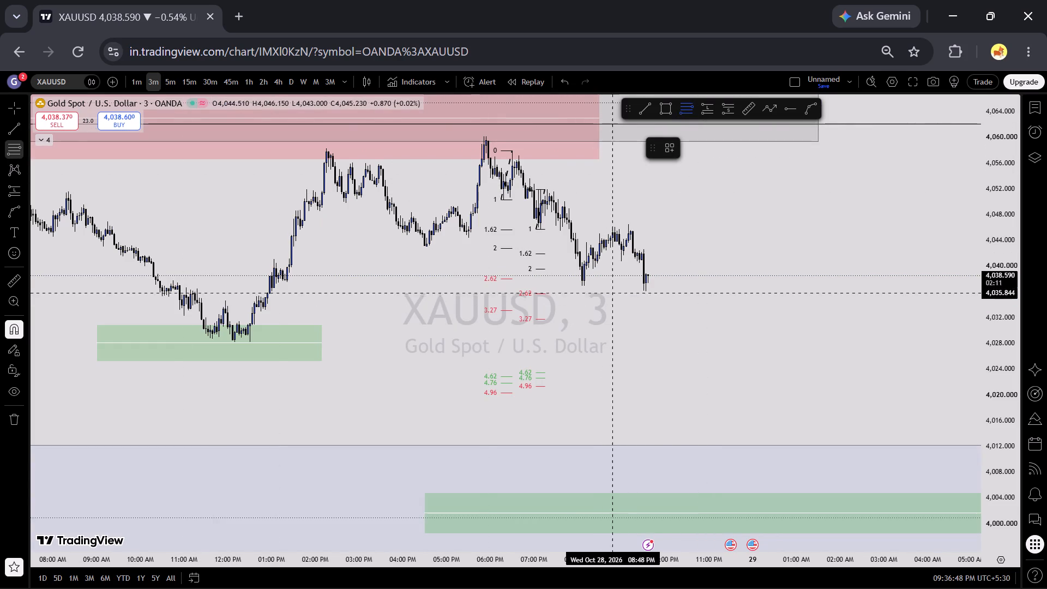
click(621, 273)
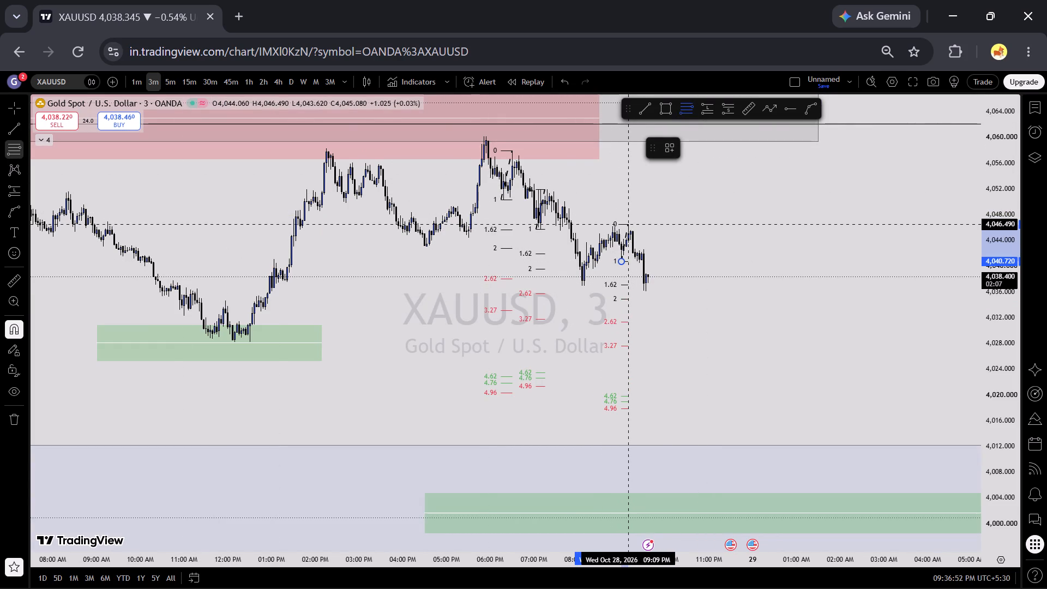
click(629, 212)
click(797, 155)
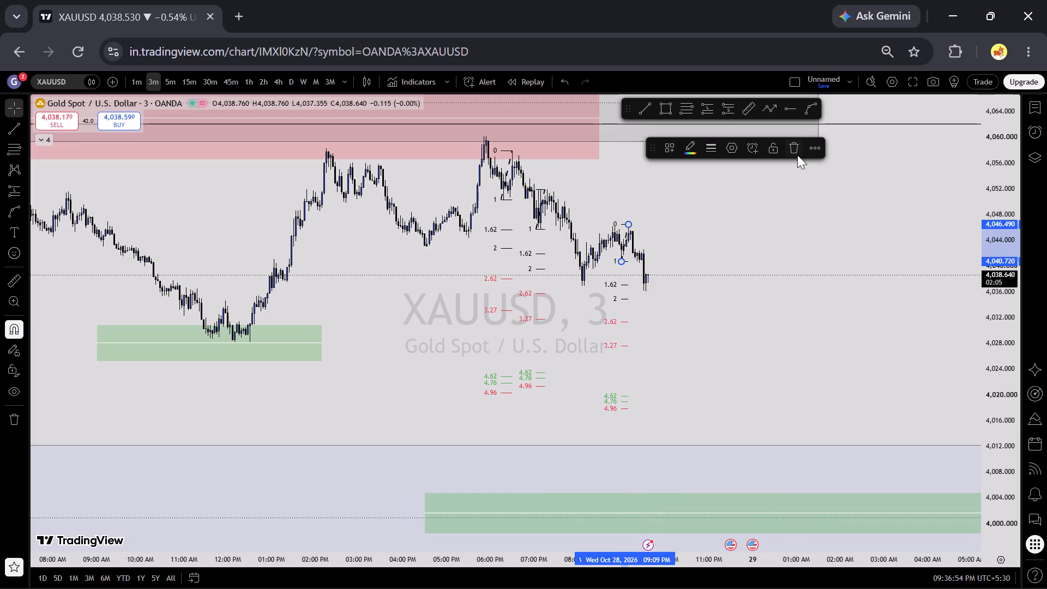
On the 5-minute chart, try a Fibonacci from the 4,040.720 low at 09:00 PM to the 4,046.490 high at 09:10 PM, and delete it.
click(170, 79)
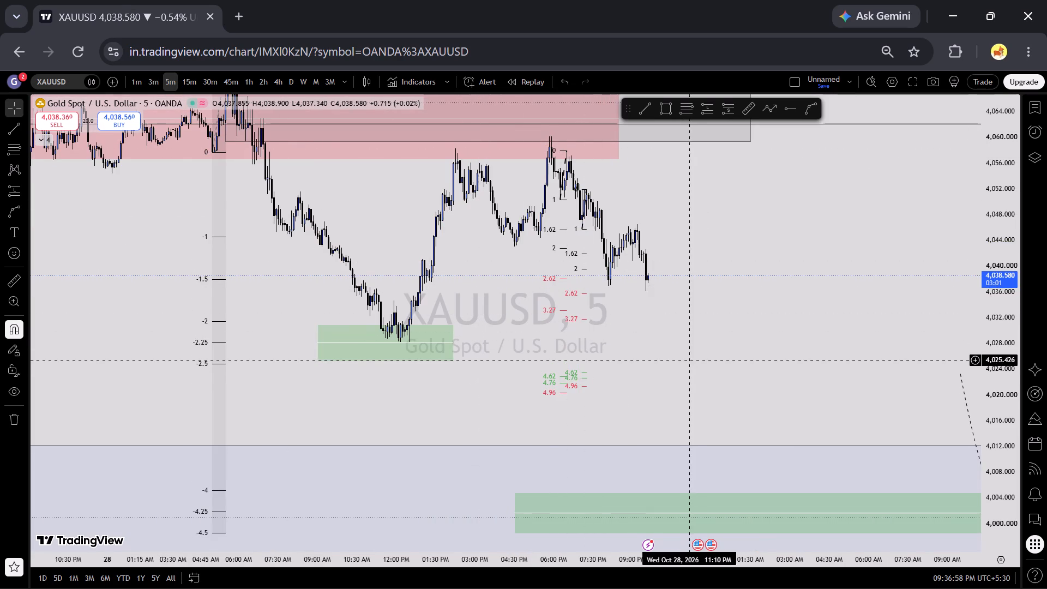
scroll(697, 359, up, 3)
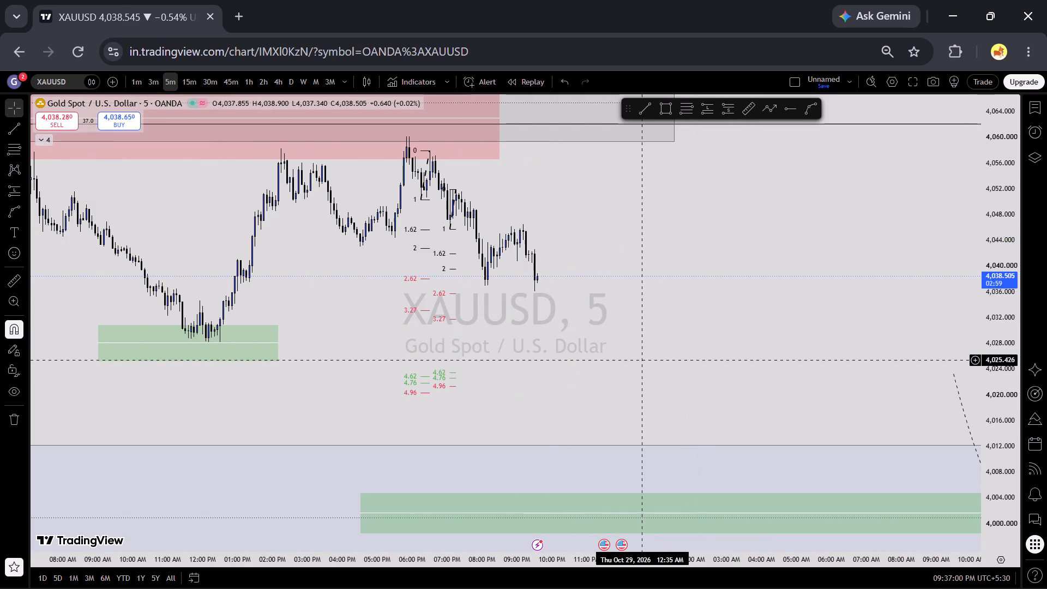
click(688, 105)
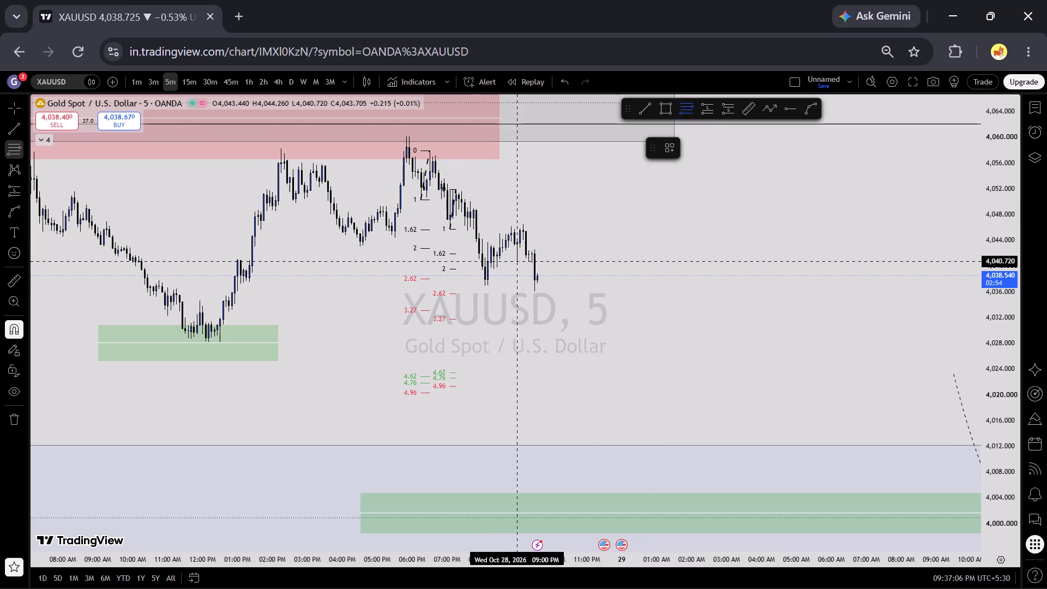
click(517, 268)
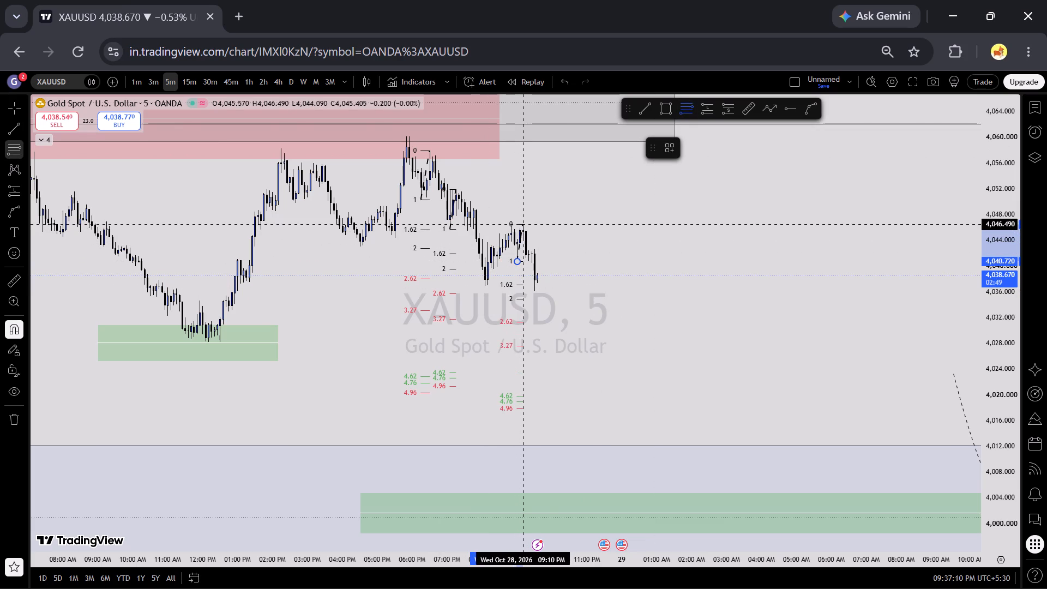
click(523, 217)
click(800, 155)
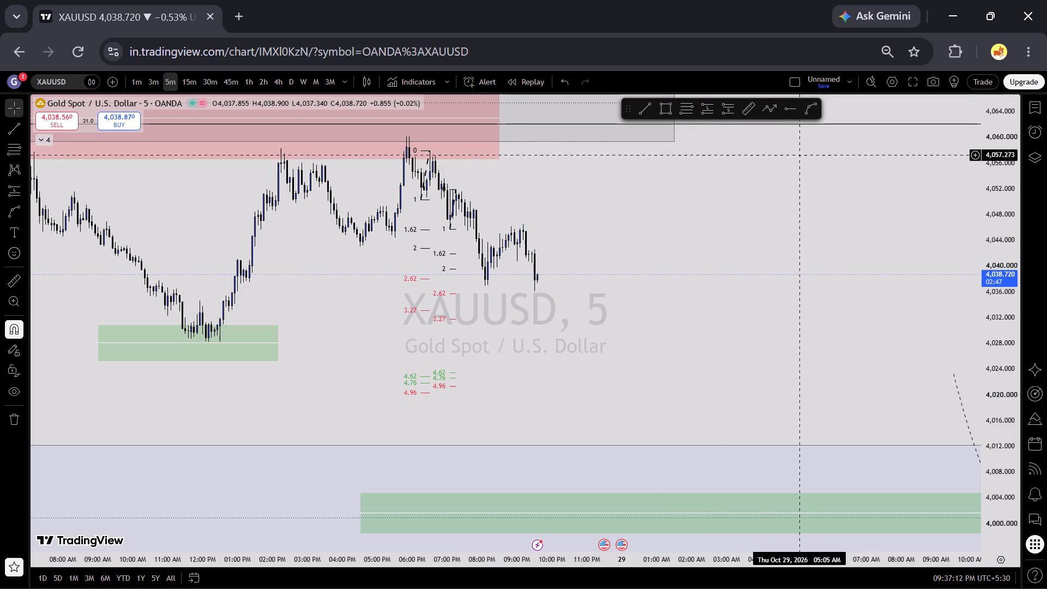
Move the dashed horizontal line near 3,992 up to about 4,027.6, in line with the small green zone.
scroll(743, 263, down, 4)
scroll(997, 382, down, 4)
drag(871, 372, 779, 395)
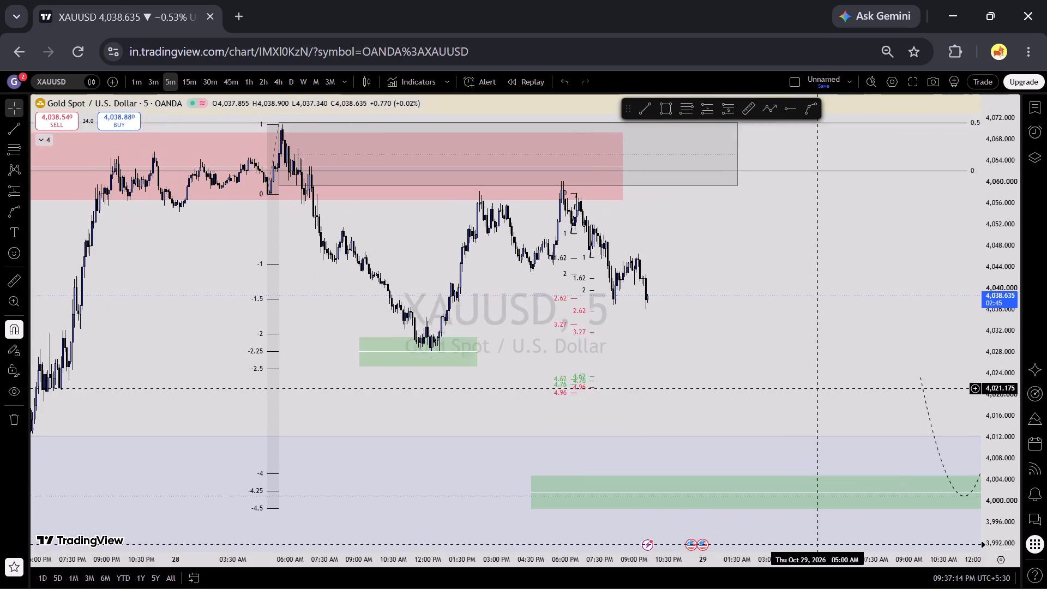
drag(779, 395, 747, 401)
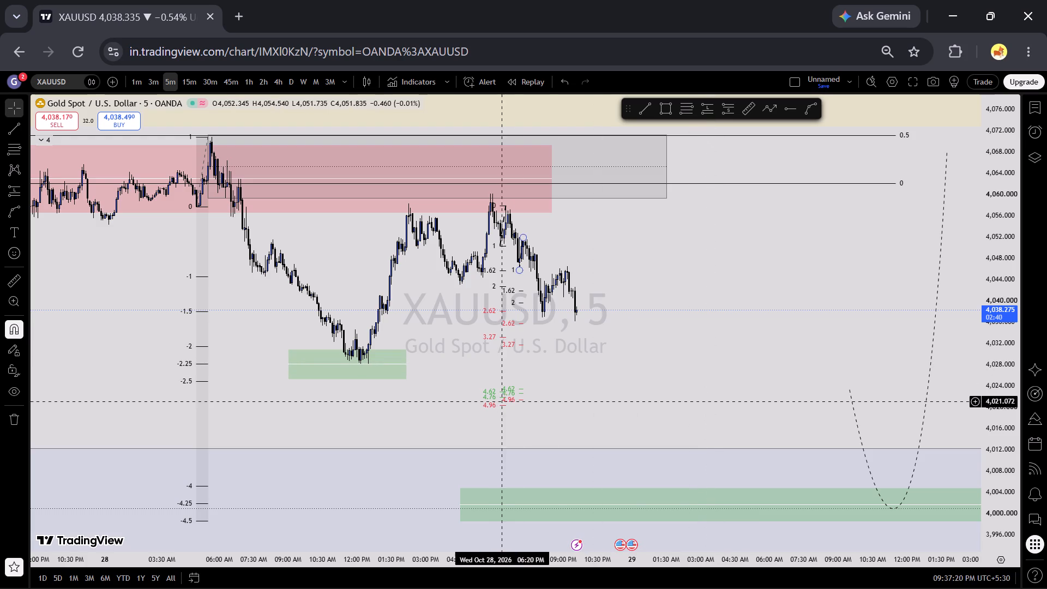
drag(558, 388, 561, 381)
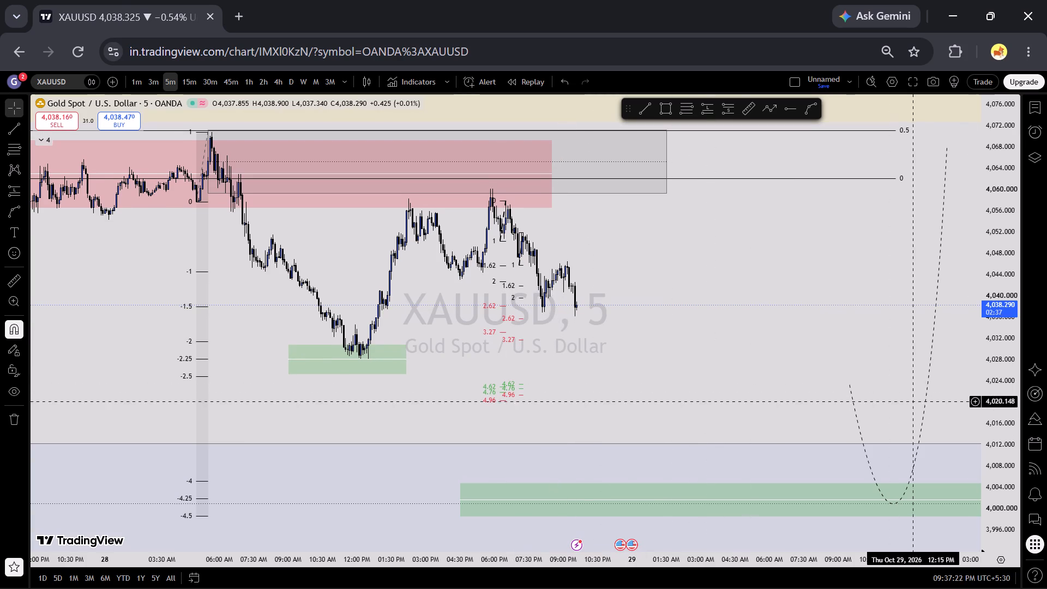
scroll(1006, 396, down, 17)
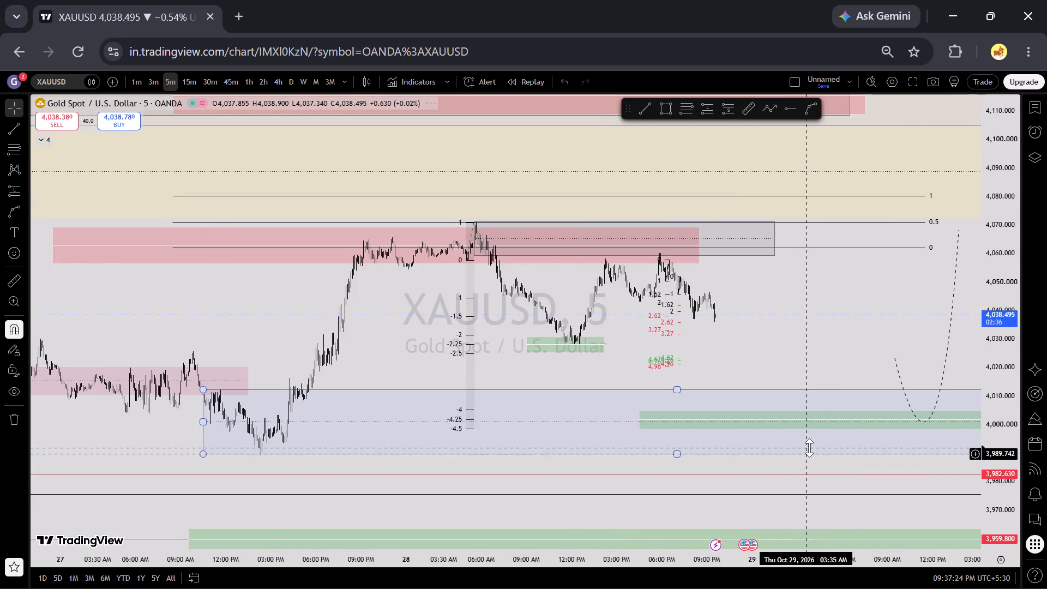
drag(809, 448, 803, 346)
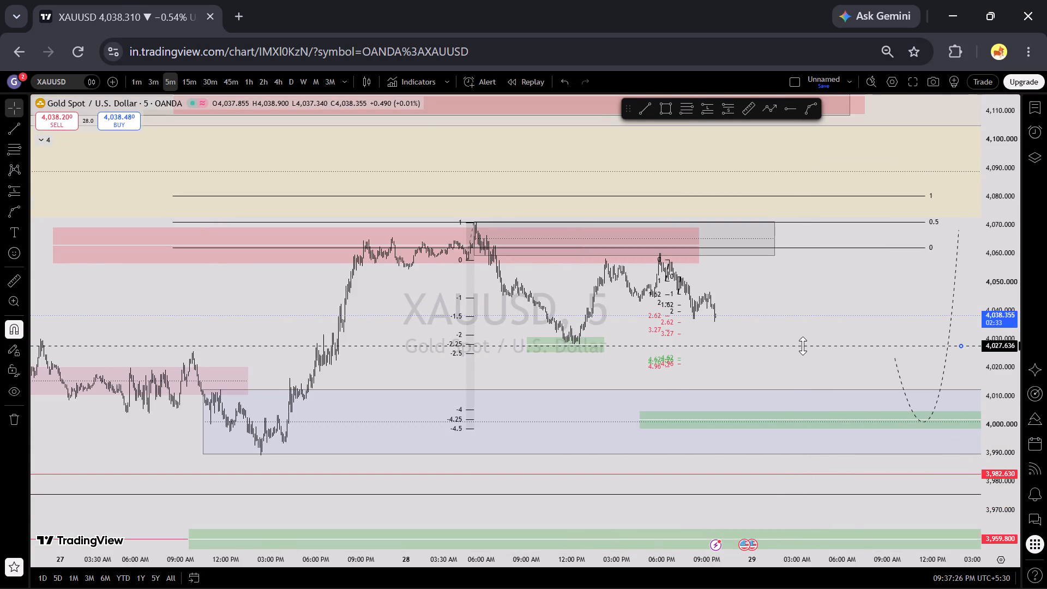
drag(803, 346, 803, 346)
click(792, 369)
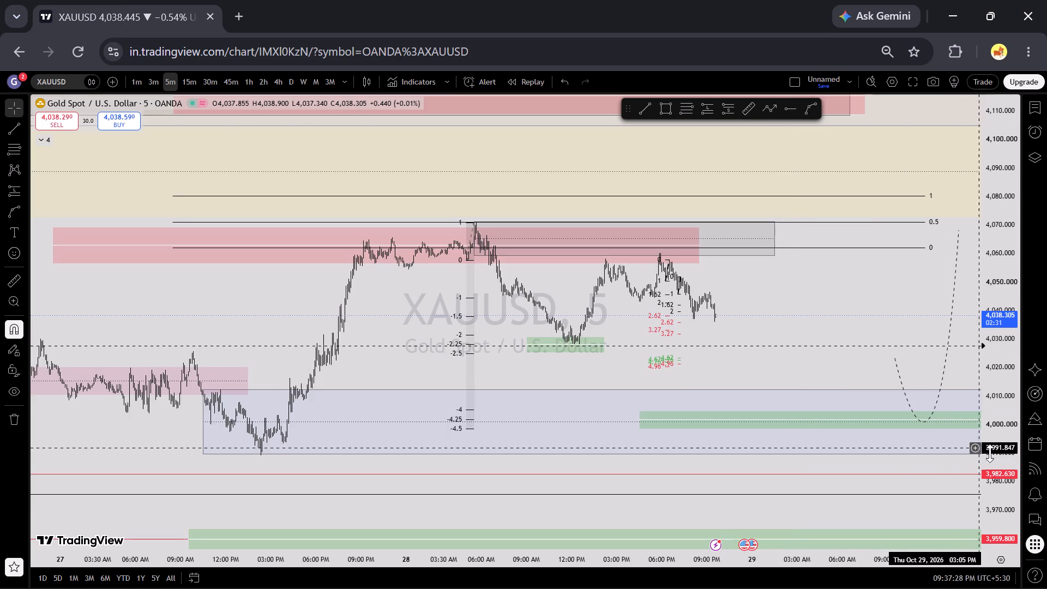
Examine the recent decline and Fibonacci targets on the 5-minute, 1-minute and 15-minute charts.
scroll(1003, 460, up, 11)
scroll(1004, 459, up, 11)
scroll(609, 357, up, 4)
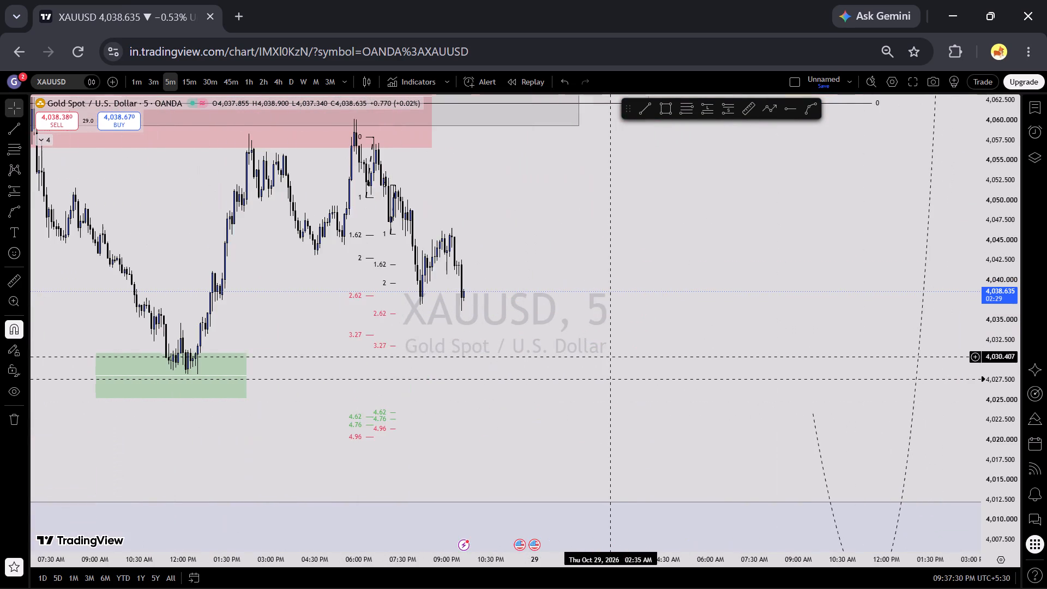
drag(531, 338, 666, 330)
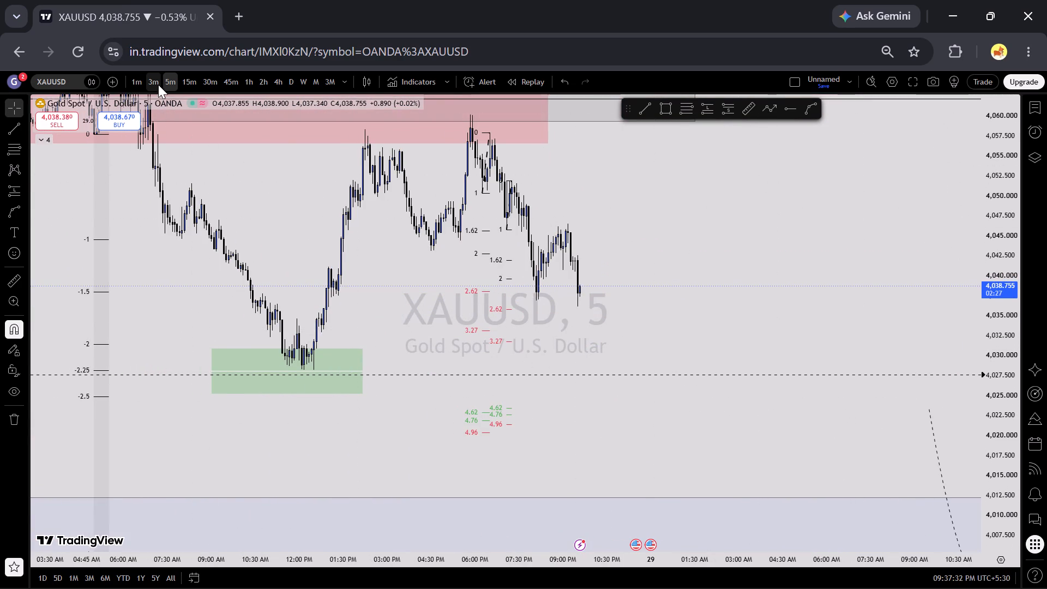
click(158, 85)
click(135, 86)
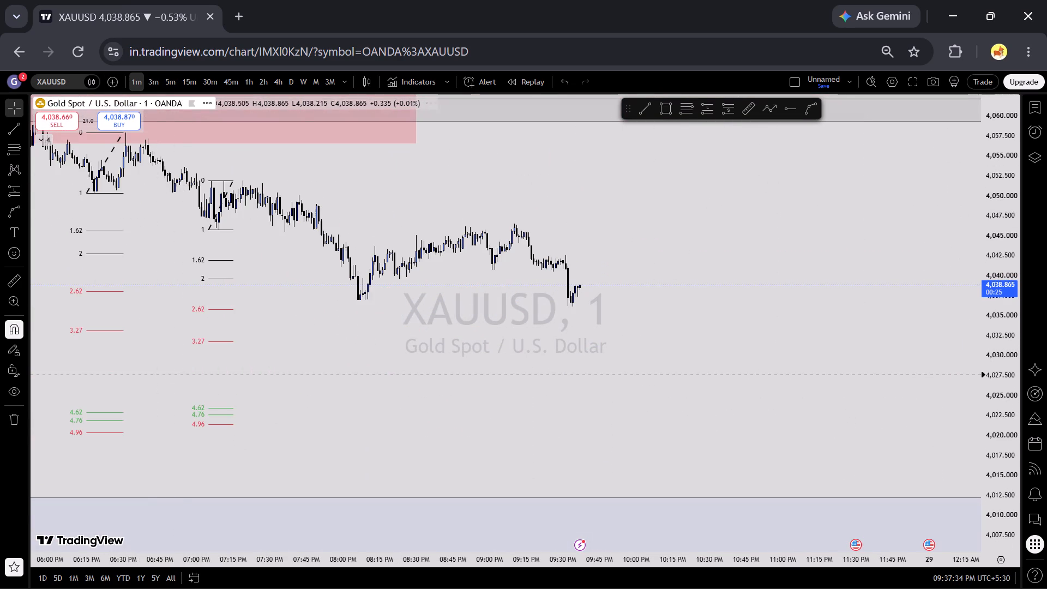
click(184, 88)
scroll(900, 292, up, 4)
scroll(976, 335, down, 5)
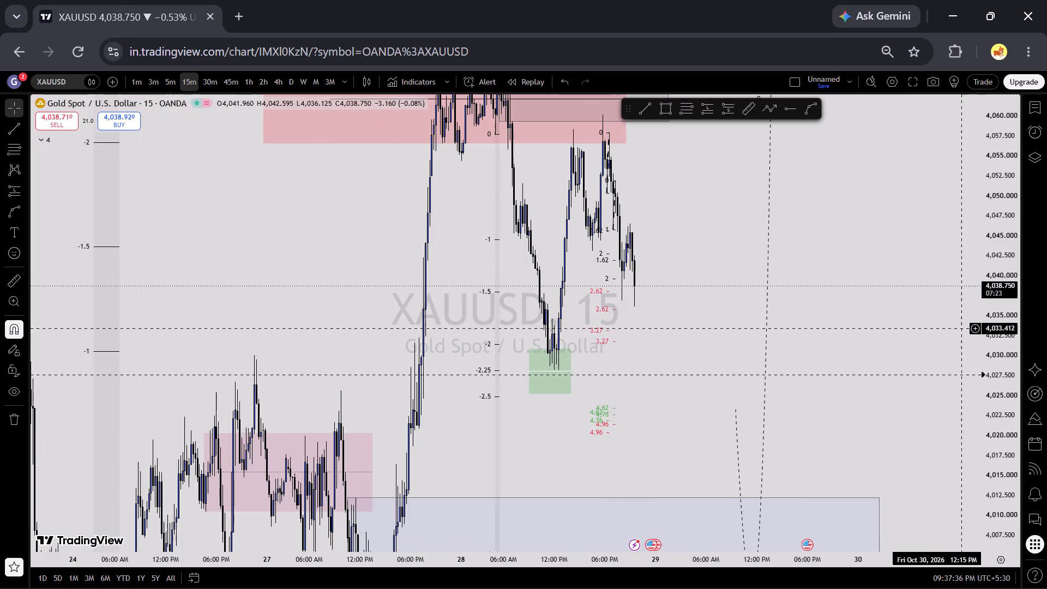
scroll(923, 316, up, 6)
scroll(1042, 346, down, 14)
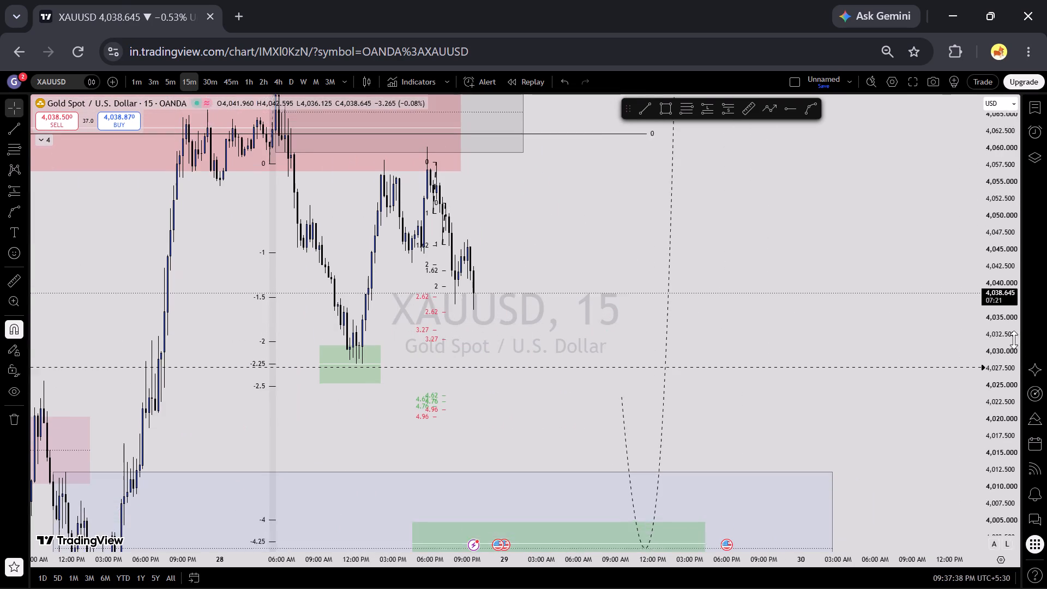
scroll(1014, 340, down, 1)
drag(898, 302, 946, 267)
scroll(989, 353, down, 3)
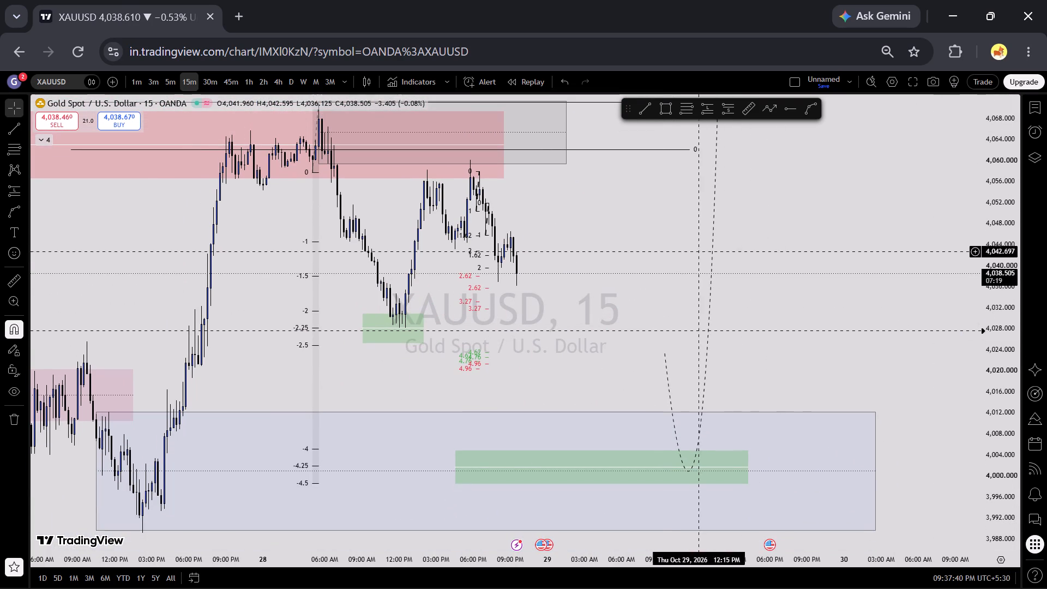
Draw a rectangle from about 4,023.5 to 4,020.9 beside the 4.96 Fibonacci targets, ending Oct 29 03:00 AM, and apply the Buying zone template.
click(668, 109)
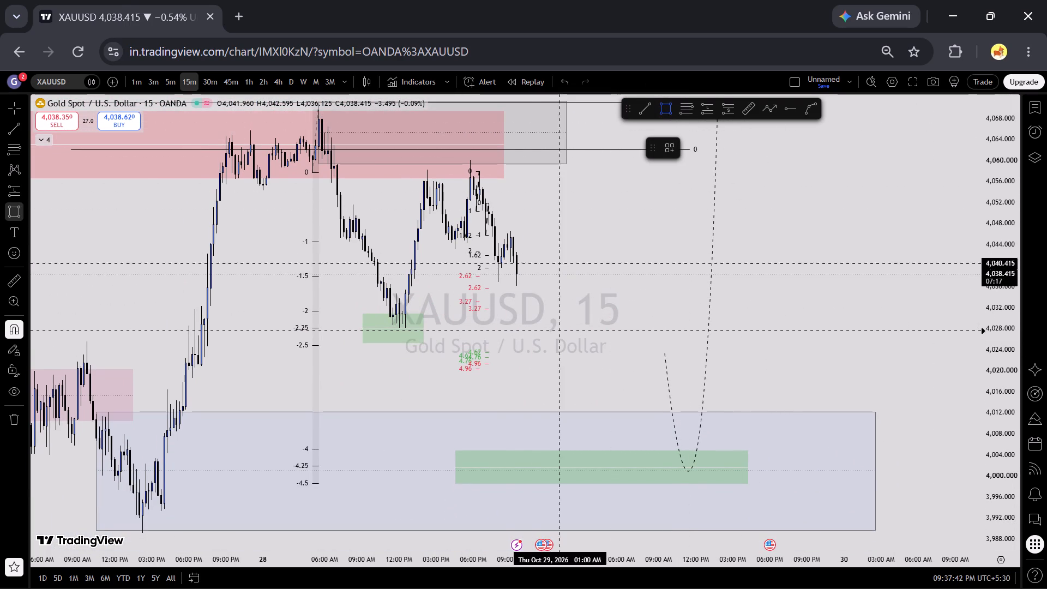
click(502, 352)
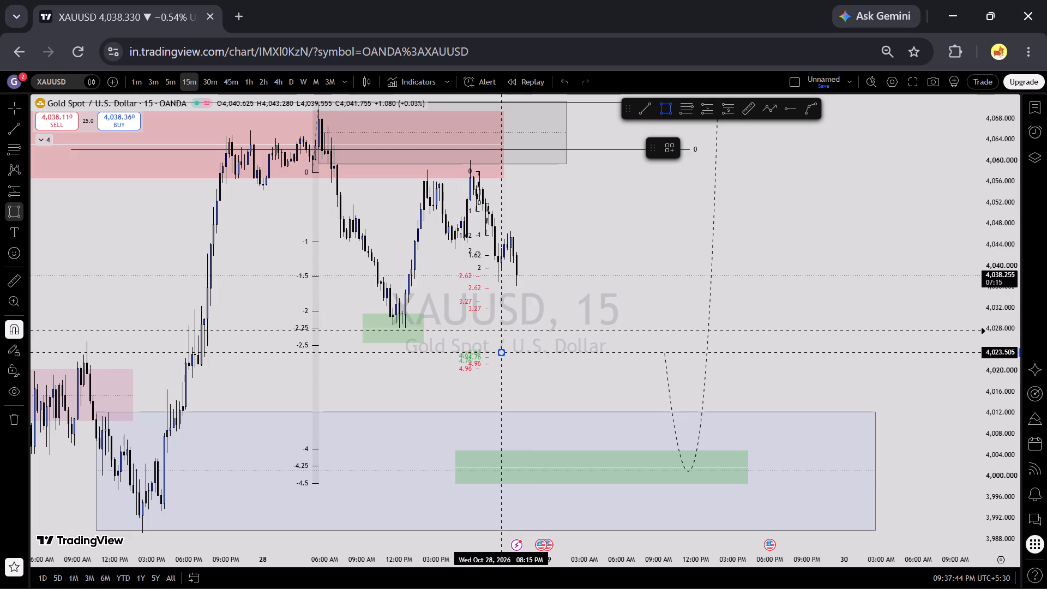
click(585, 366)
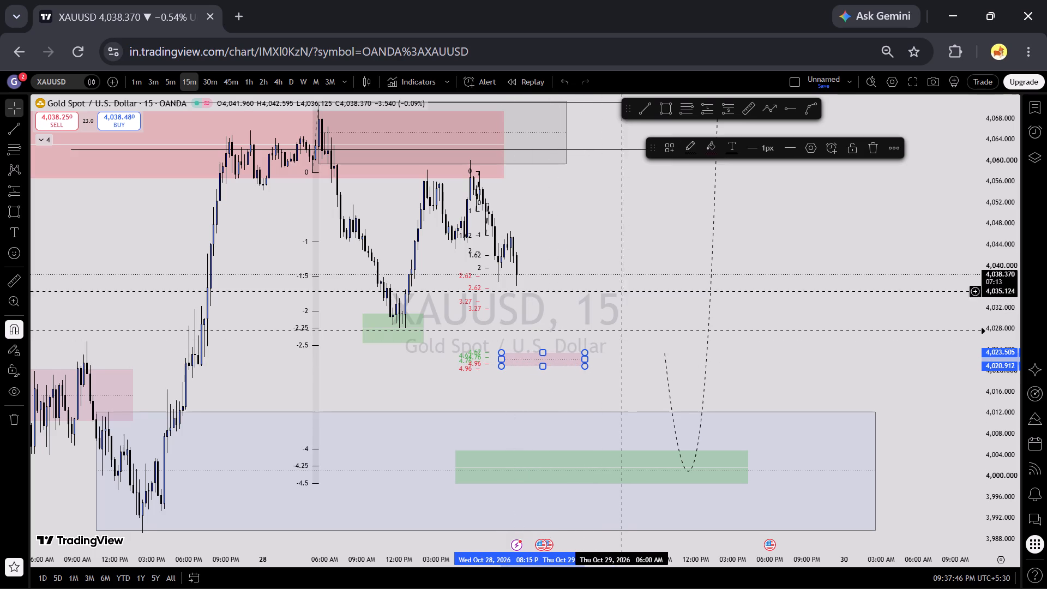
click(671, 146)
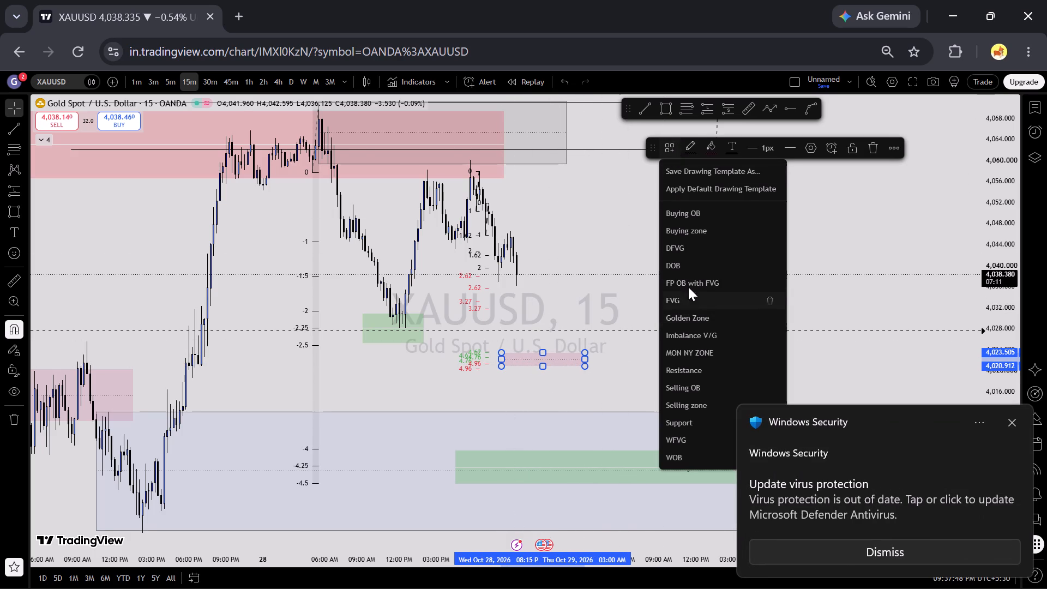
click(694, 236)
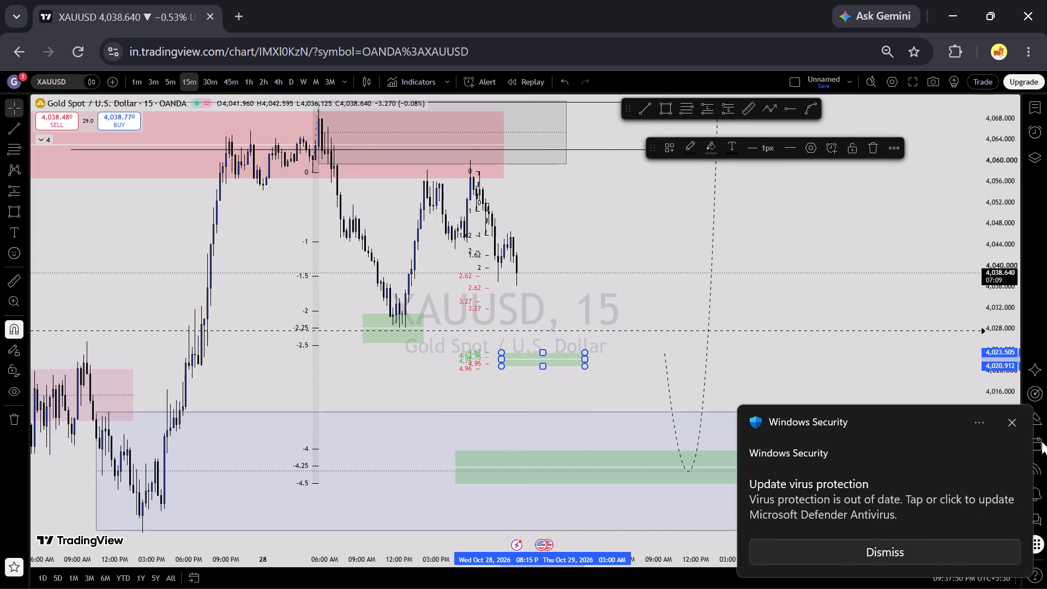
click(1015, 422)
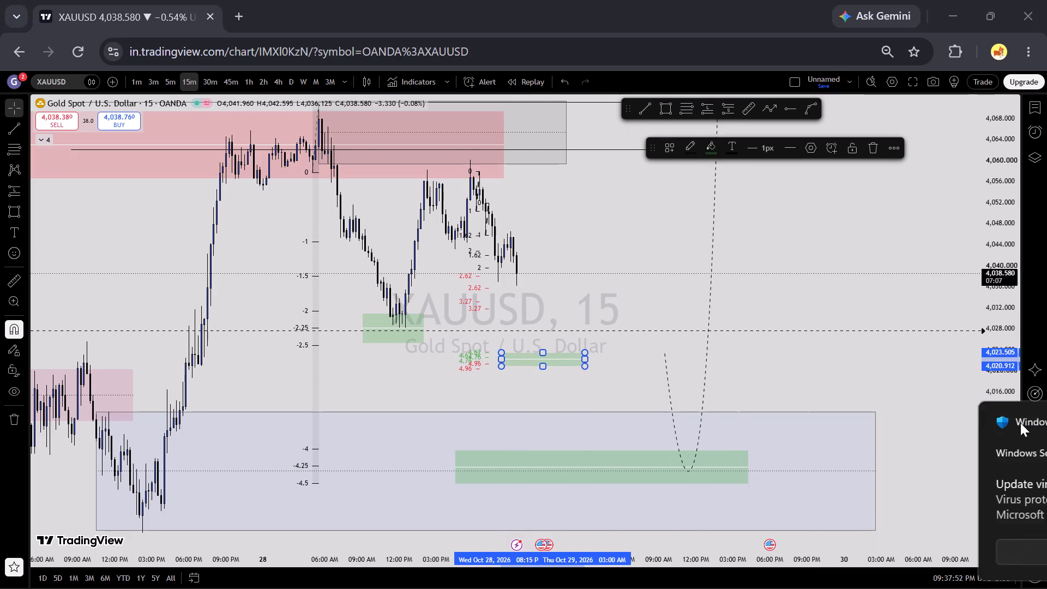
Change the fill of the green zone between 3,998.463 and 4,004.886, inside the large pale blue rectangle, to blue.
scroll(1020, 434, down, 14)
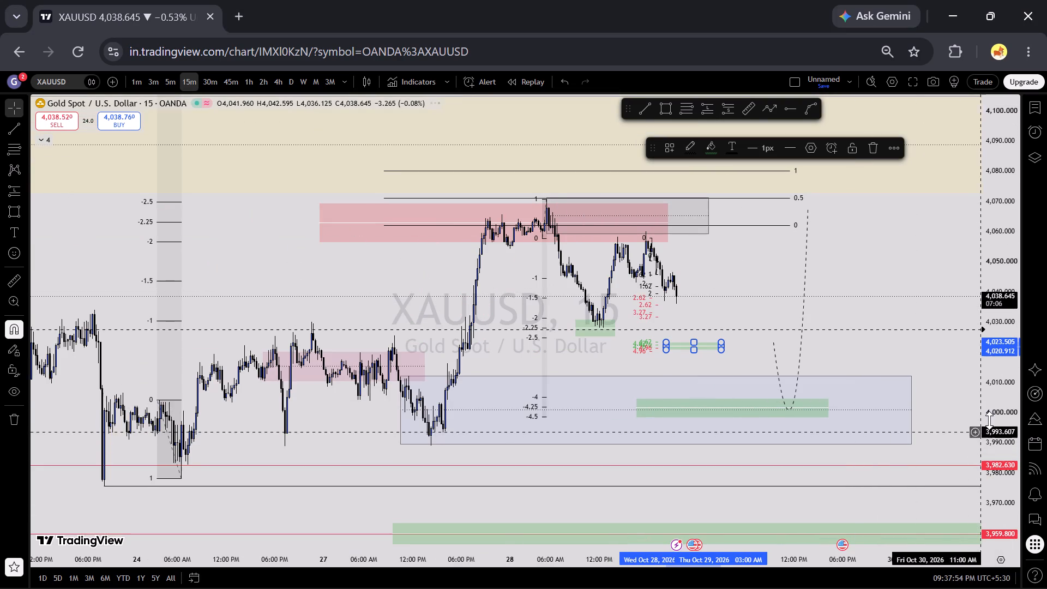
click(901, 291)
drag(901, 291, 778, 337)
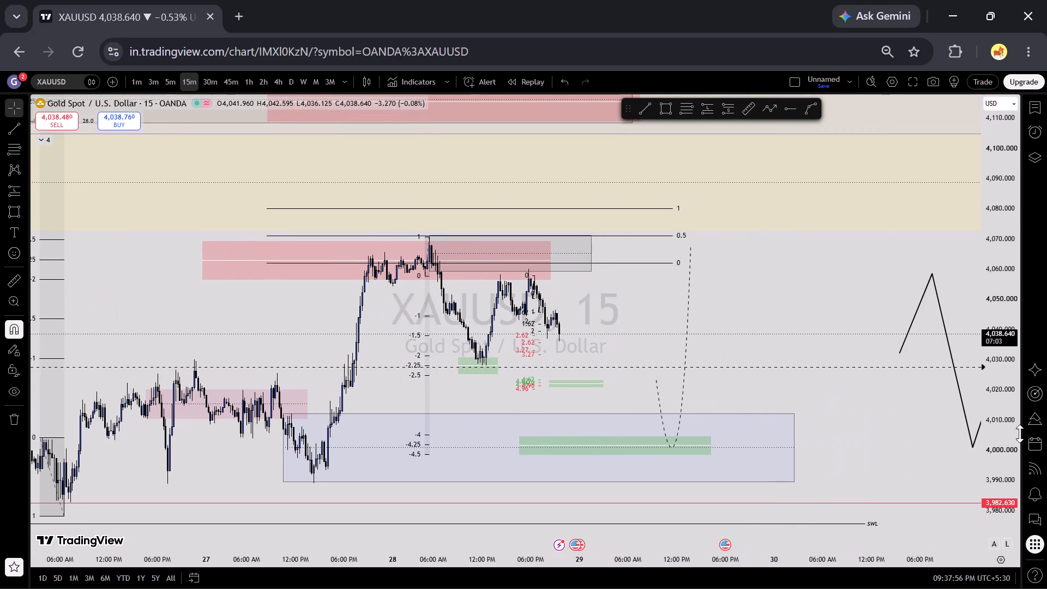
click(708, 447)
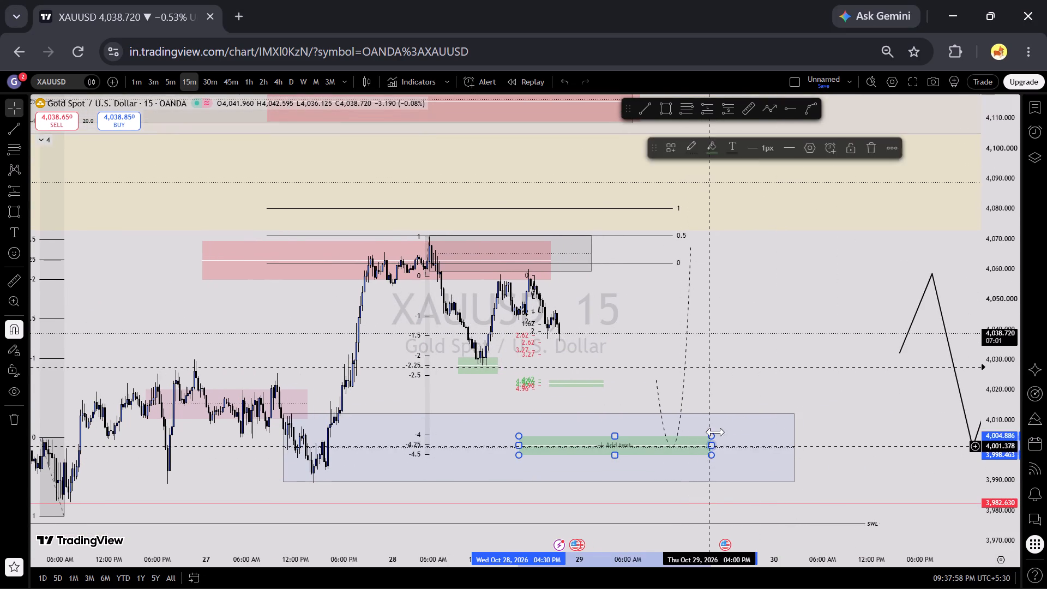
click(710, 149)
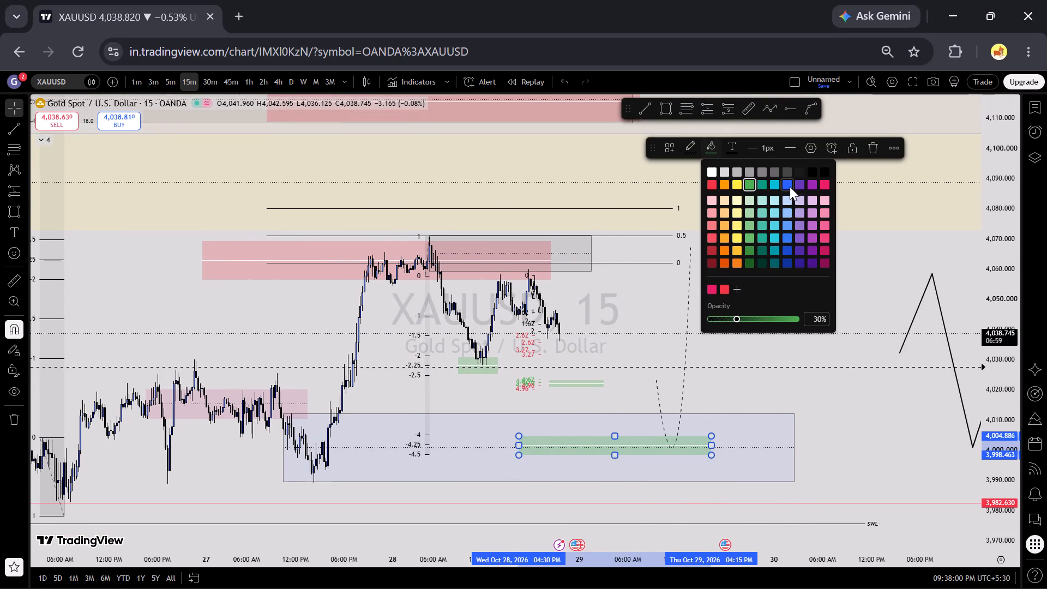
click(789, 184)
click(815, 269)
Change the fill of the red zone between 4,056.582 and 4,069.437 to black.
scroll(826, 341, down, 5)
scroll(984, 422, up, 2)
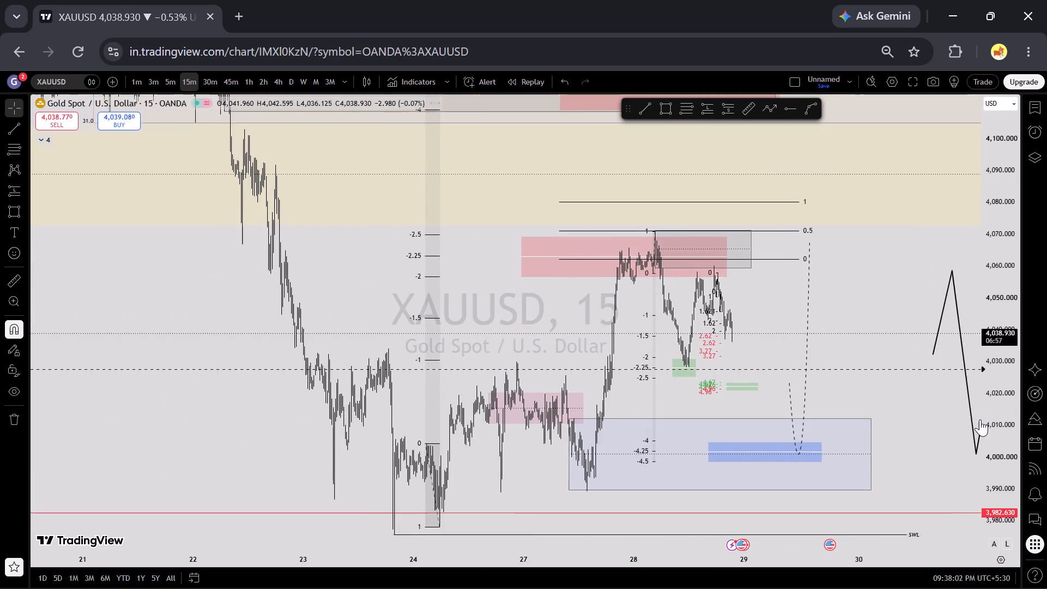
scroll(991, 388, down, 2)
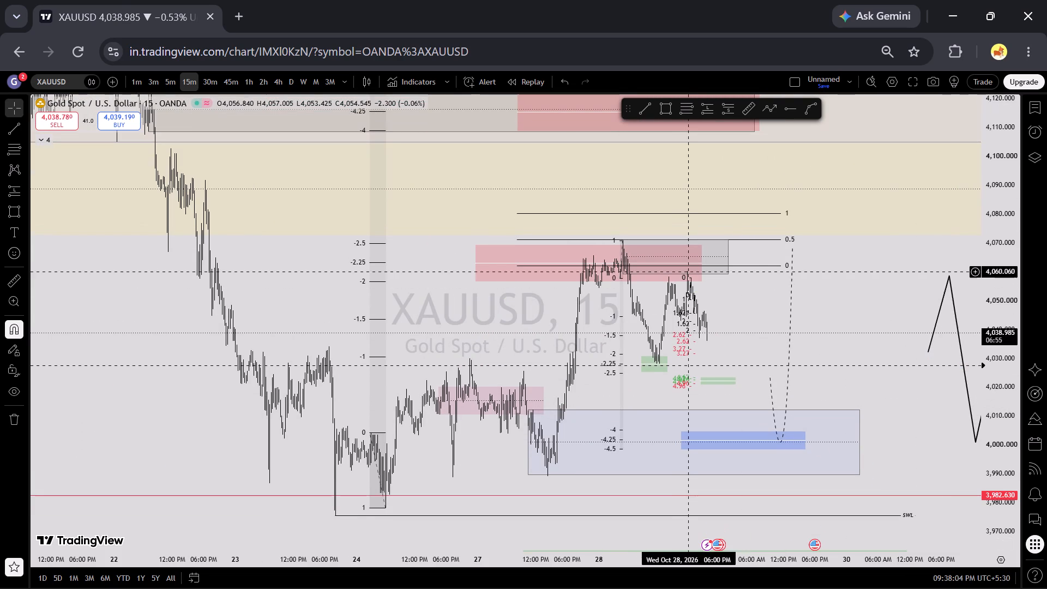
click(700, 265)
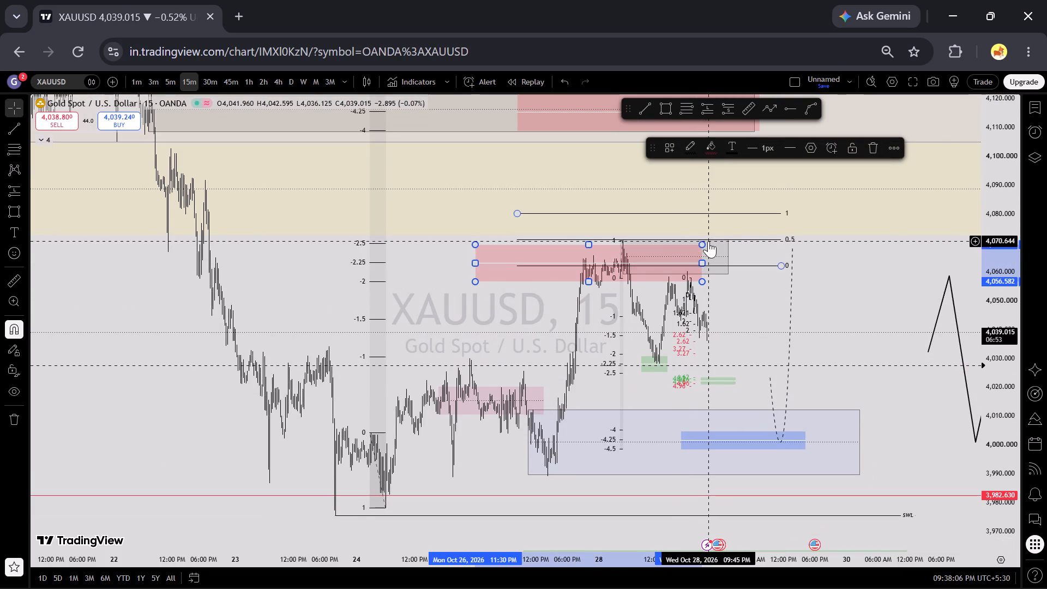
click(713, 147)
click(825, 173)
click(844, 273)
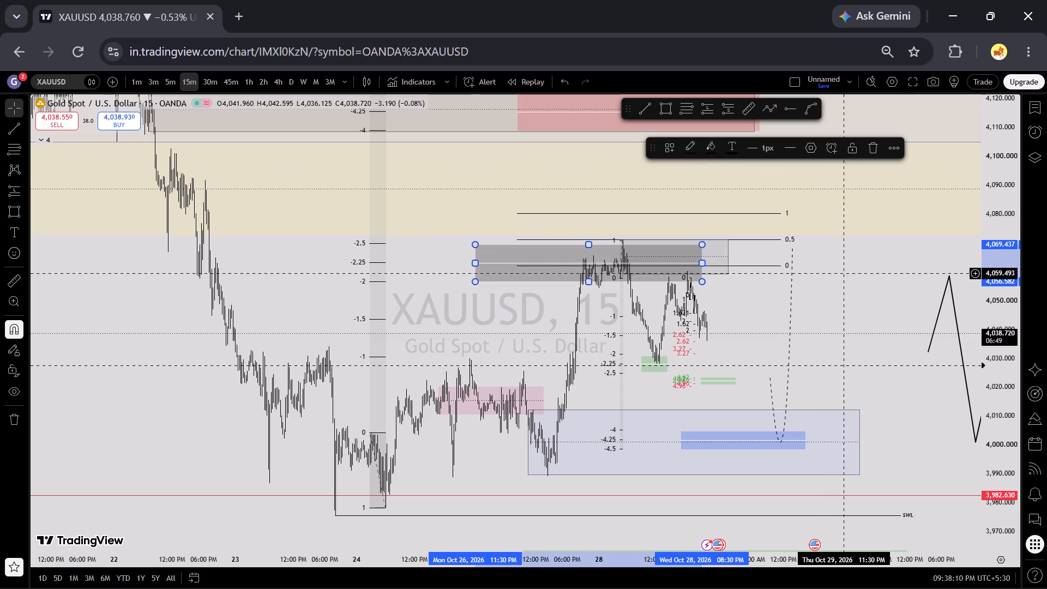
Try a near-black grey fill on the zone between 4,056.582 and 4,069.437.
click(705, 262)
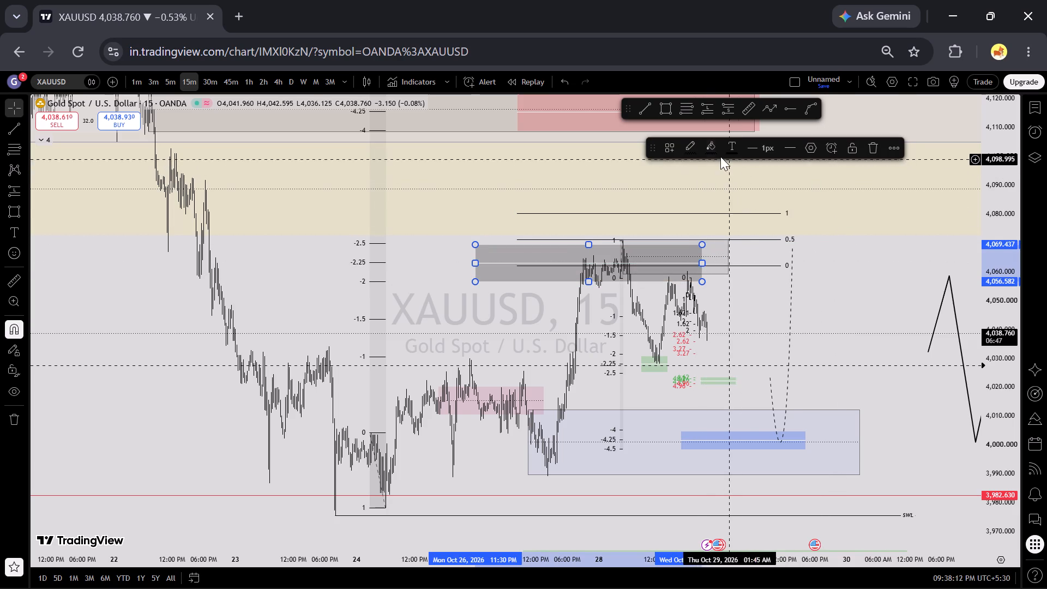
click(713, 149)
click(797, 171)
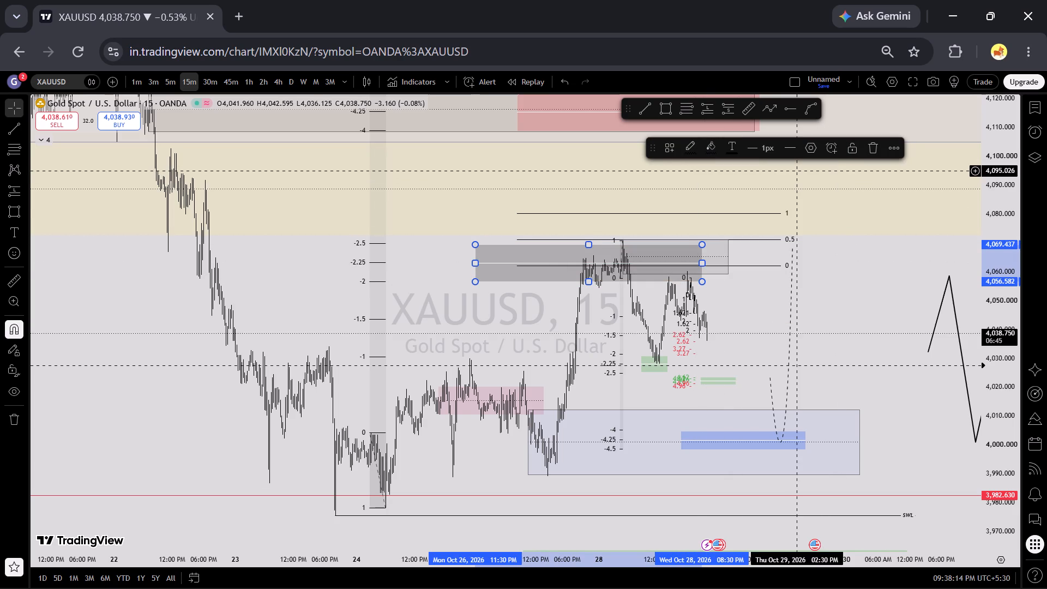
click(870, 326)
Examine the recoloured zones against recent price action and the surrounding levels on the 15-minute chart.
scroll(1012, 350, down, 5)
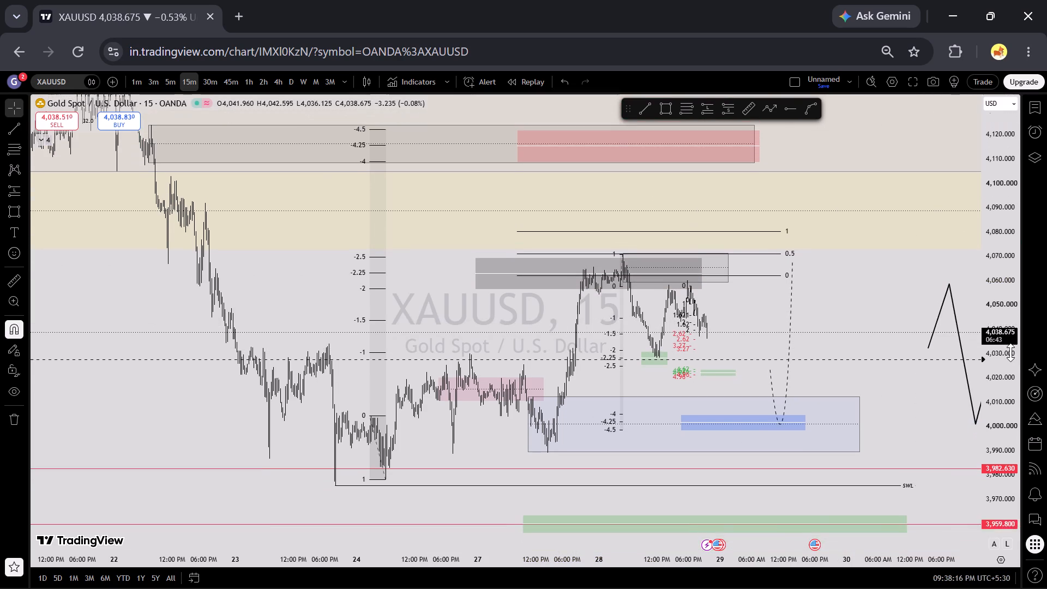
scroll(1010, 352, down, 3)
scroll(1008, 354, up, 9)
scroll(941, 330, up, 4)
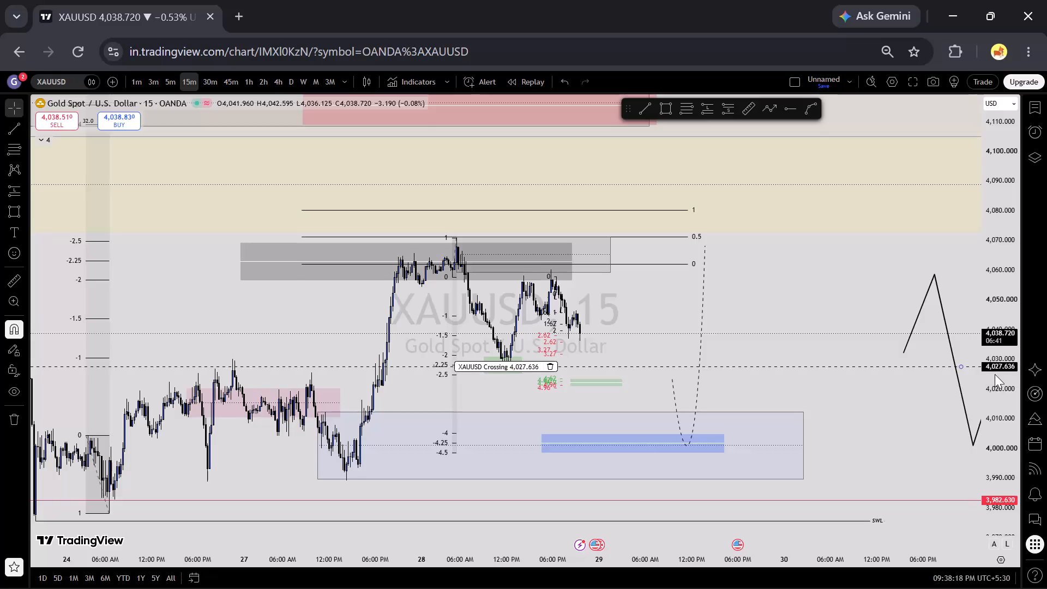
scroll(997, 374, up, 15)
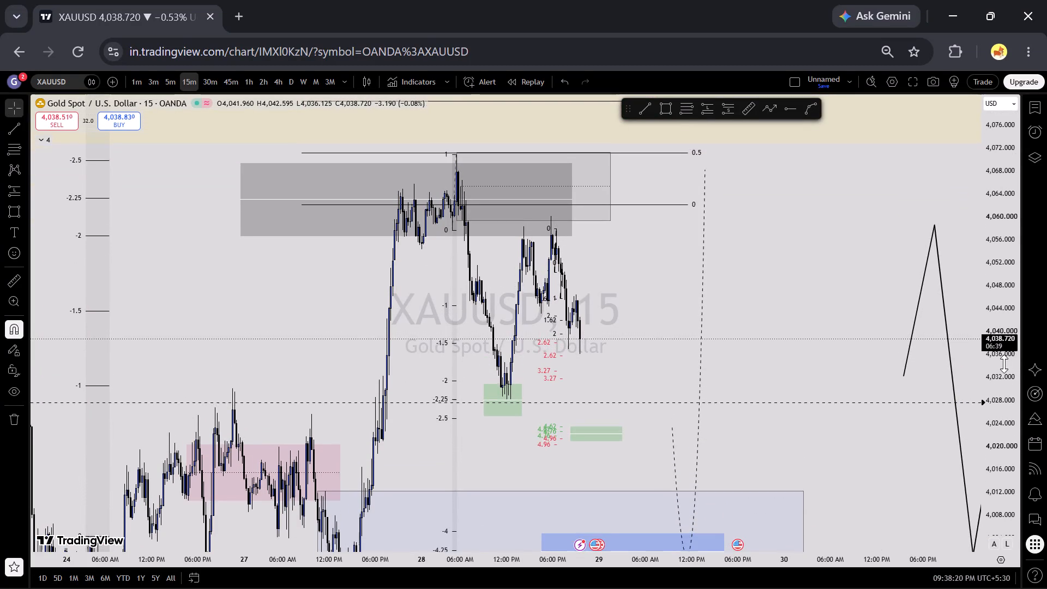
scroll(1004, 364, down, 18)
scroll(970, 395, down, 4)
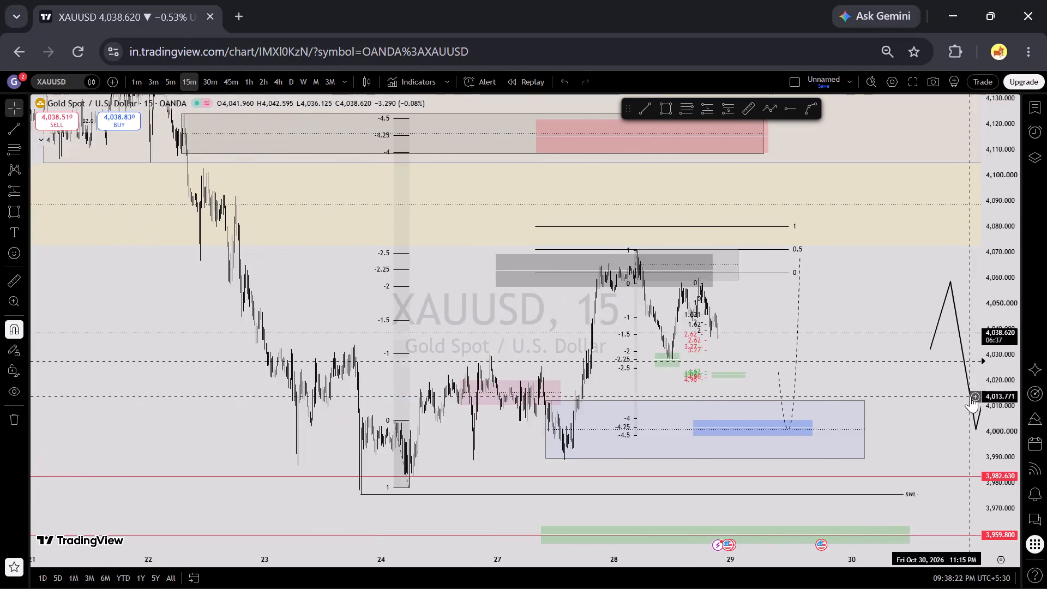
scroll(970, 396, down, 5)
scroll(928, 435, up, 5)
scroll(991, 425, down, 10)
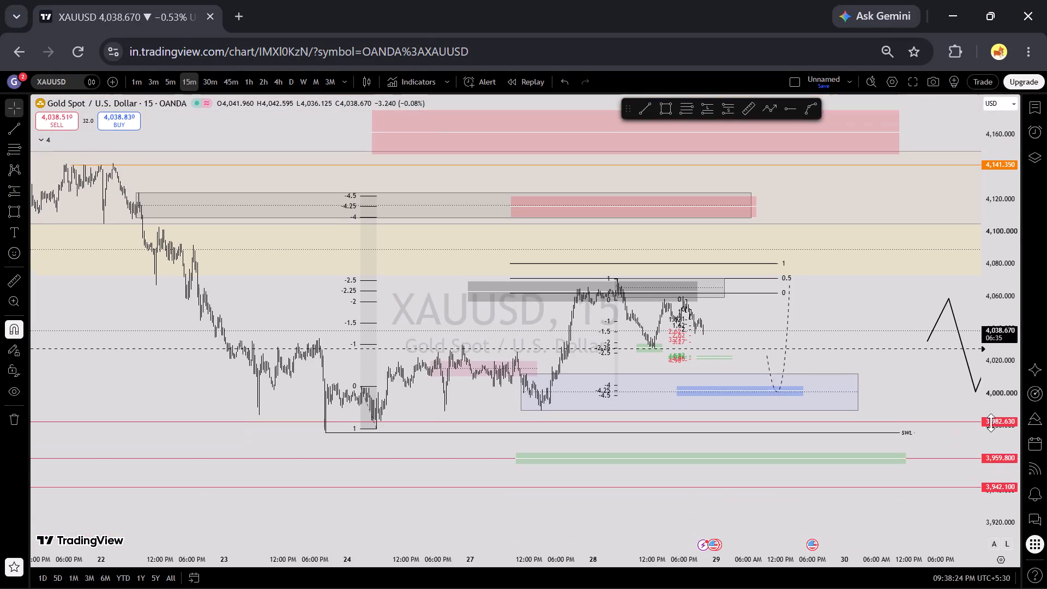
scroll(991, 423, up, 15)
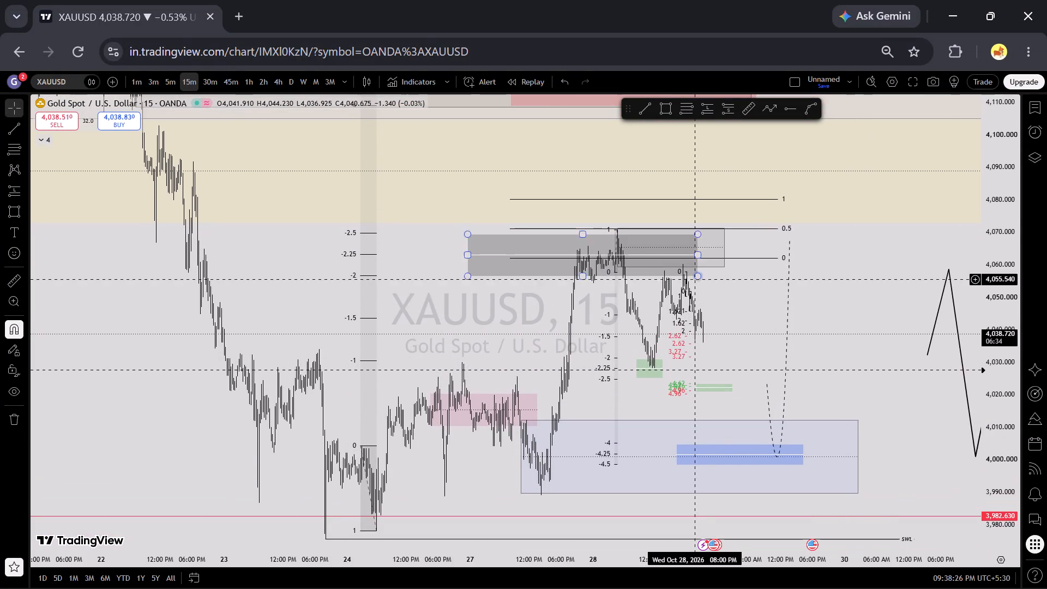
Set the fill of the zone between 4,056.582 and 4,069.437 to black with 27% opacity.
click(695, 267)
click(697, 254)
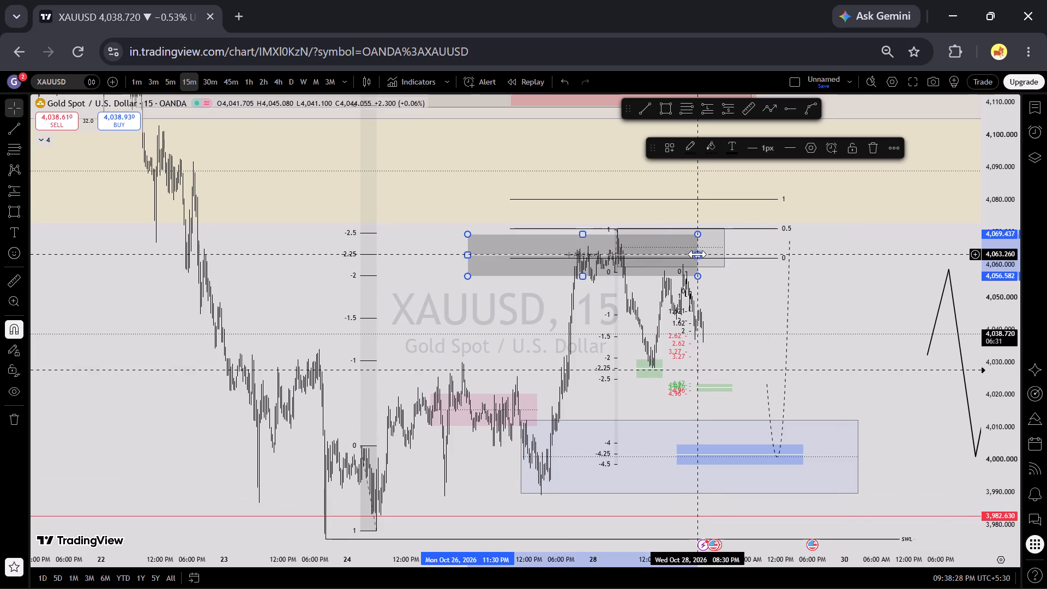
click(708, 145)
click(821, 168)
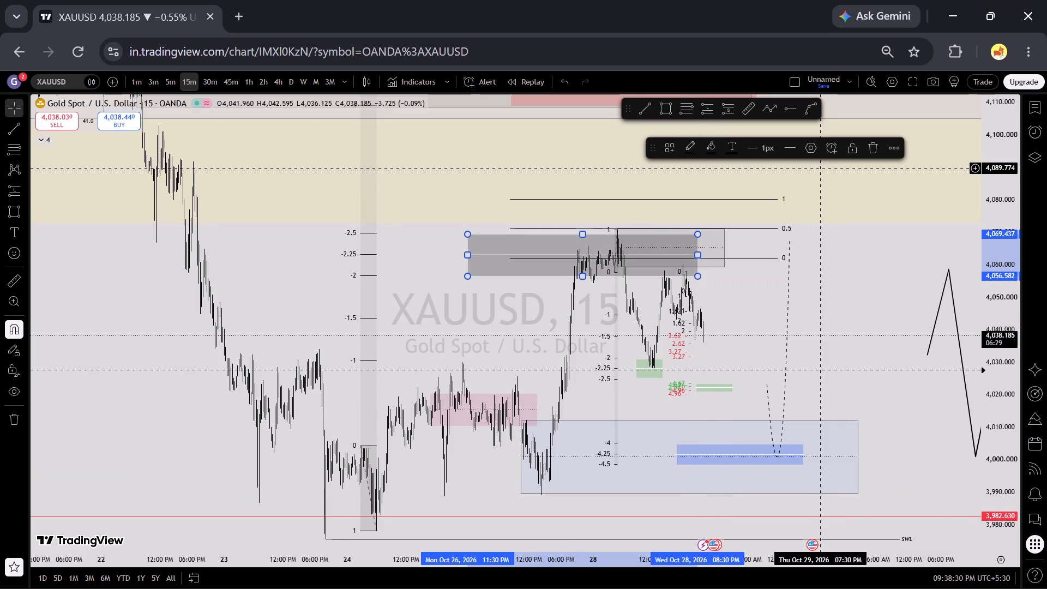
click(716, 153)
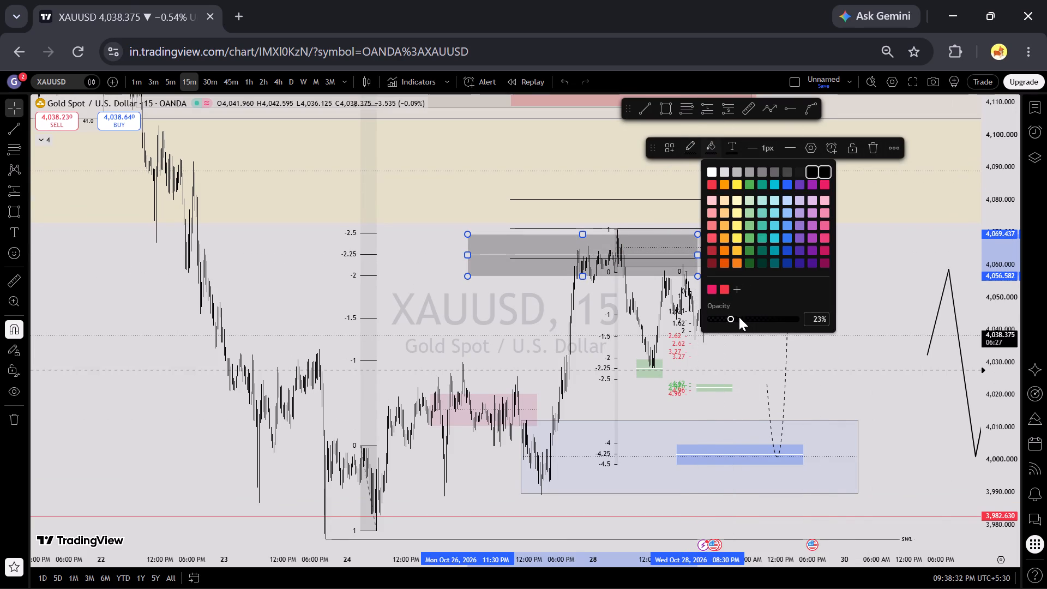
click(730, 319)
click(775, 365)
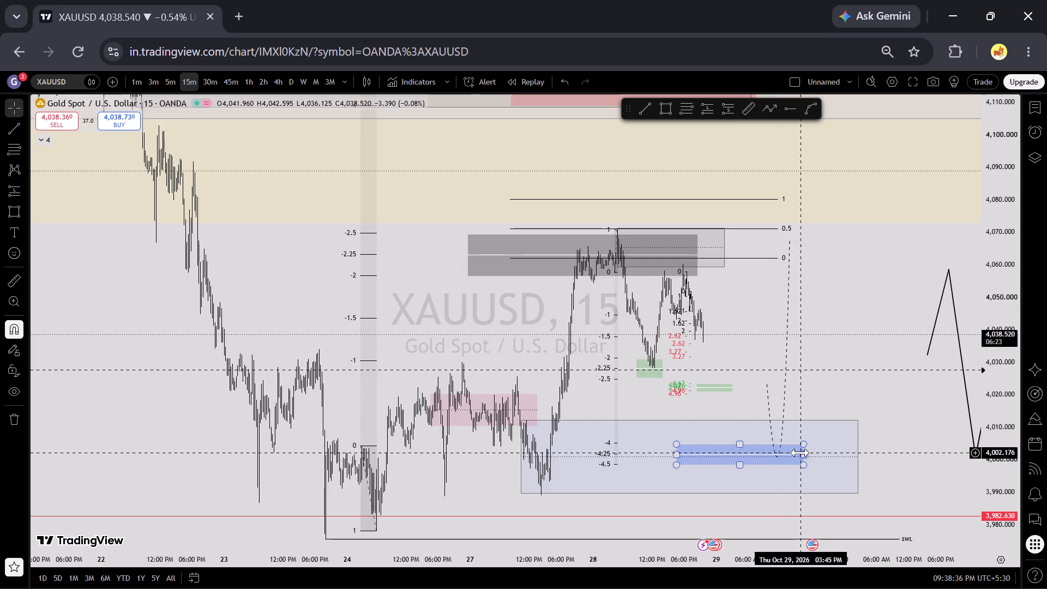
Check the fill opacity of the blue zone between 3,998.463 and 4,004.886, keeping it at 30%.
click(800, 453)
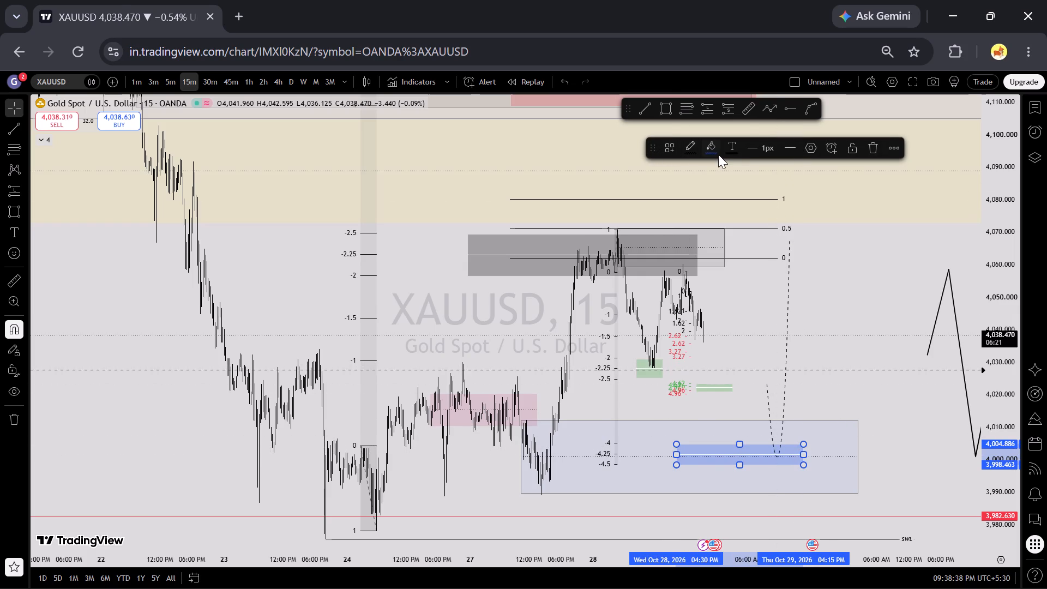
click(718, 154)
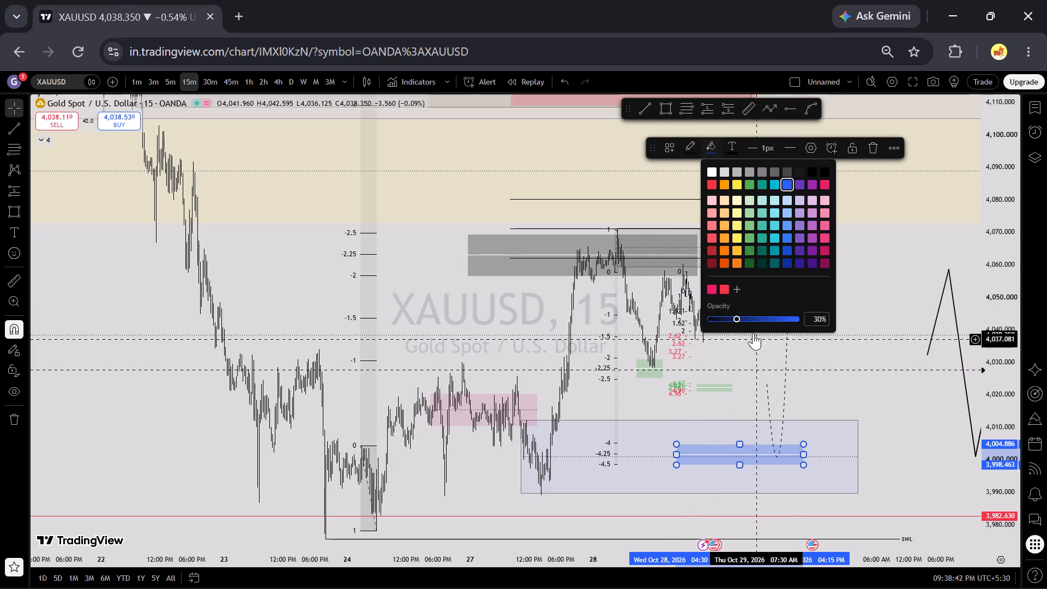
click(738, 320)
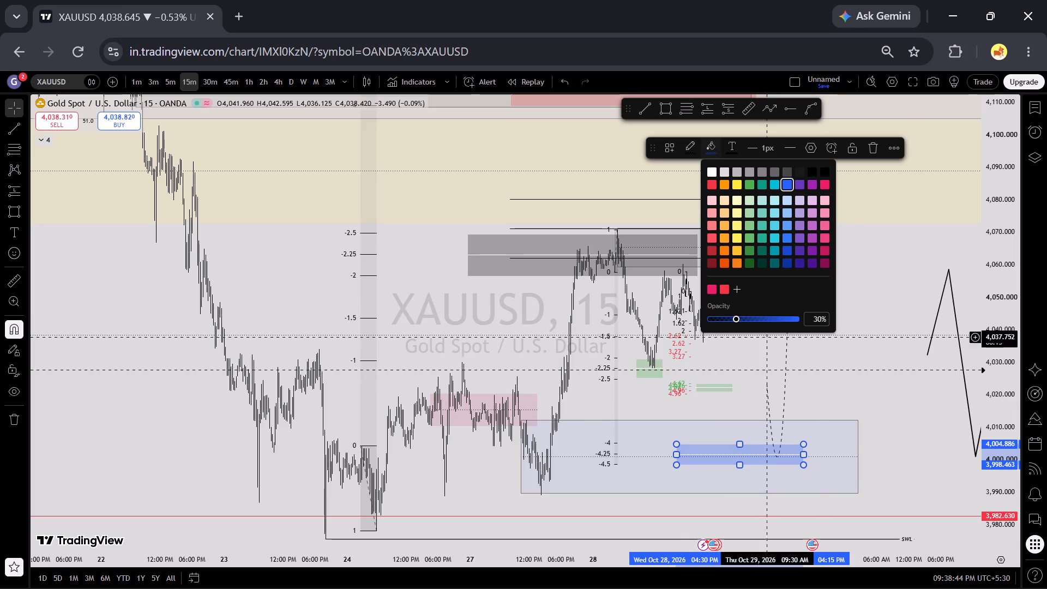
click(851, 366)
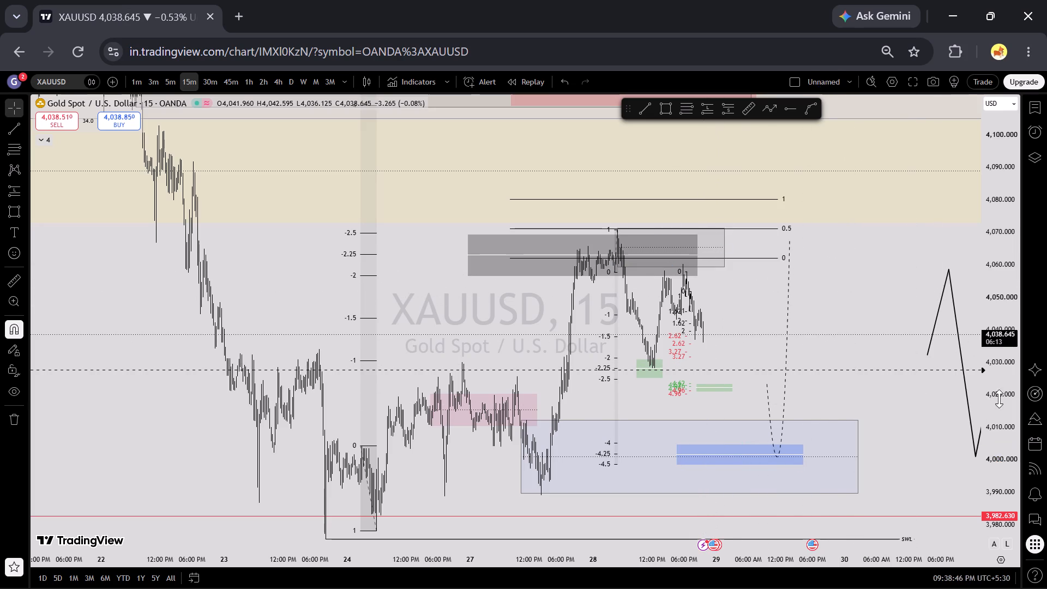
Examine the wider 15-minute structure, from the early October swings to the current zones and projected path.
scroll(999, 399, down, 17)
scroll(1001, 396, down, 6)
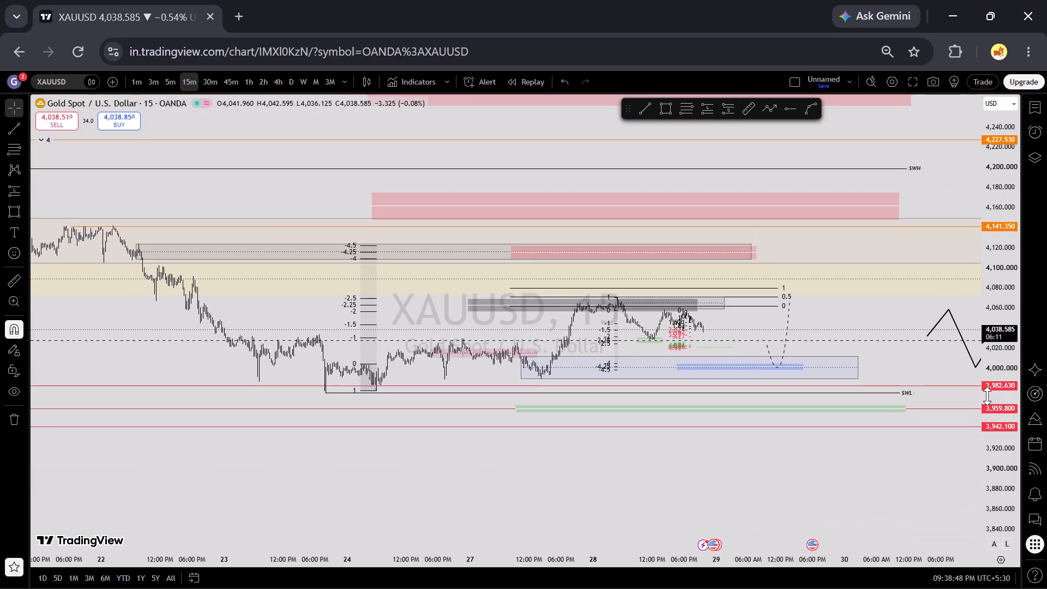
scroll(937, 395, down, 11)
scroll(1004, 454, up, 11)
scroll(908, 418, up, 2)
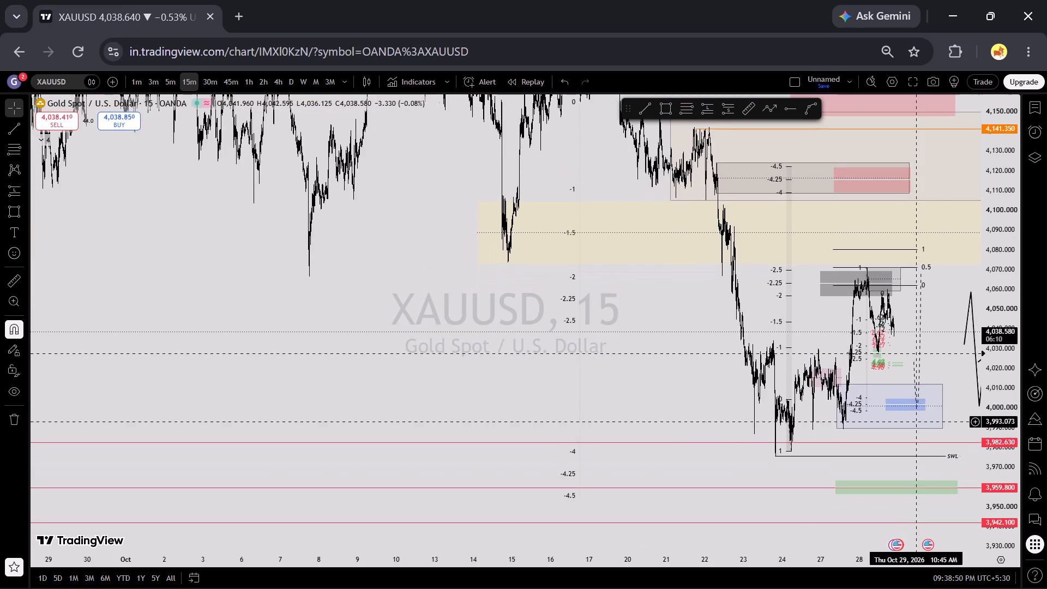
scroll(908, 418, up, 14)
drag(686, 319, 738, 324)
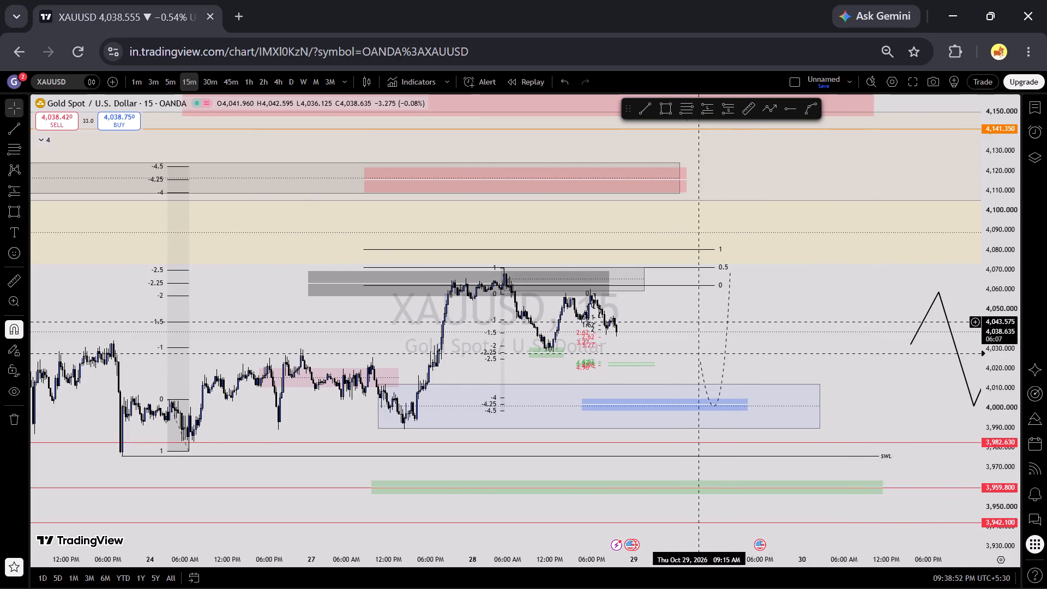
drag(738, 324, 811, 326)
scroll(985, 403, up, 5)
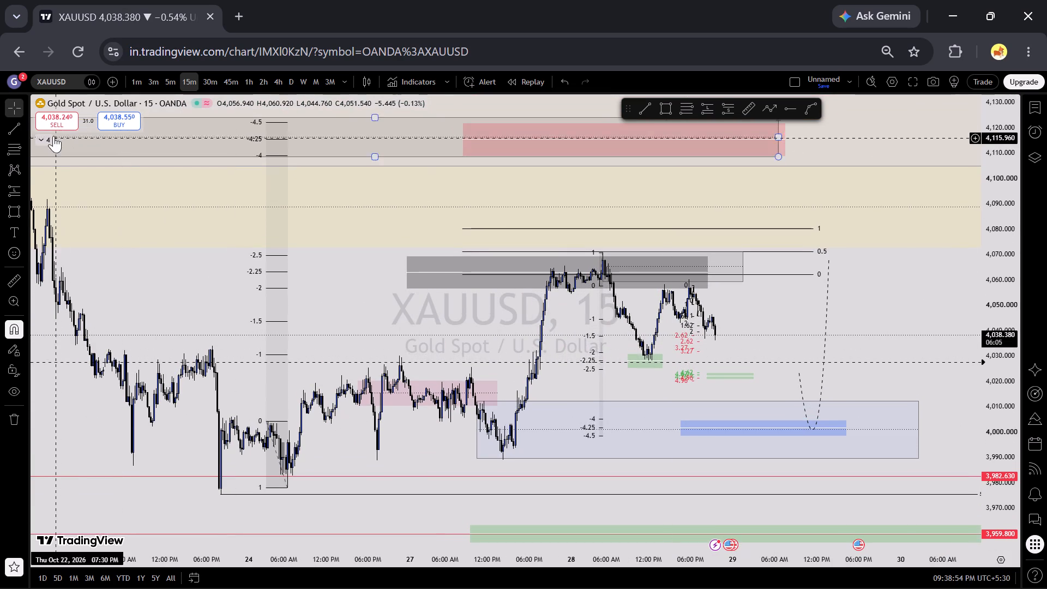
Show the Midnight OR - Auto STDV Zones indicator to check its levels against the chart, and hide it again.
click(45, 137)
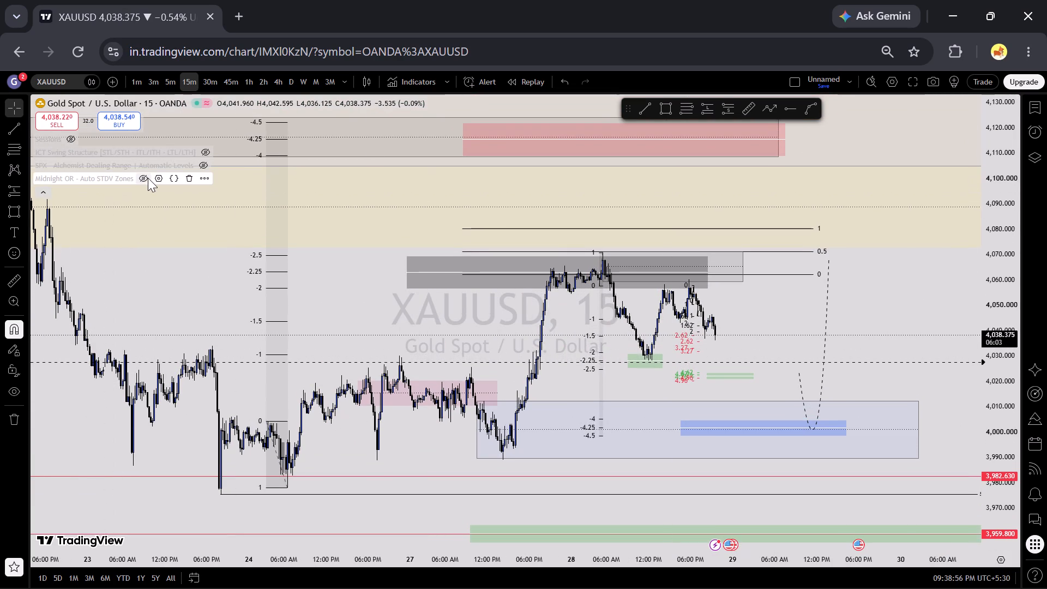
click(148, 178)
double_click(148, 178)
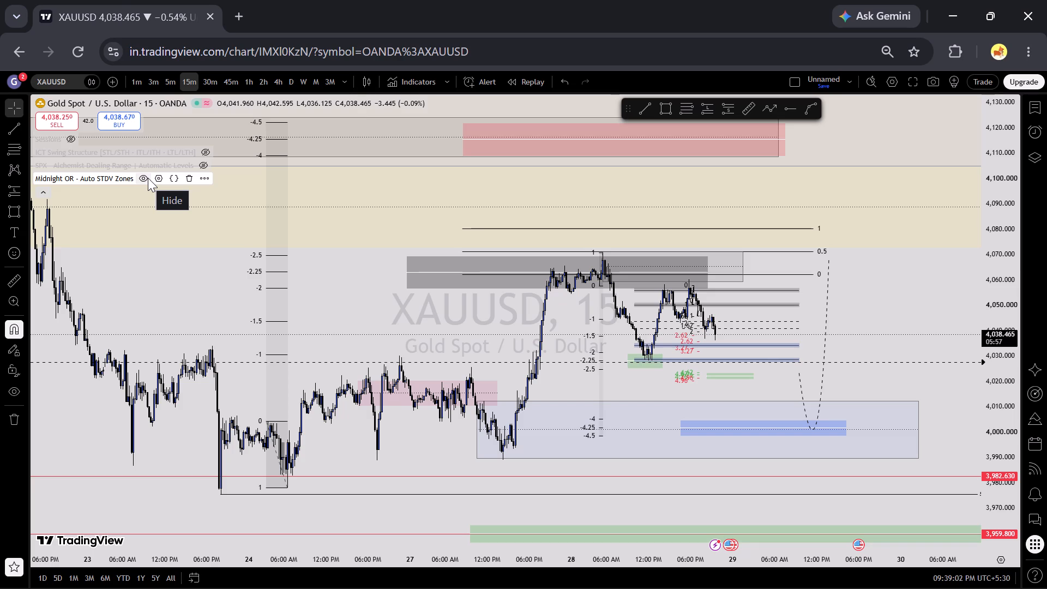
click(148, 178)
triple_click(148, 178)
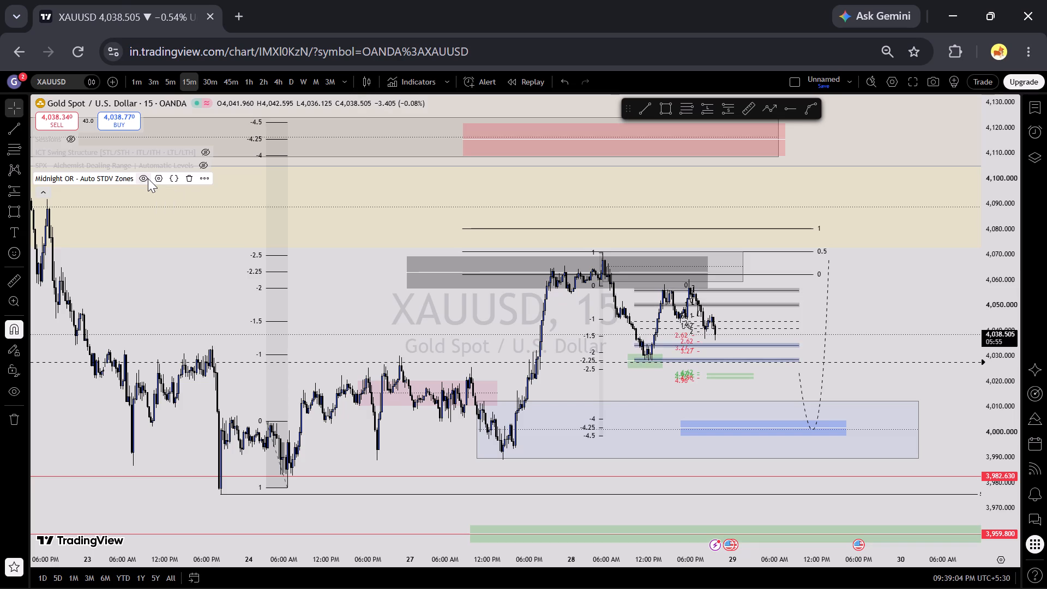
click(148, 178)
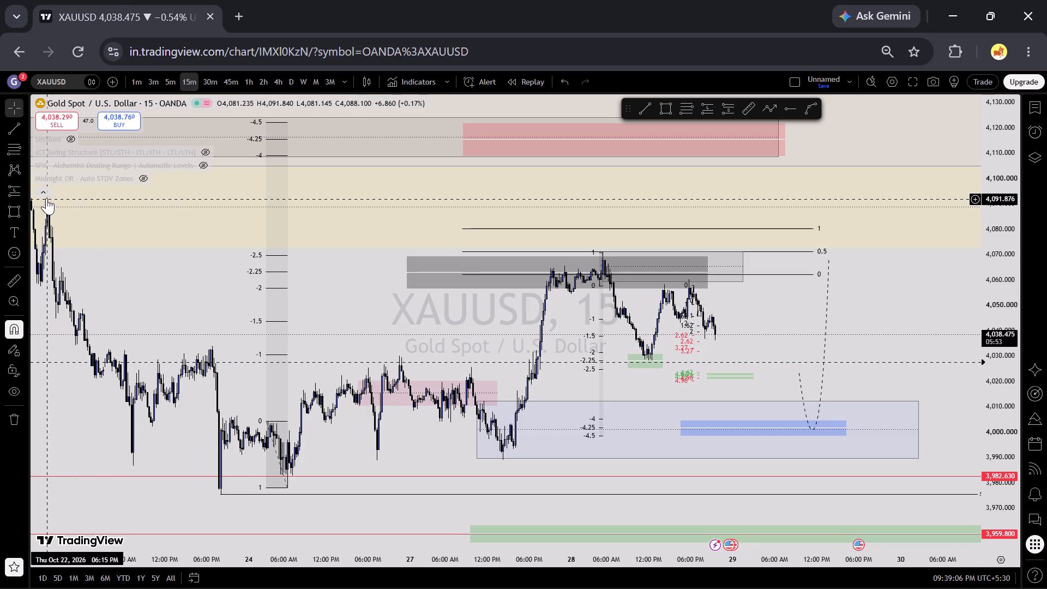
click(46, 195)
Save the style of the blue zone between 3,998.463 and 4,004.886 as the existing drawing template "Buying zone".
scroll(1016, 425, up, 4)
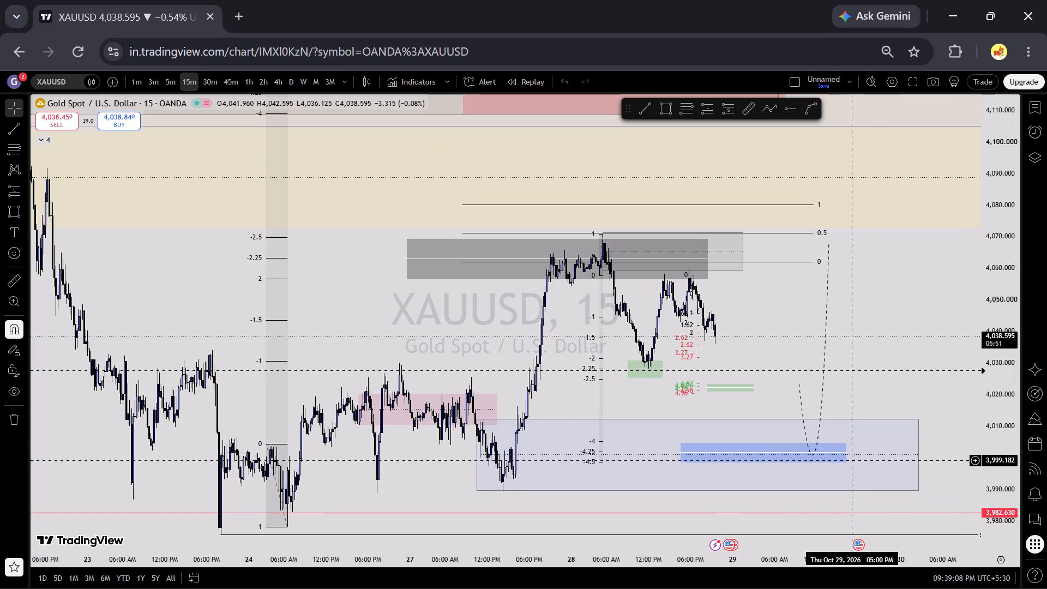
click(845, 452)
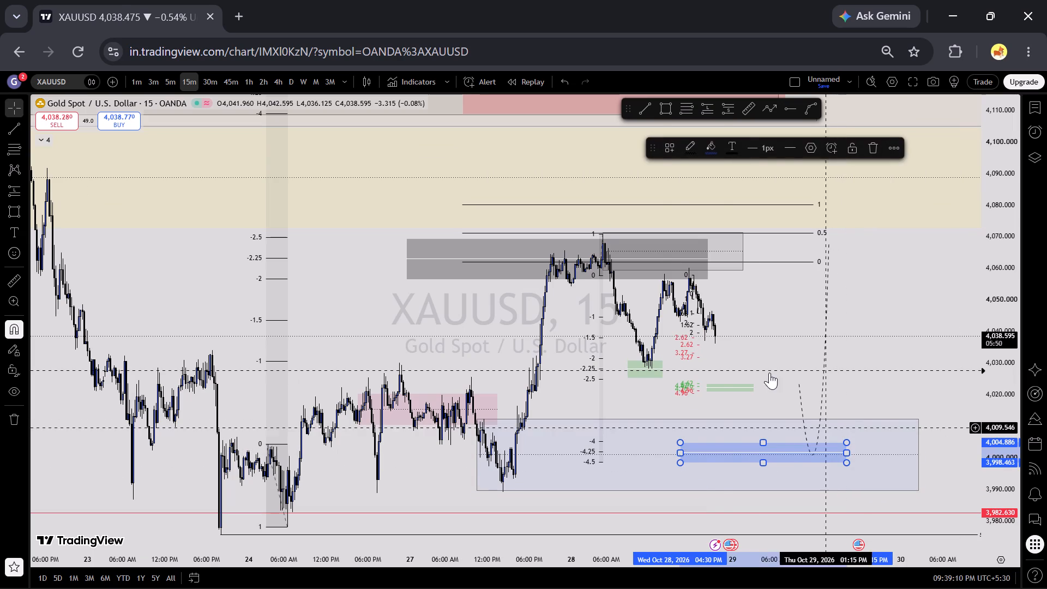
click(669, 149)
click(680, 174)
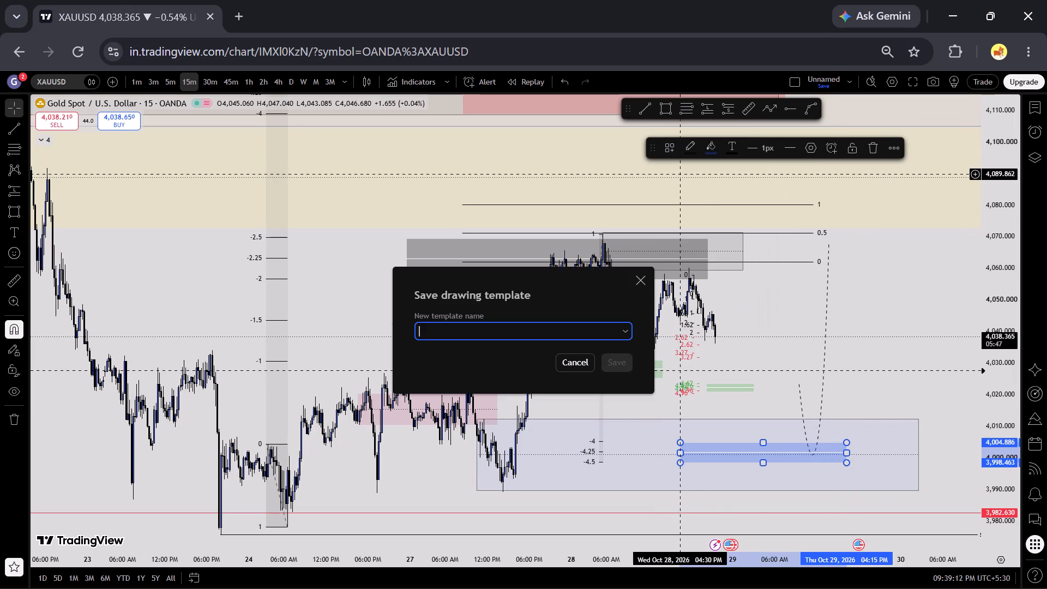
key(shift+b)
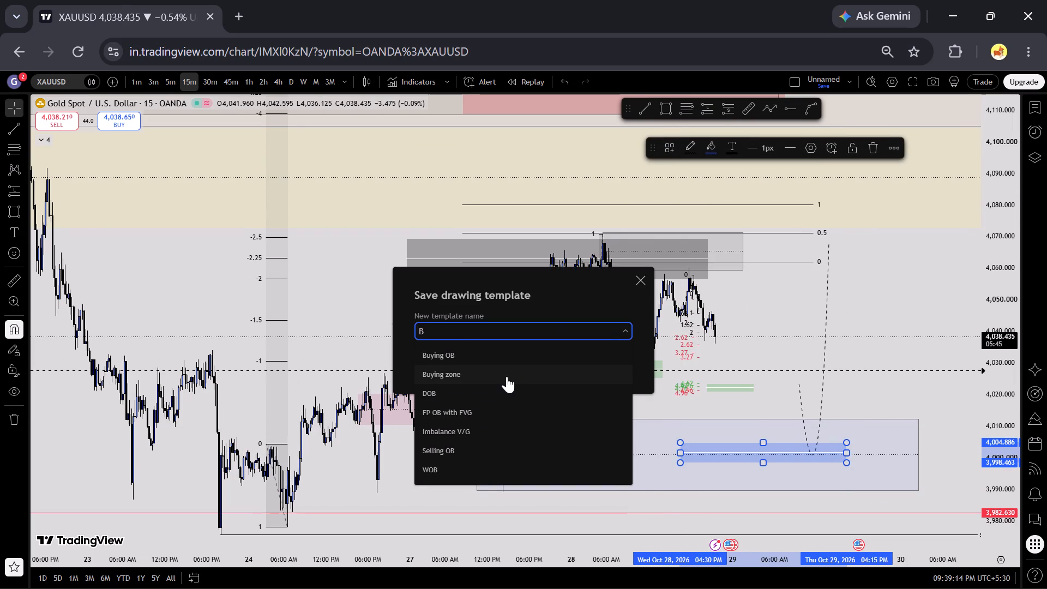
click(507, 373)
click(615, 360)
click(622, 364)
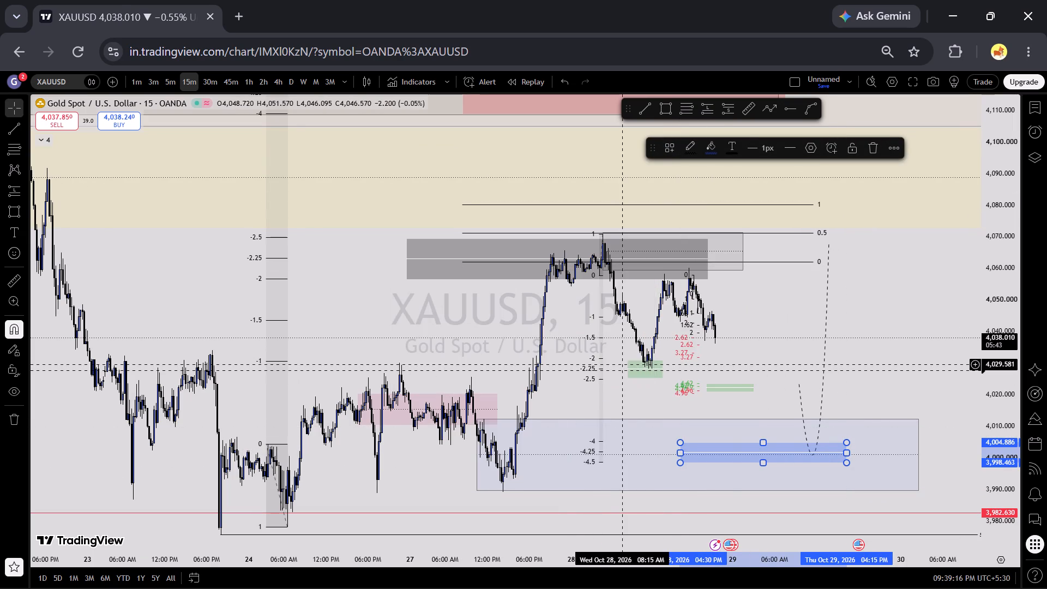
Save the style of the black zone between 4,056.582 and 4,069.437 as the existing drawing template "Selling zone".
click(704, 265)
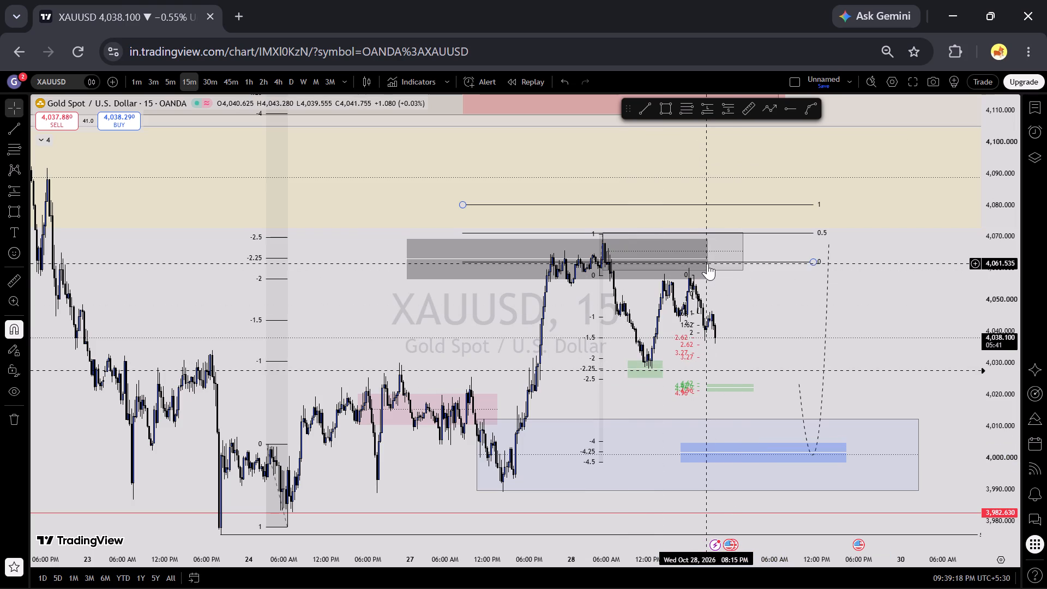
click(709, 279)
click(666, 151)
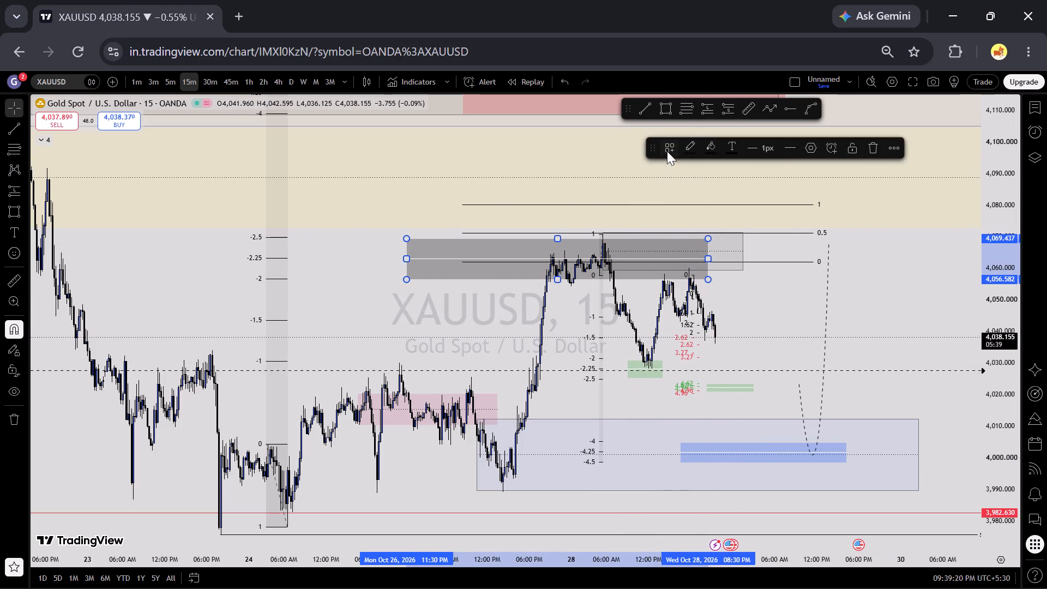
click(676, 177)
key(s)
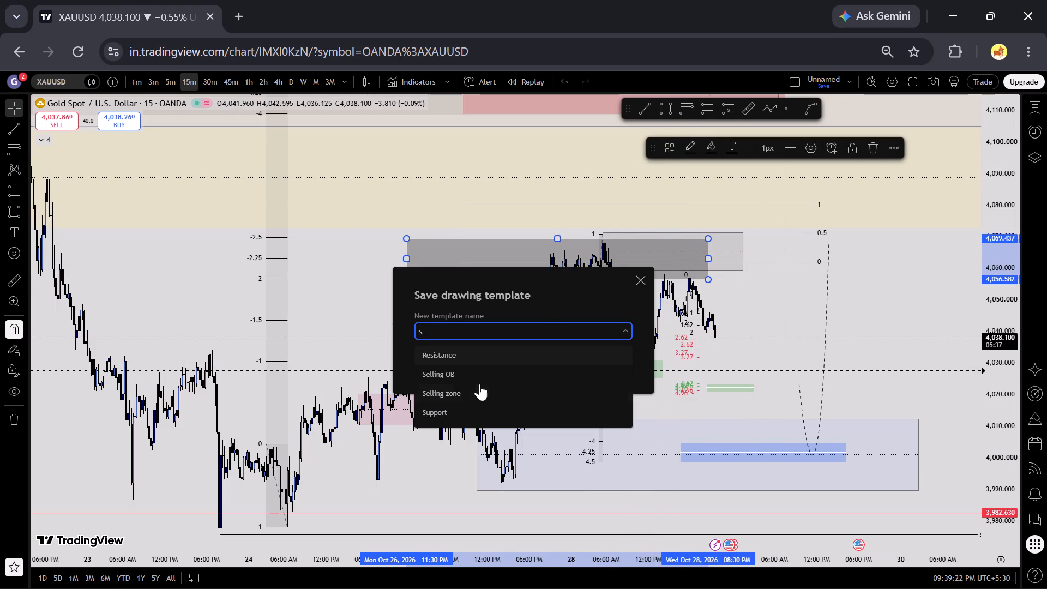
click(471, 400)
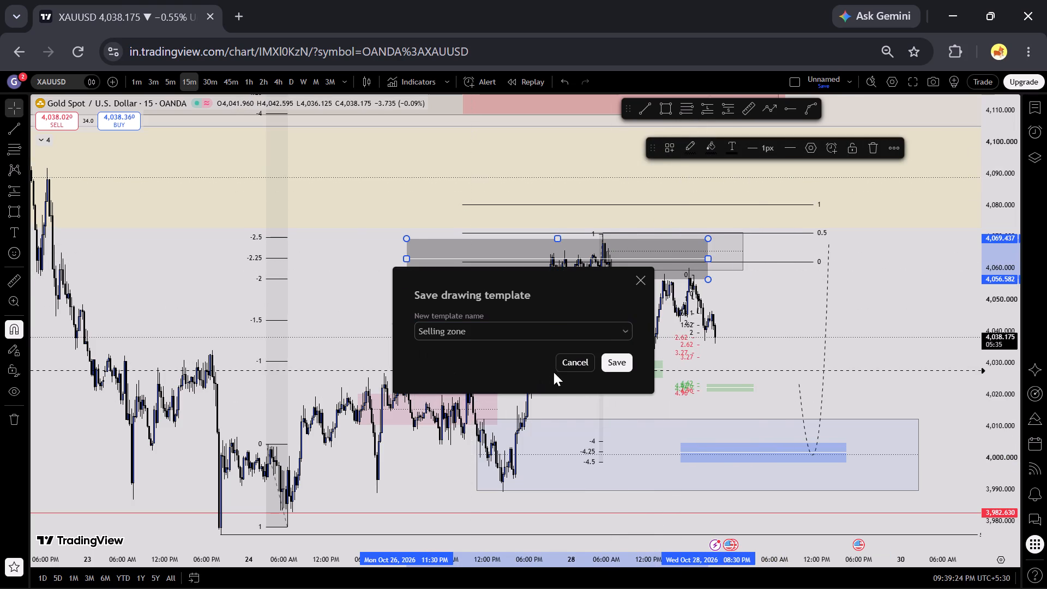
click(613, 362)
click(630, 358)
click(858, 321)
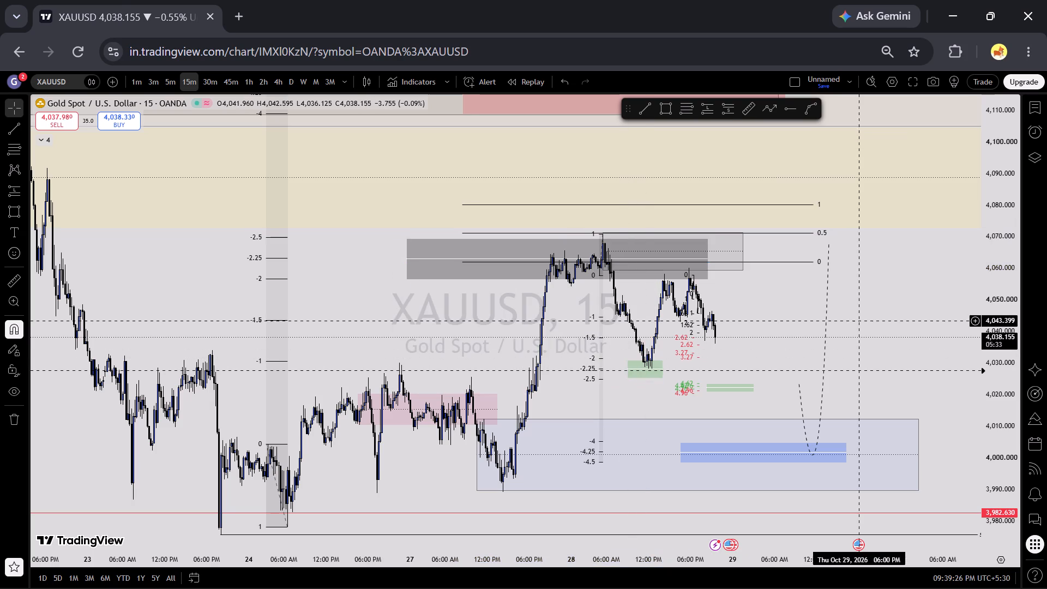
Apply the "Buying zone" template to the green zone between 3,956.319 and 3,963.594.
drag(894, 307, 828, 320)
scroll(1008, 353, down, 15)
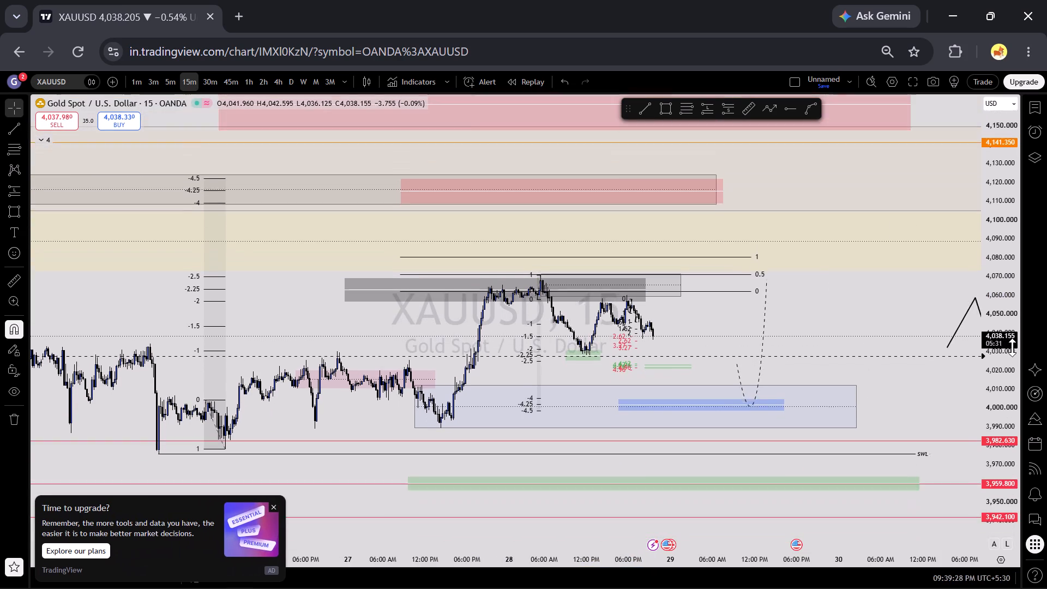
scroll(1012, 347, down, 8)
click(946, 459)
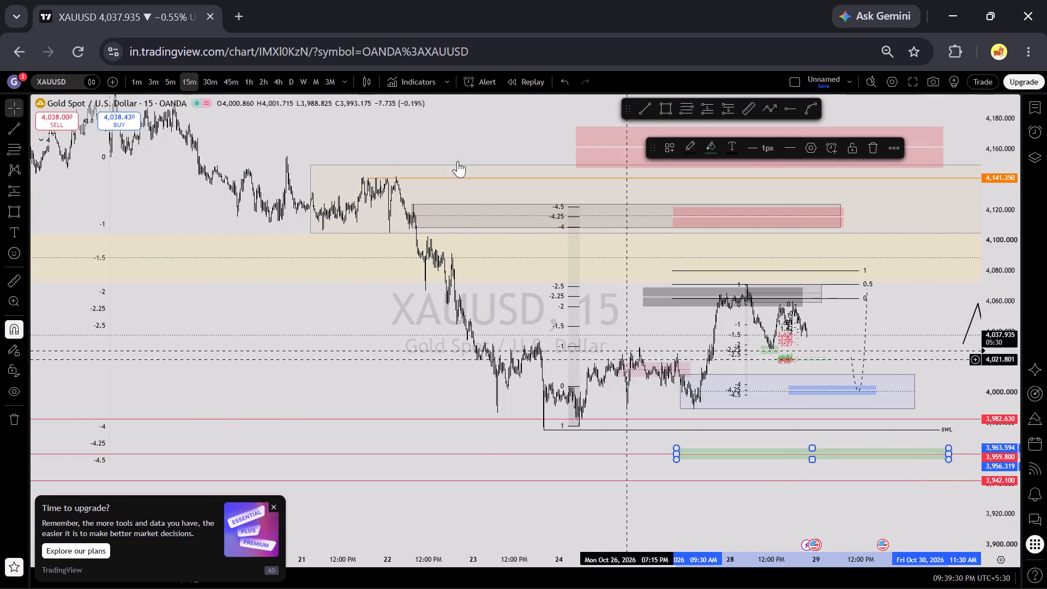
click(677, 153)
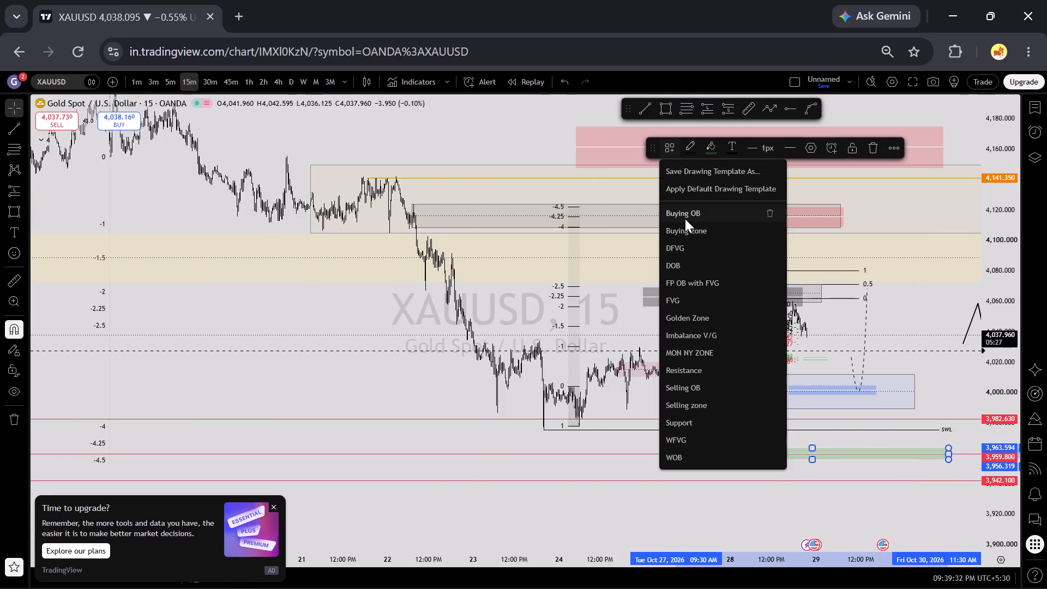
click(687, 222)
Apply the "Selling zone" template to the red zone between 4,108.883 and 4,122.055.
drag(925, 322, 861, 379)
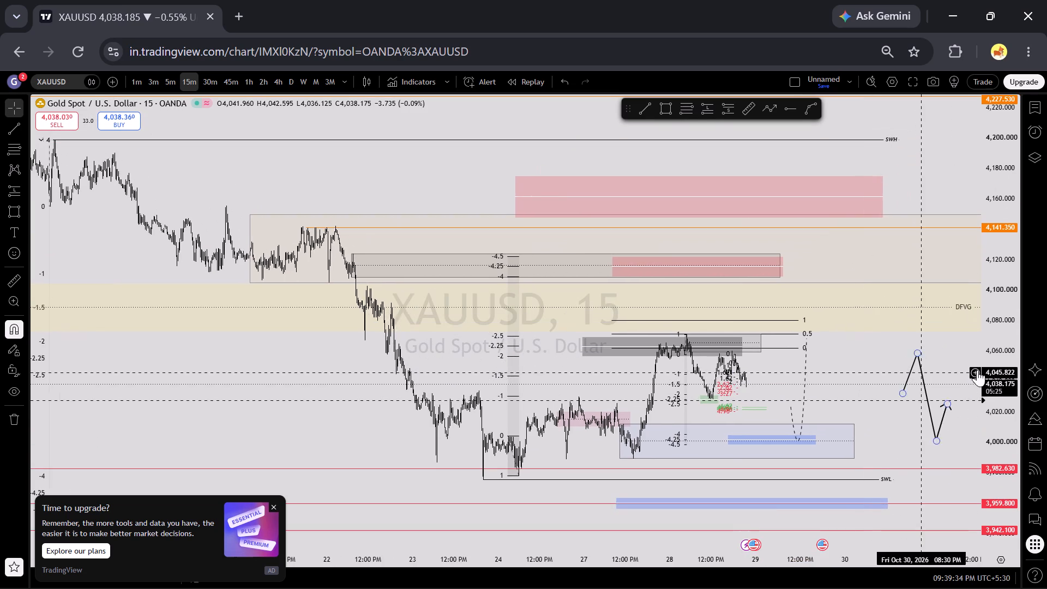
scroll(988, 376, down, 3)
scroll(988, 376, up, 5)
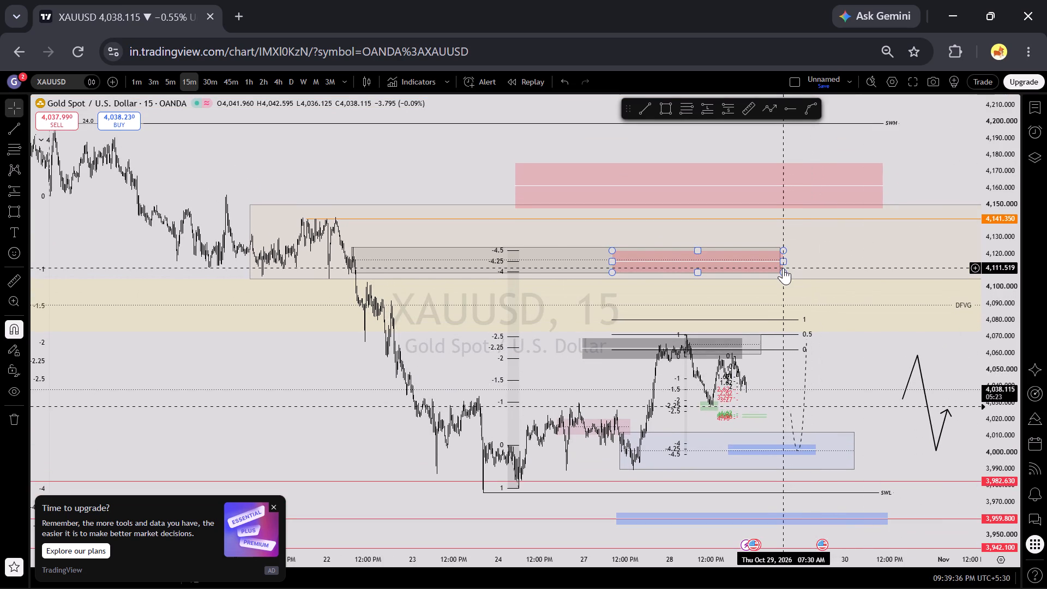
click(783, 268)
click(660, 152)
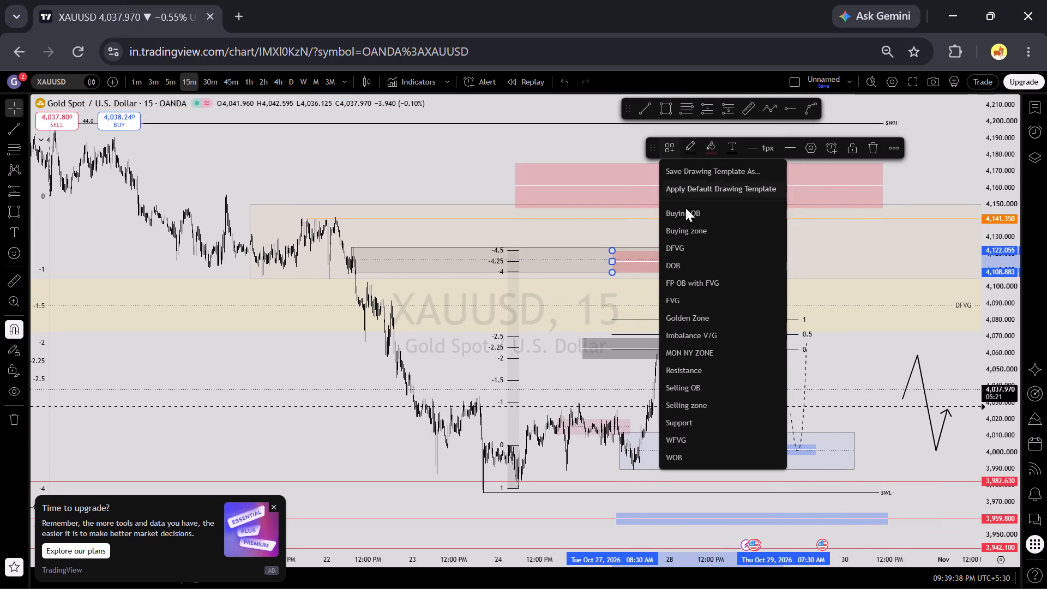
click(700, 405)
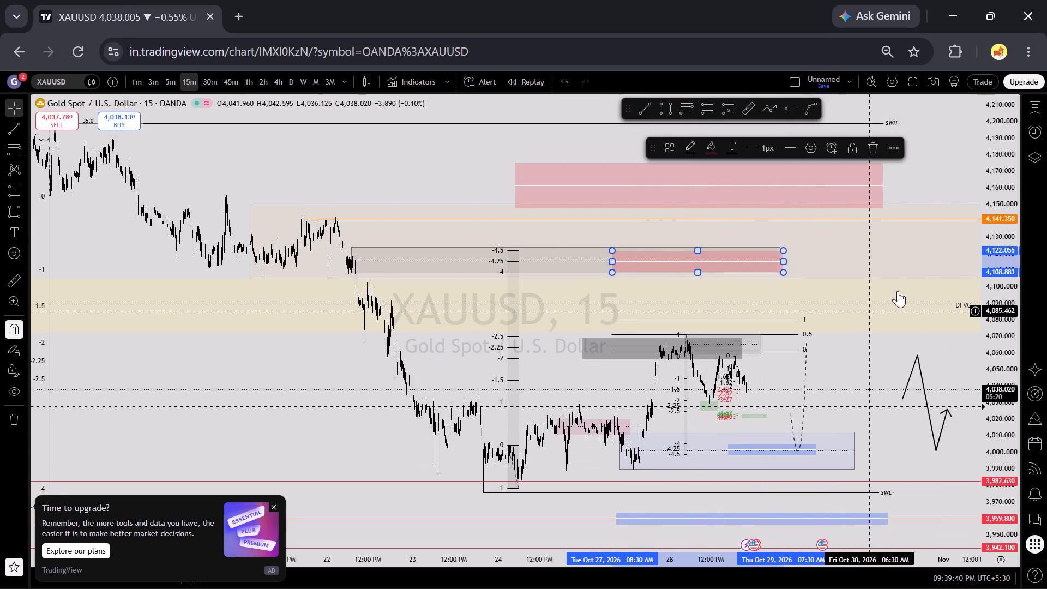
Apply the "Selling zone" template to the red zone between 4,147.577 and 4,175.334.
drag(942, 171, 922, 214)
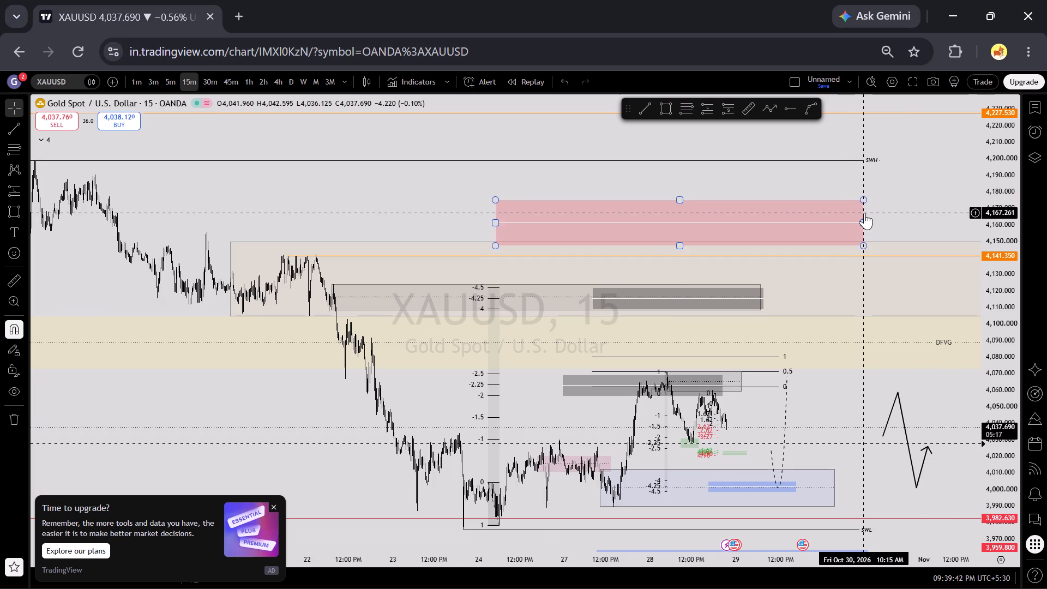
click(864, 213)
click(667, 141)
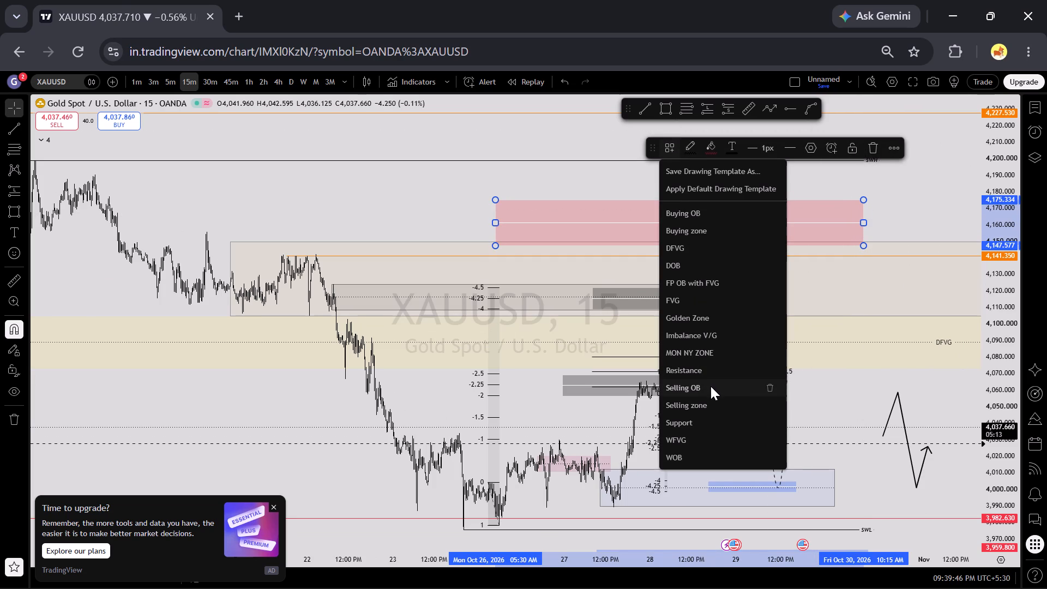
click(715, 406)
Apply the "Selling zone" template to the red zone between 4,261.288 and 4,290.388.
drag(938, 197, 937, 206)
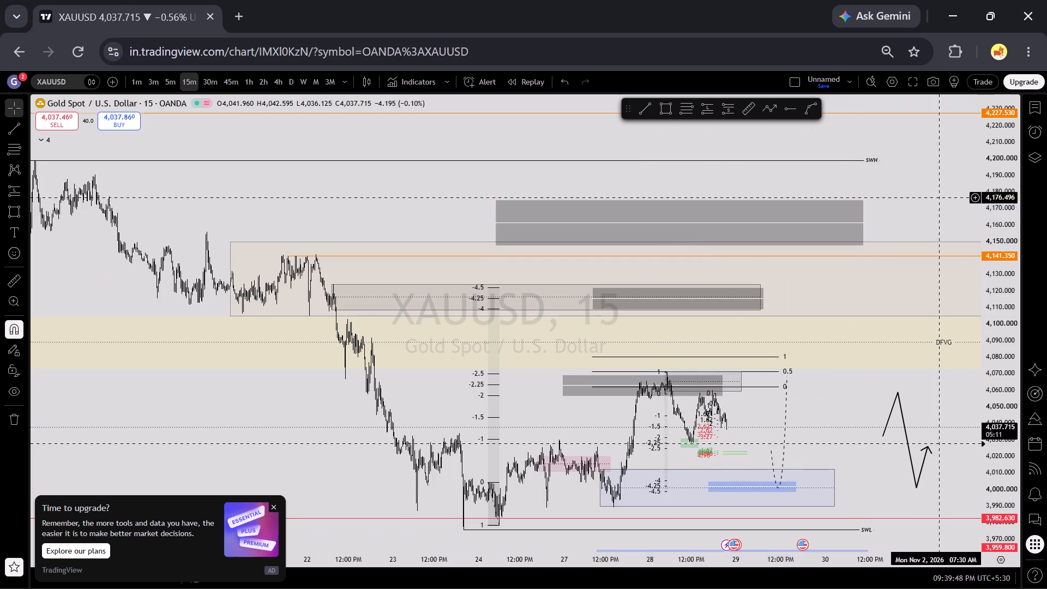
drag(937, 206, 902, 370)
click(837, 218)
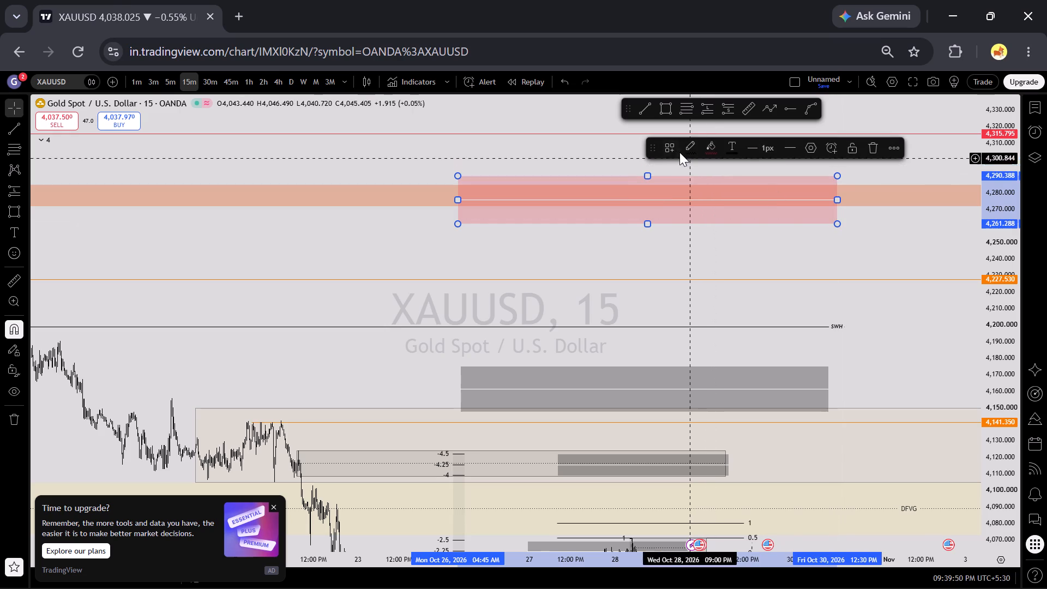
click(670, 147)
click(720, 405)
click(880, 355)
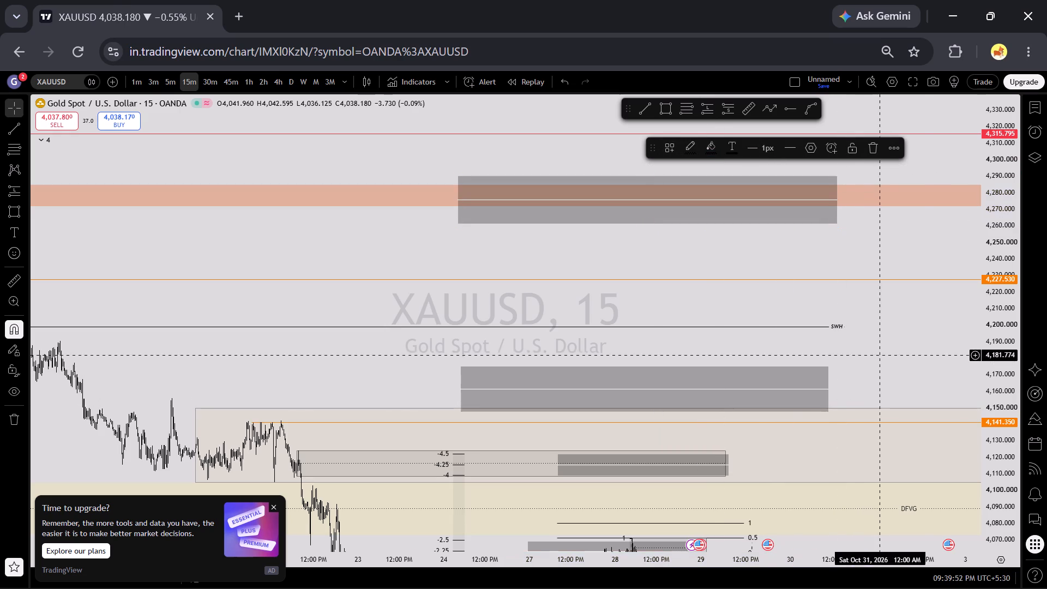
Examine the restyled selling zones above price and follow the structure down to the current price and buying zones.
scroll(1020, 353, down, 15)
scroll(1025, 362, up, 5)
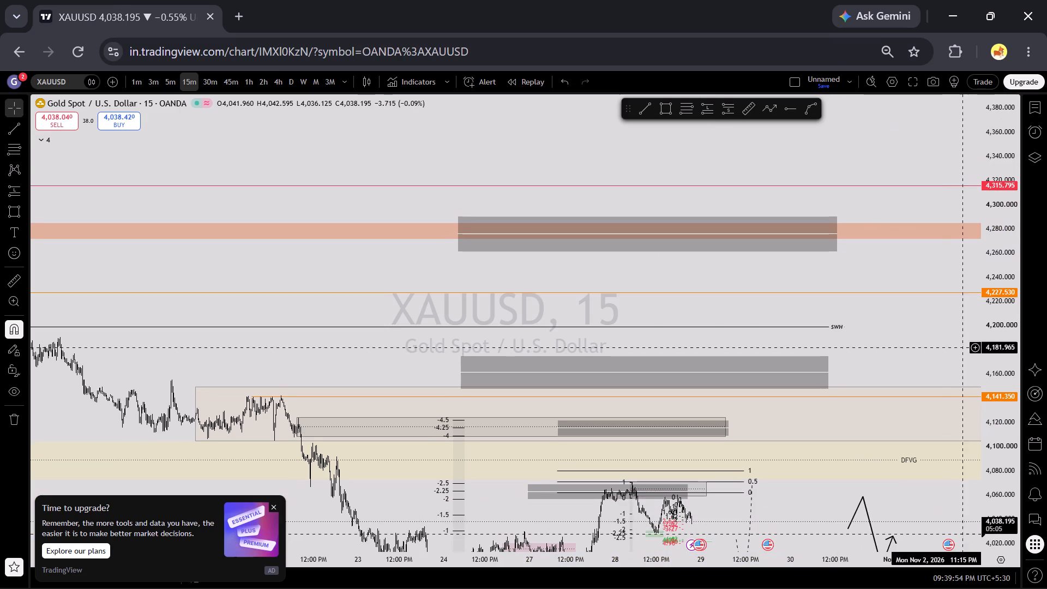
drag(937, 328, 972, 208)
scroll(1021, 399, up, 19)
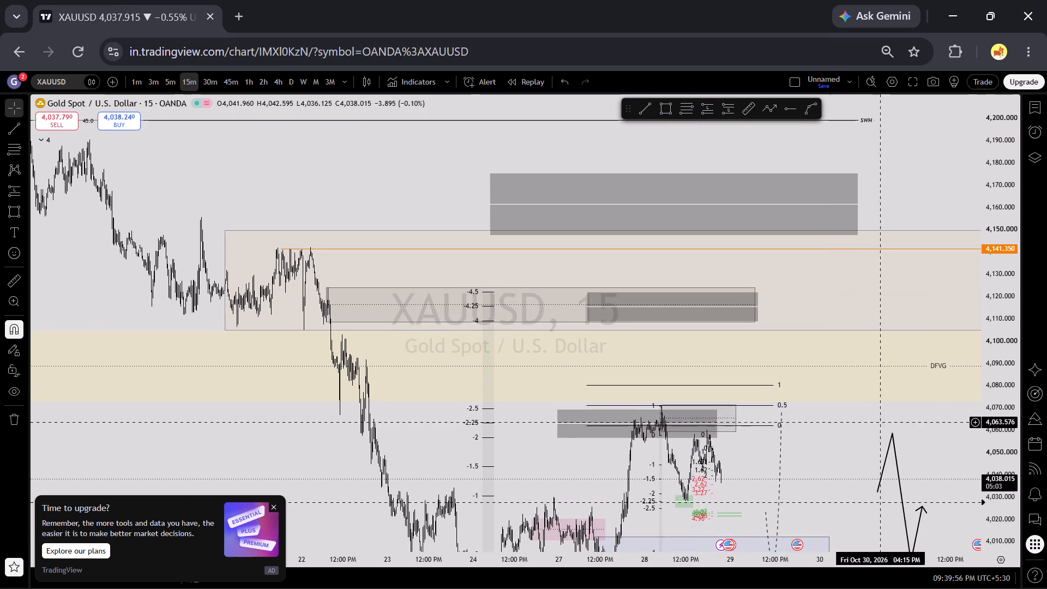
drag(835, 459, 912, 308)
scroll(940, 340, up, 5)
scroll(1010, 391, up, 5)
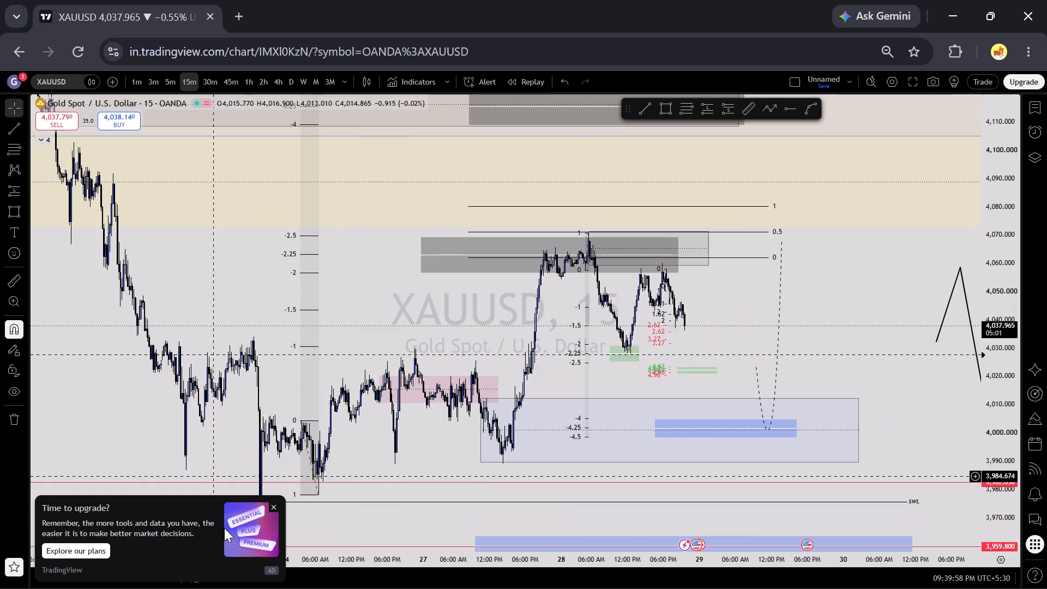
Dismiss the upgrade promotion covering the chart.
click(279, 503)
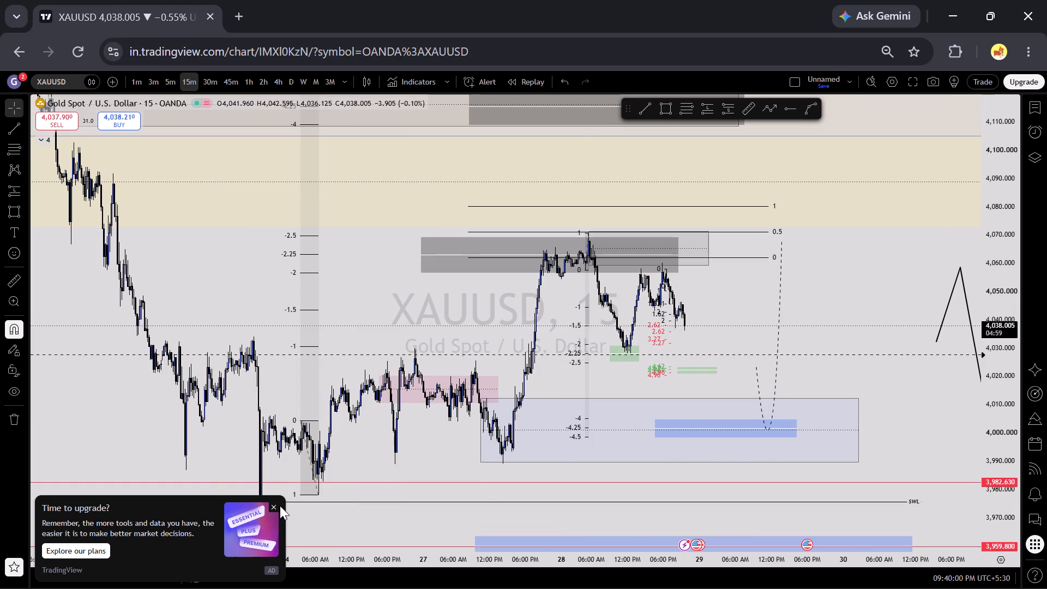
click(275, 507)
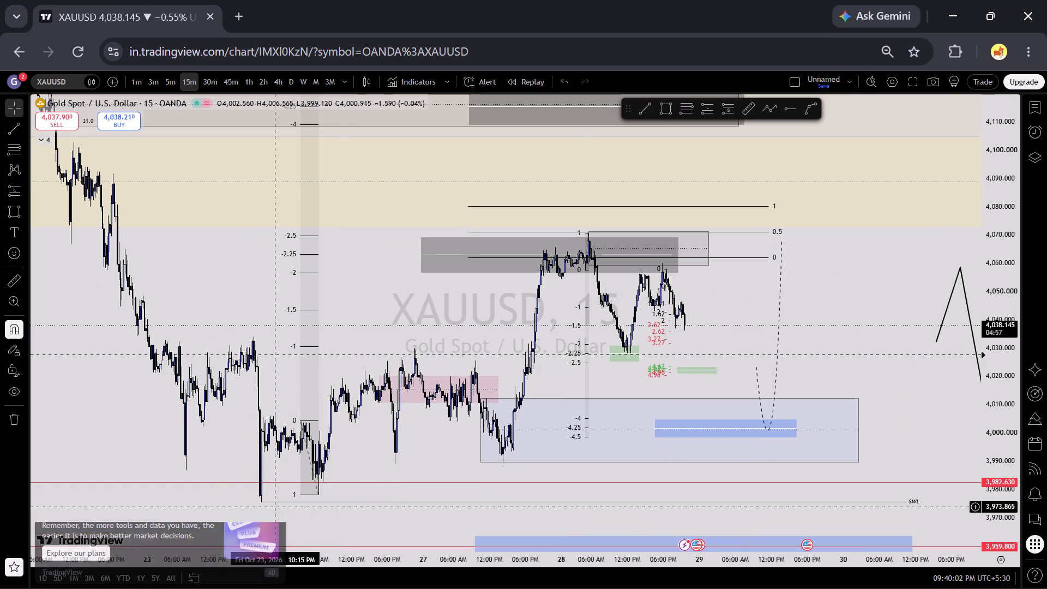
Examine recent 15-minute price action between the black selling zone and the blue buying zone, including the projected path.
scroll(359, 497, up, 4)
scroll(640, 498, down, 7)
scroll(1046, 437, down, 10)
scroll(1025, 445, up, 3)
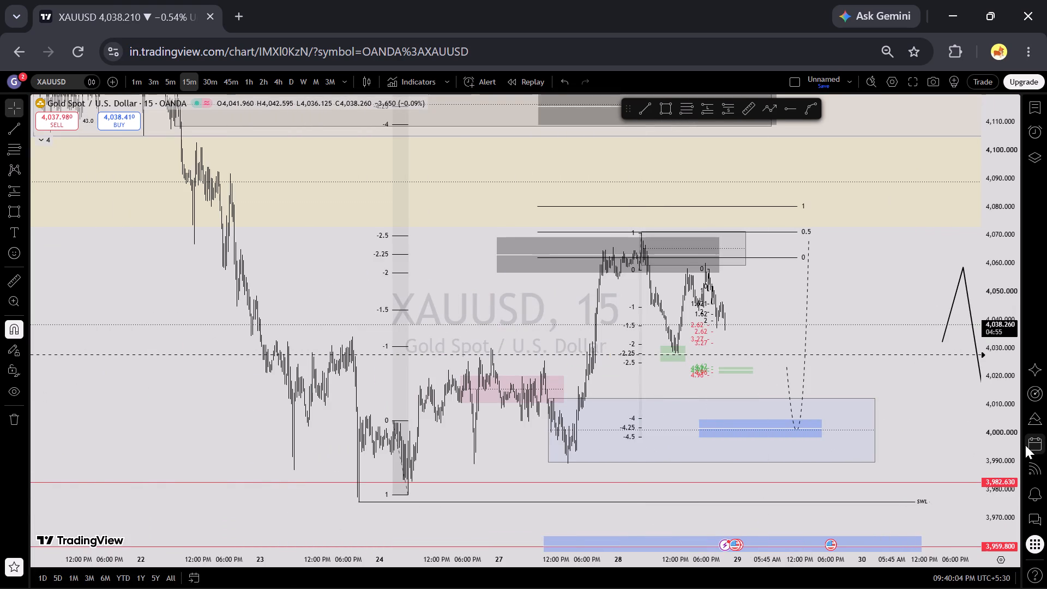
scroll(1025, 445, up, 20)
scroll(1025, 445, up, 3)
drag(734, 306, 833, 268)
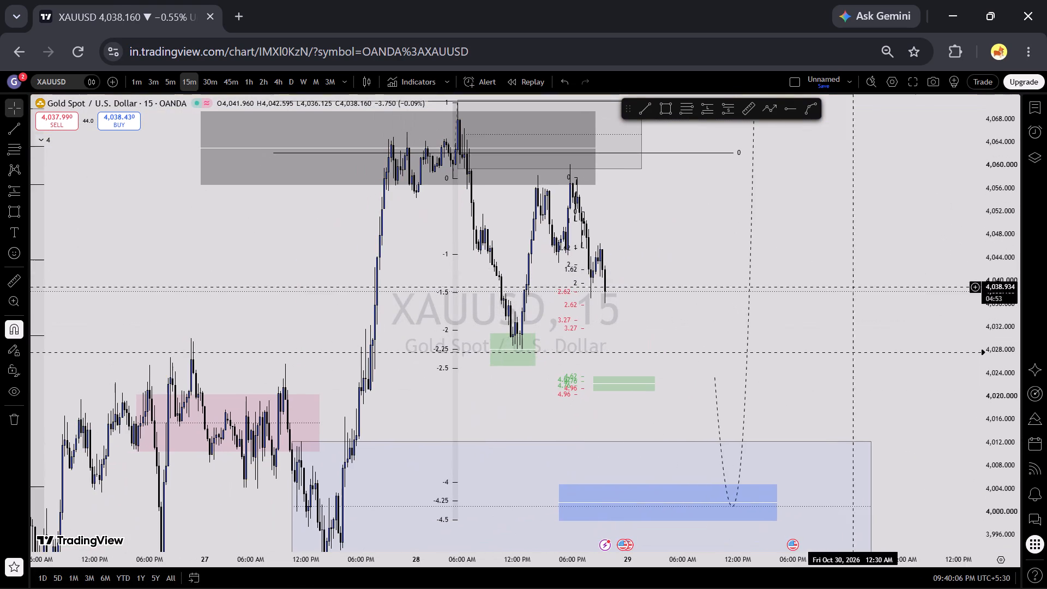
scroll(1012, 317, down, 10)
scroll(1013, 311, up, 5)
scroll(913, 300, up, 3)
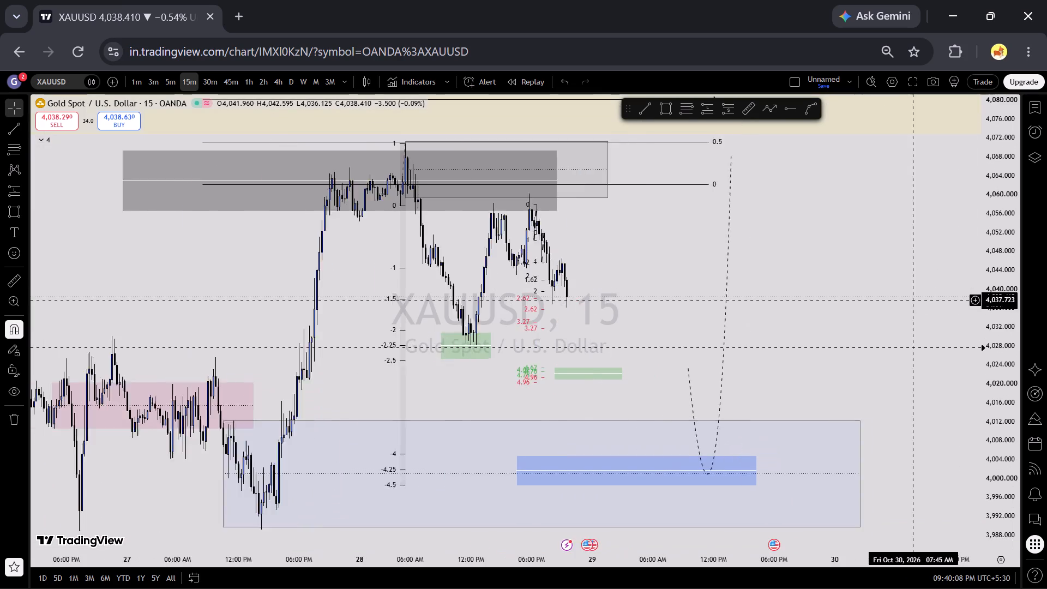
scroll(1013, 300, down, 5)
scroll(878, 269, down, 6)
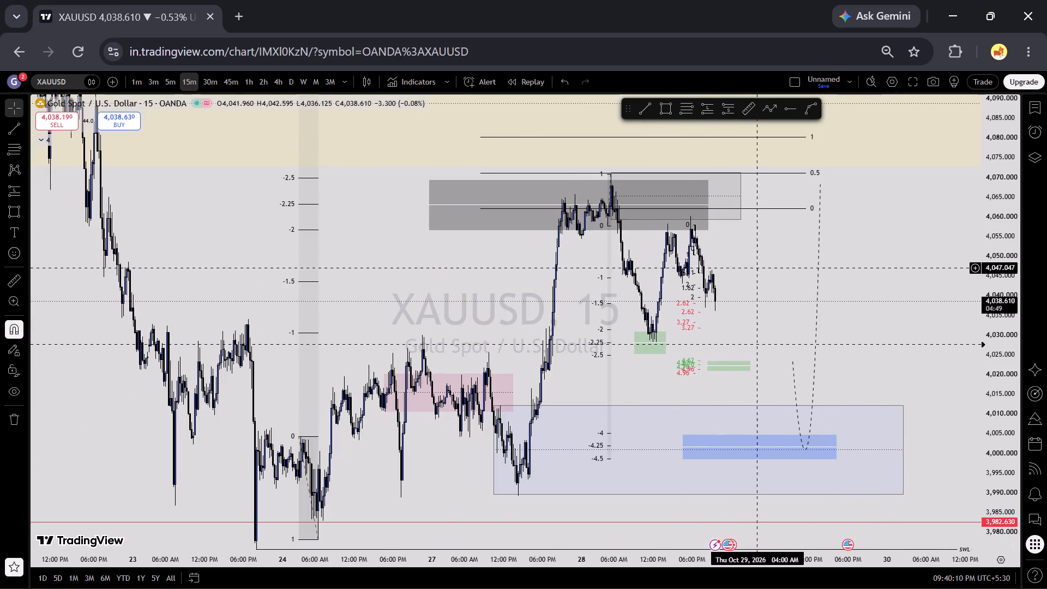
Switch XAUUSD to the 30-minute timeframe and examine price between the black selling zone and the blue buying zone.
scroll(761, 281, up, 4)
click(197, 80)
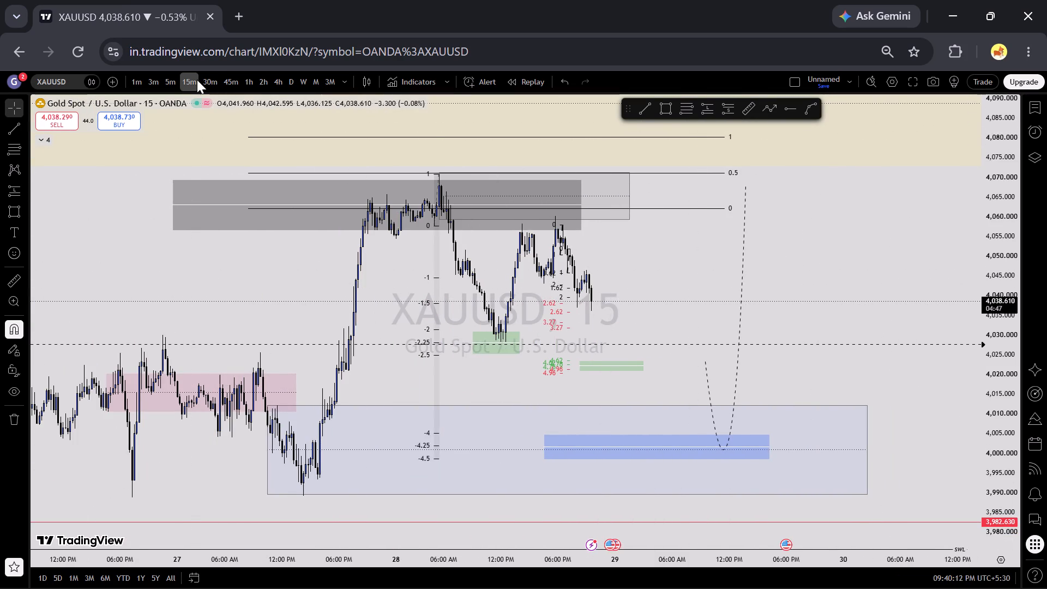
drag(201, 79, 207, 87)
scroll(623, 364, up, 6)
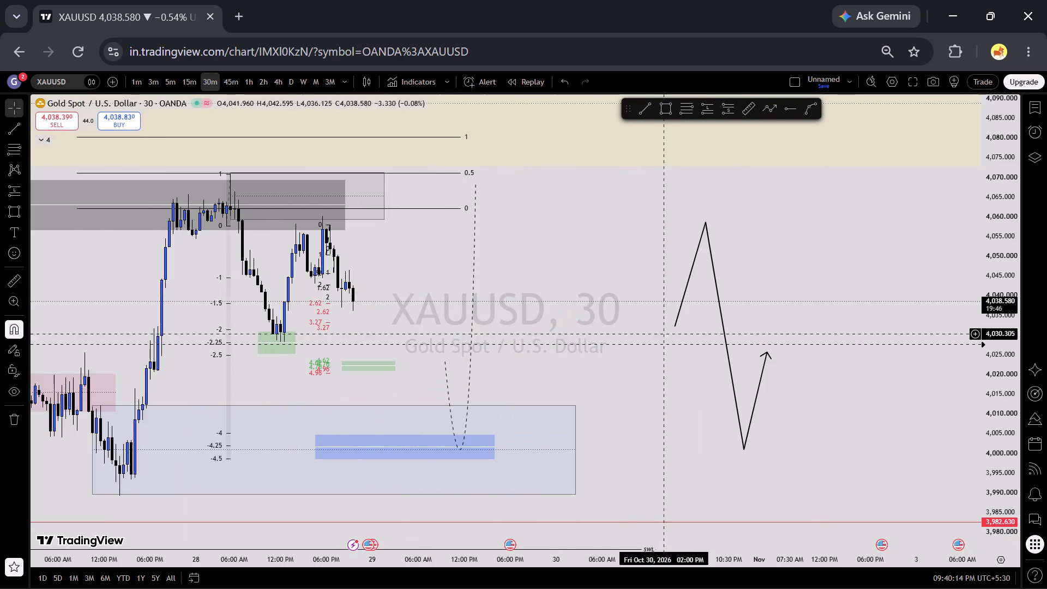
drag(631, 263, 784, 293)
scroll(965, 362, down, 3)
scroll(705, 237, up, 3)
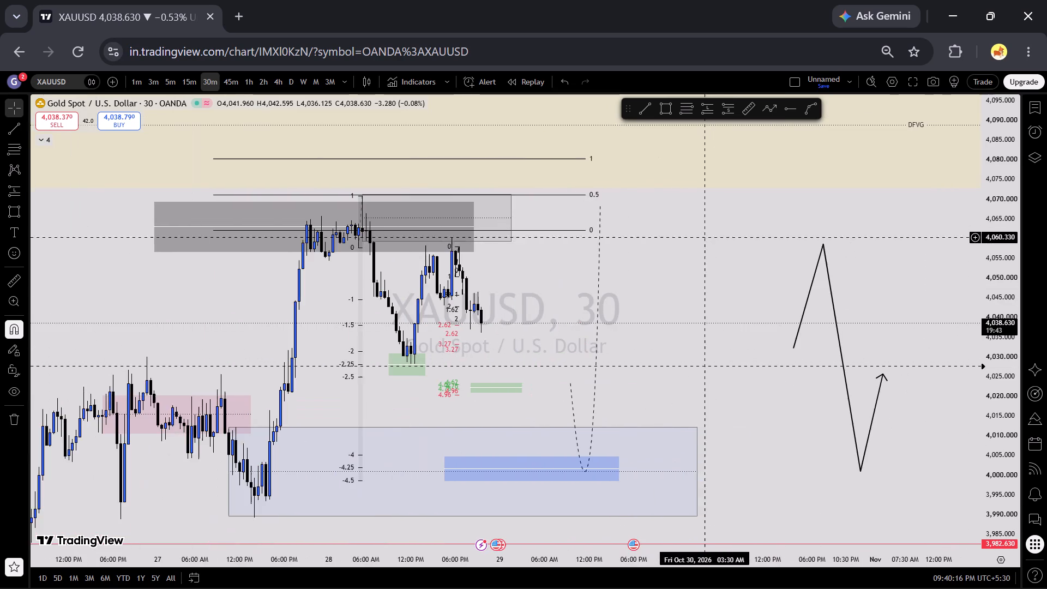
drag(703, 277, 796, 243)
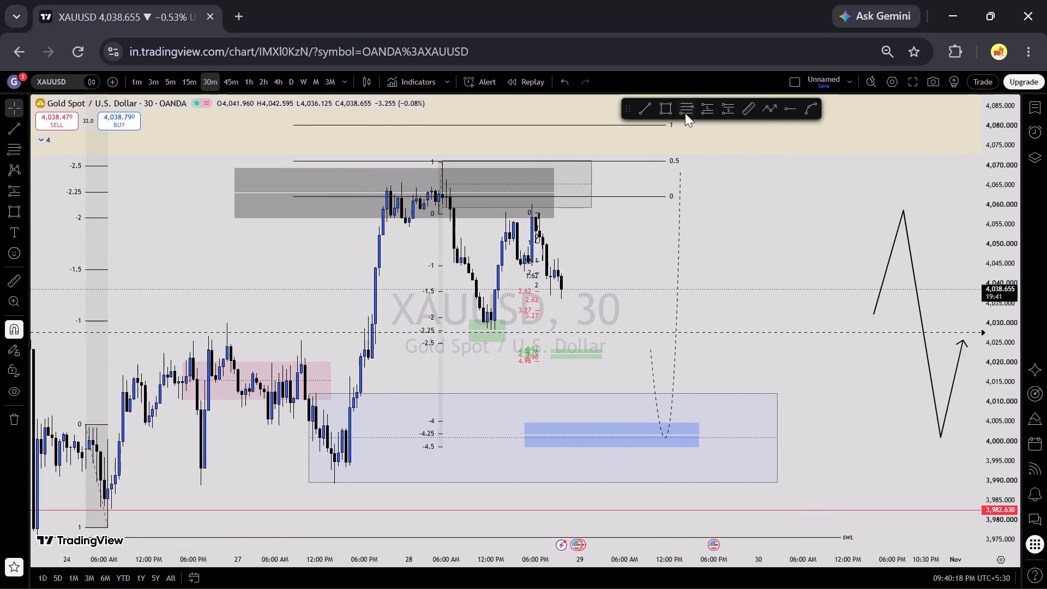
Draw a Fibonacci retracement using a saved template from the 28 October high at 4,070.840 to the low at 4,028.195.
click(685, 113)
click(675, 153)
click(678, 213)
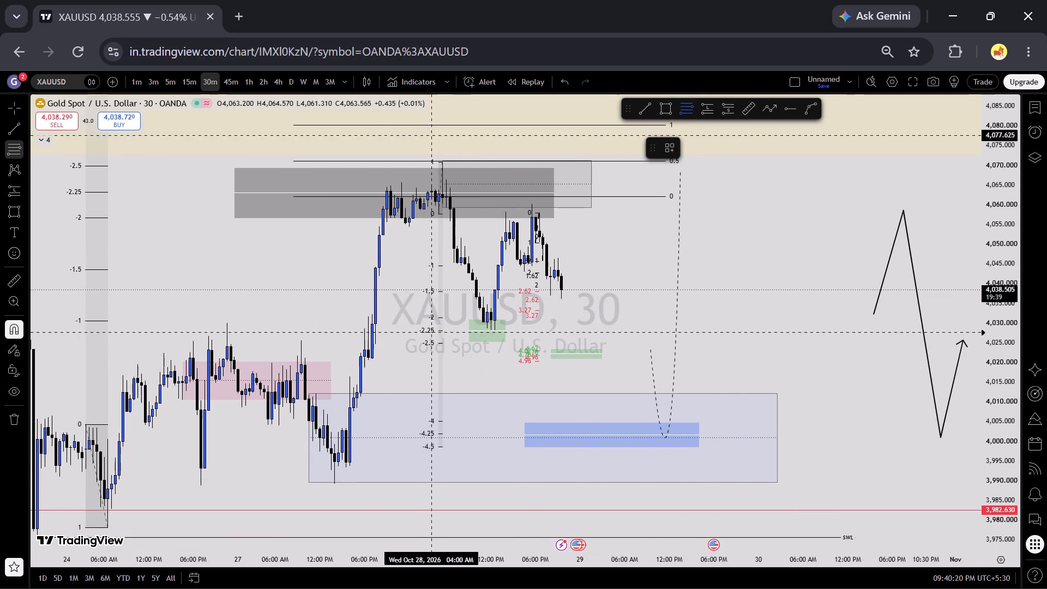
click(442, 149)
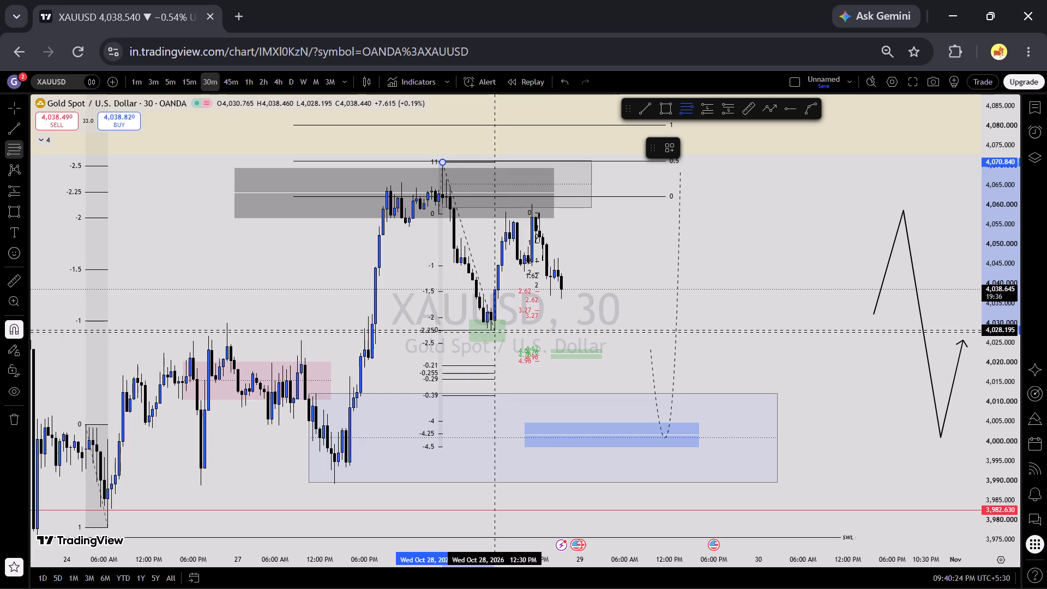
click(493, 332)
click(586, 316)
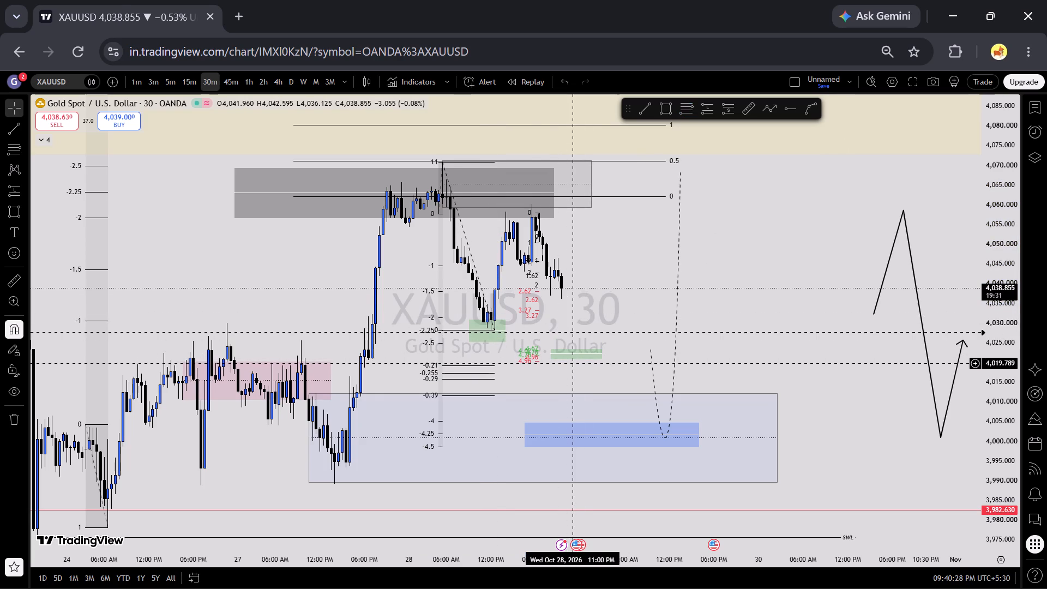
Examine the new retracement's extension levels against the buying zones below and the selling zones above price.
scroll(1009, 491, down, 8)
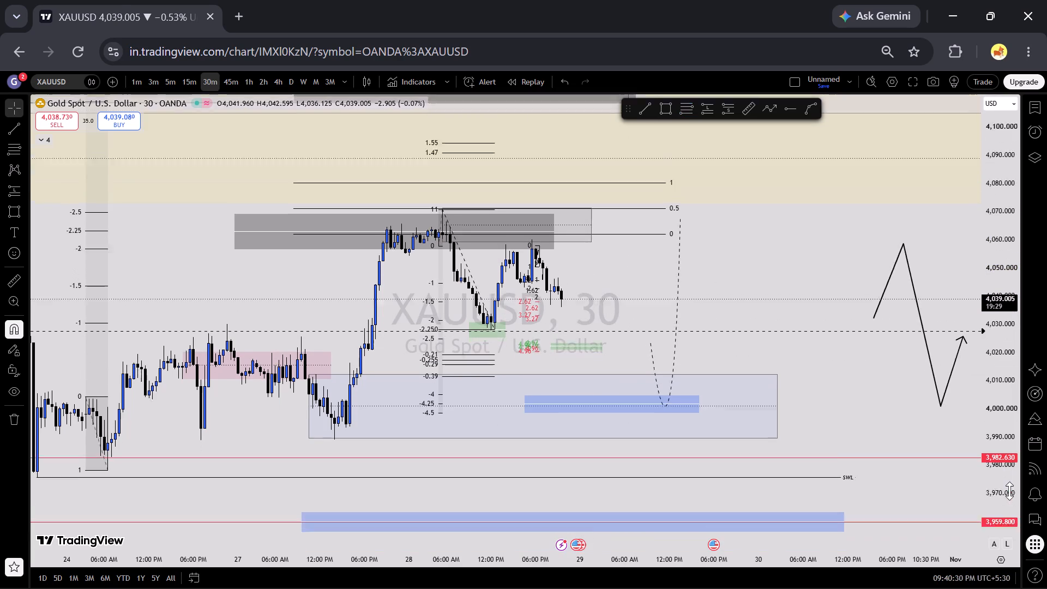
scroll(1009, 491, down, 5)
scroll(1004, 472, up, 10)
scroll(1004, 472, down, 12)
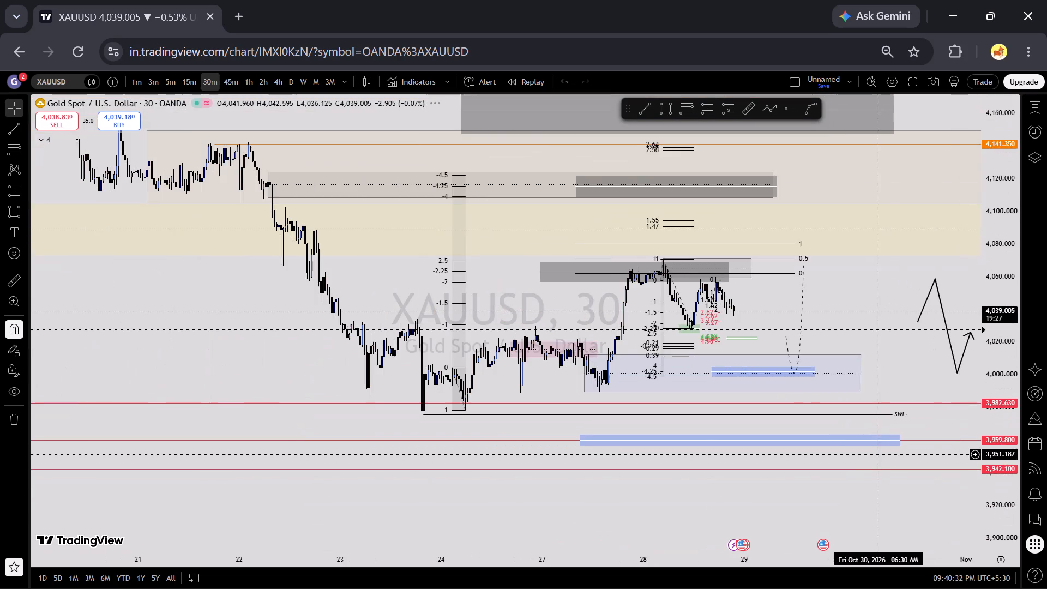
scroll(1000, 443, up, 13)
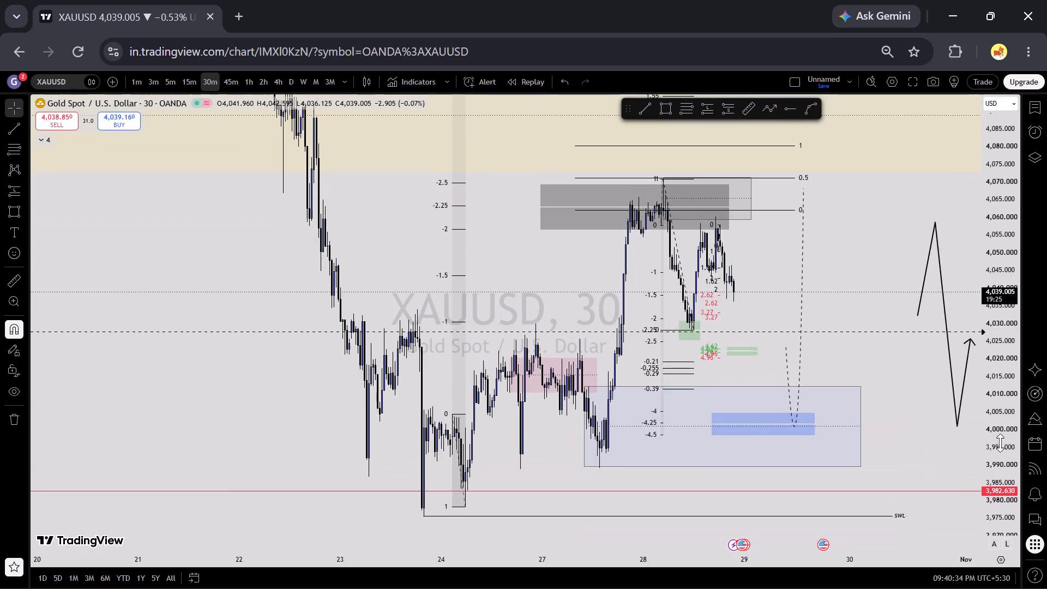
scroll(833, 426, up, 5)
drag(745, 353, 883, 346)
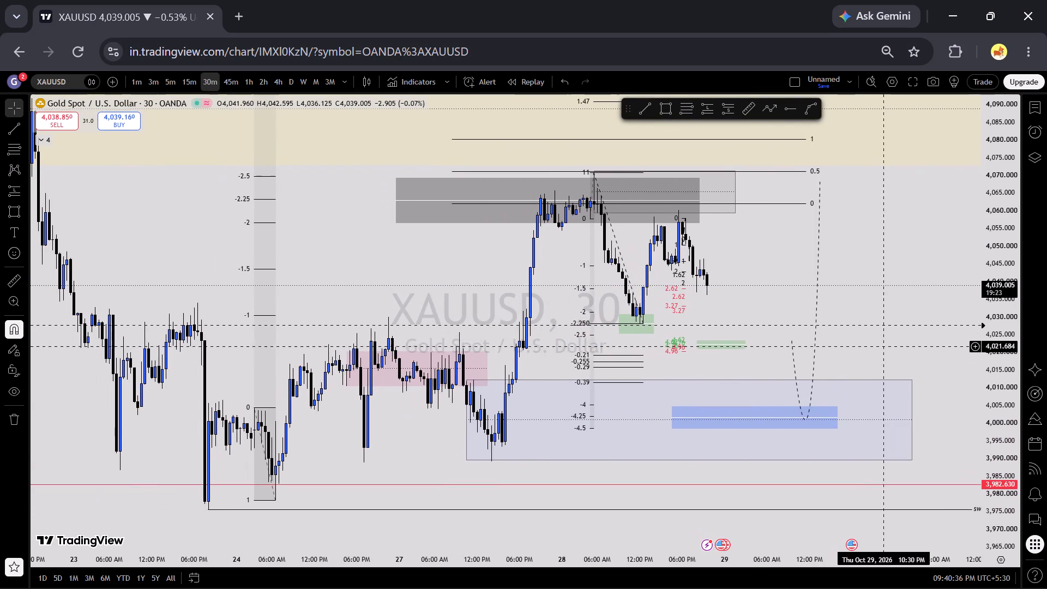
scroll(731, 362, up, 2)
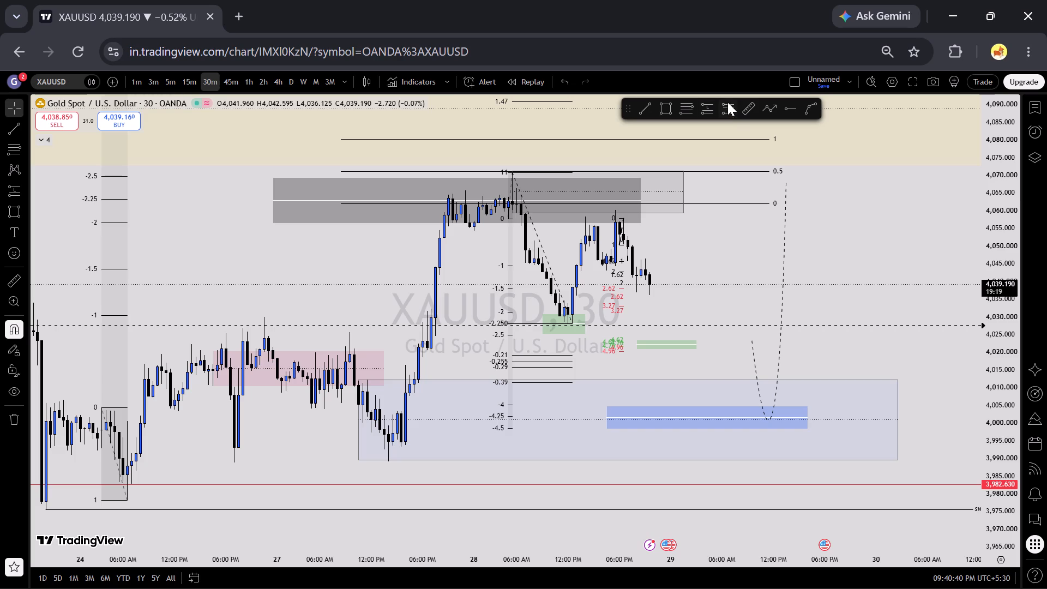
Place a long position with entry at 4,020.142, stop at 4,011.203 and target at 4,064.684.
click(708, 108)
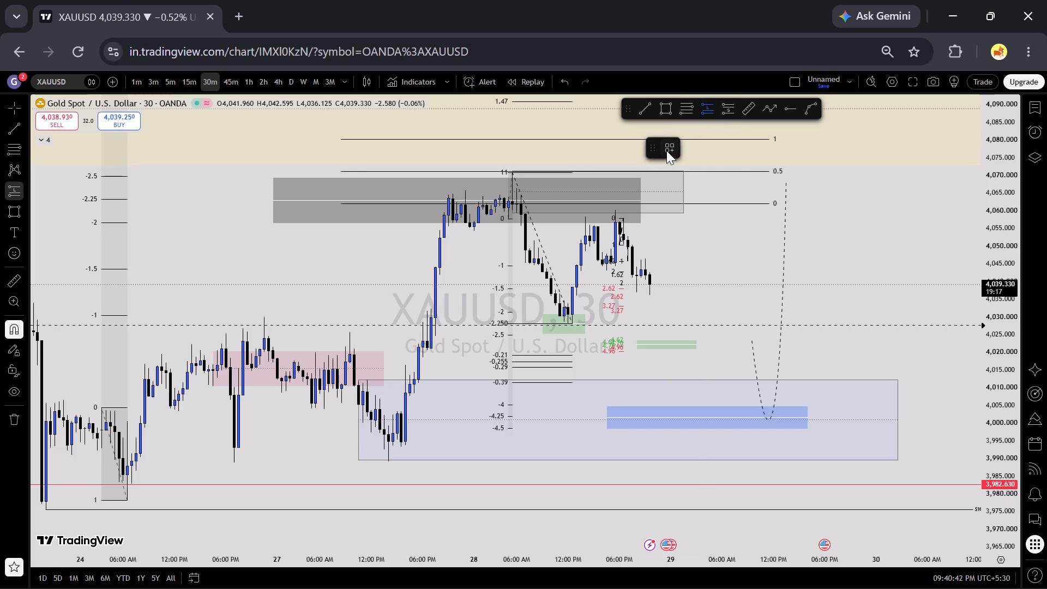
click(666, 151)
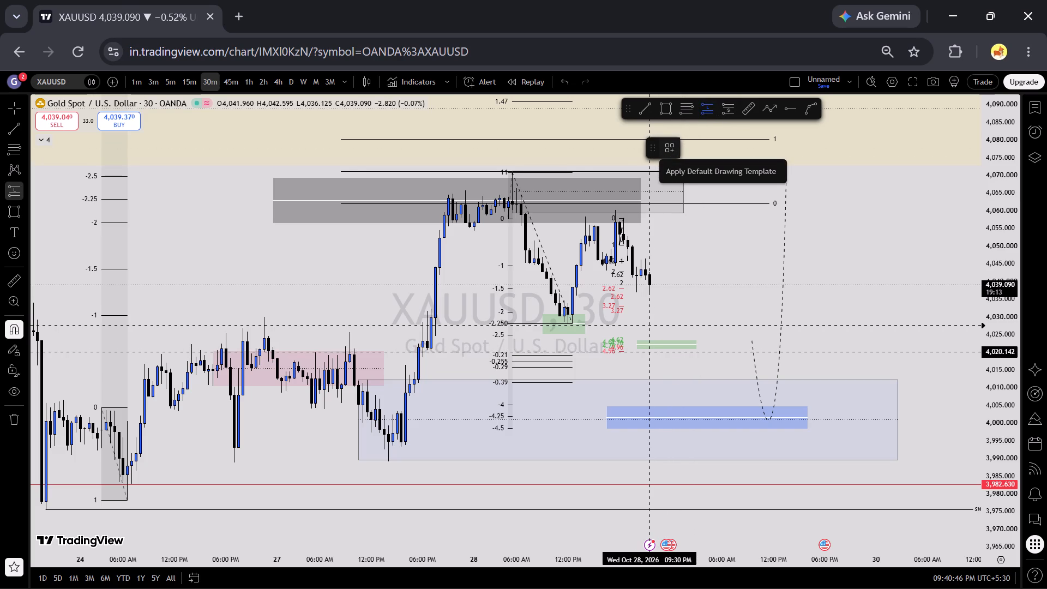
click(649, 352)
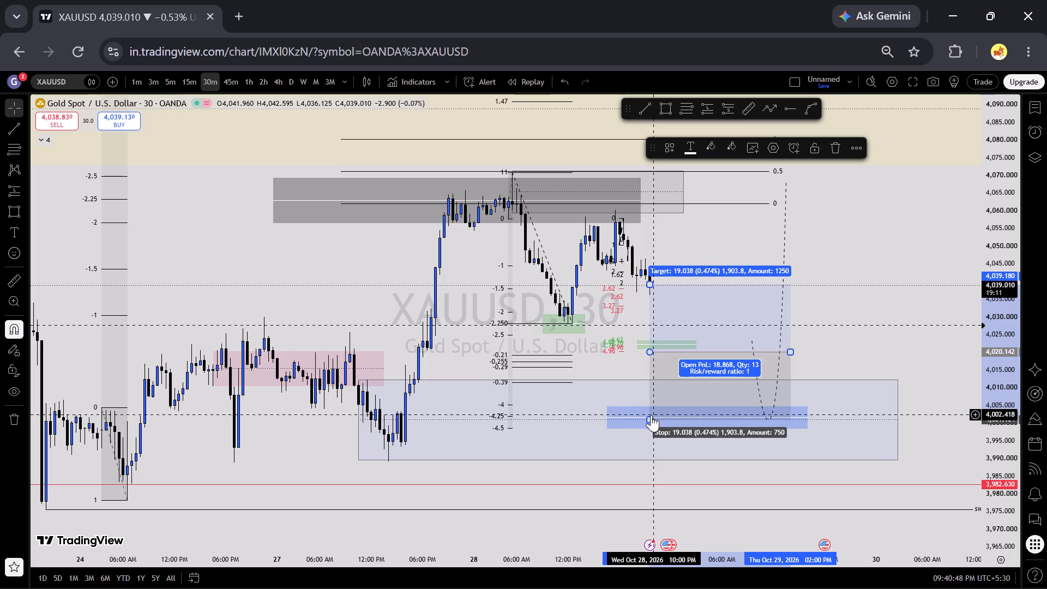
drag(651, 416, 660, 383)
click(717, 251)
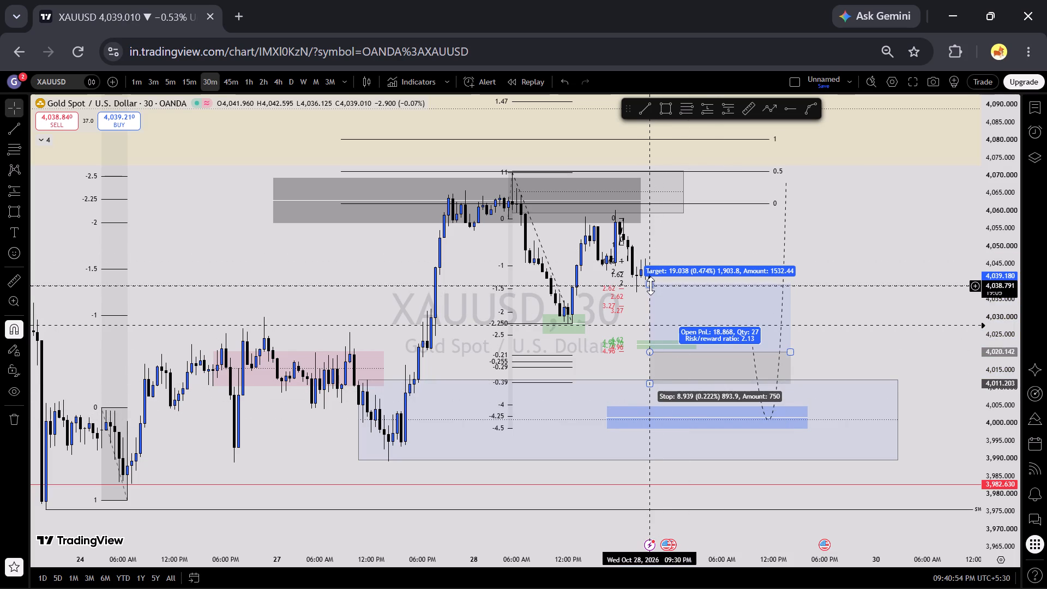
drag(651, 286, 663, 194)
click(818, 249)
Raise the long position's target to about 4,075.831, inside the yellow zone.
scroll(989, 349, down, 13)
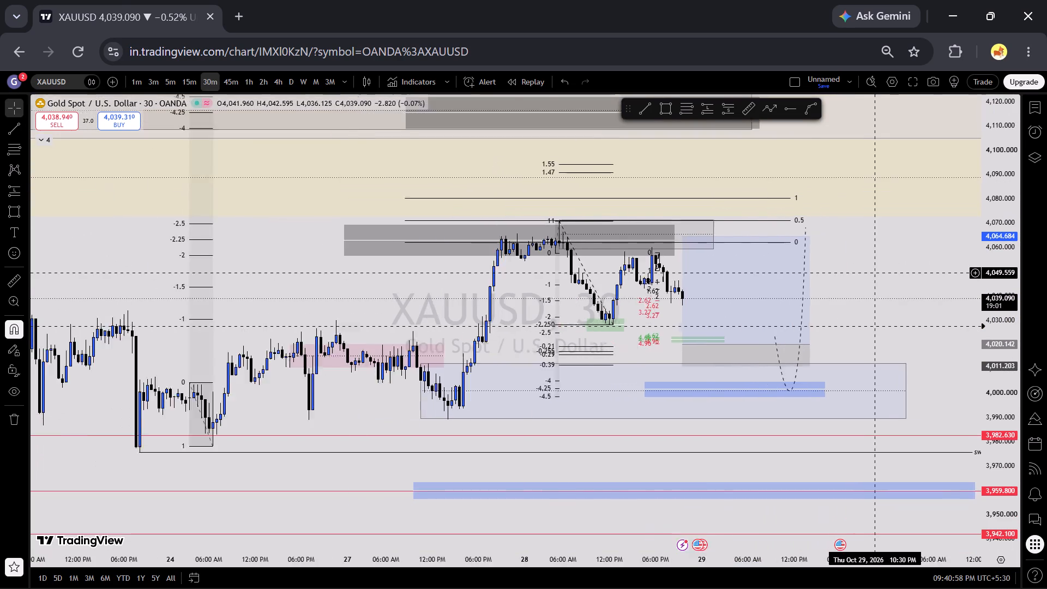
drag(929, 273, 907, 324)
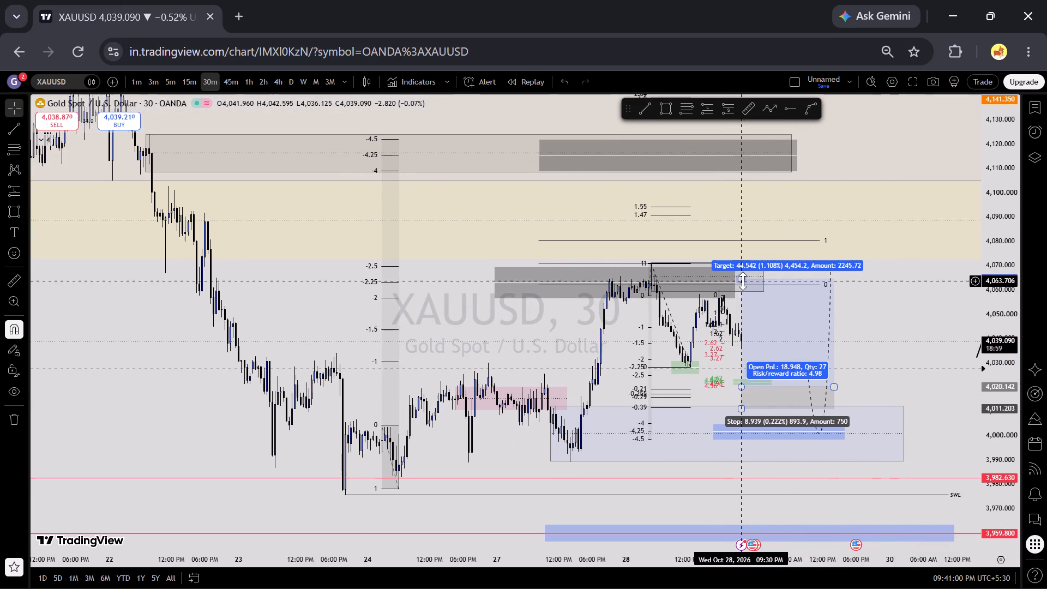
drag(743, 280, 747, 251)
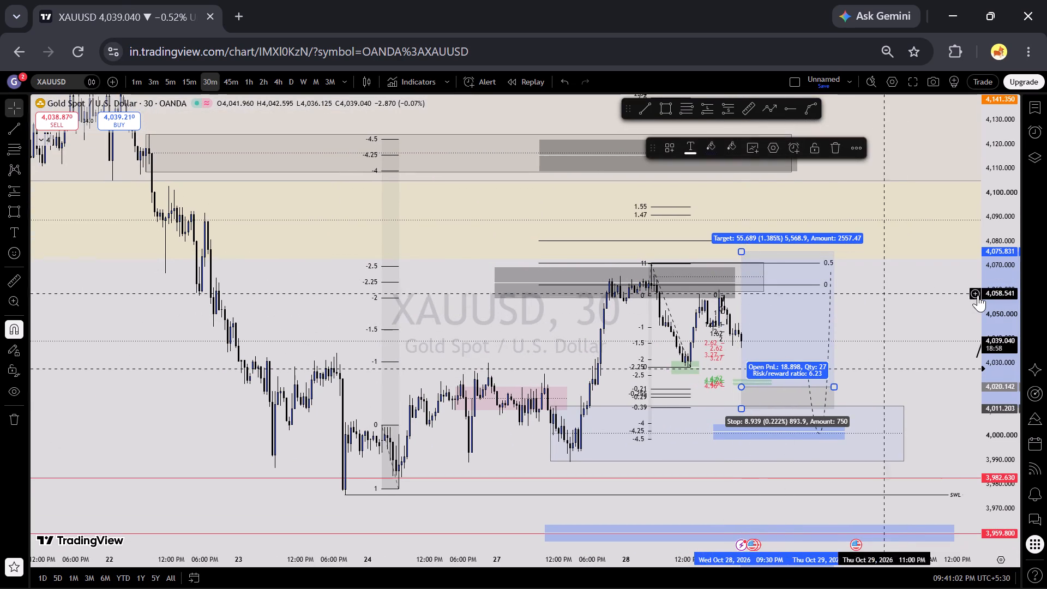
click(978, 295)
click(910, 281)
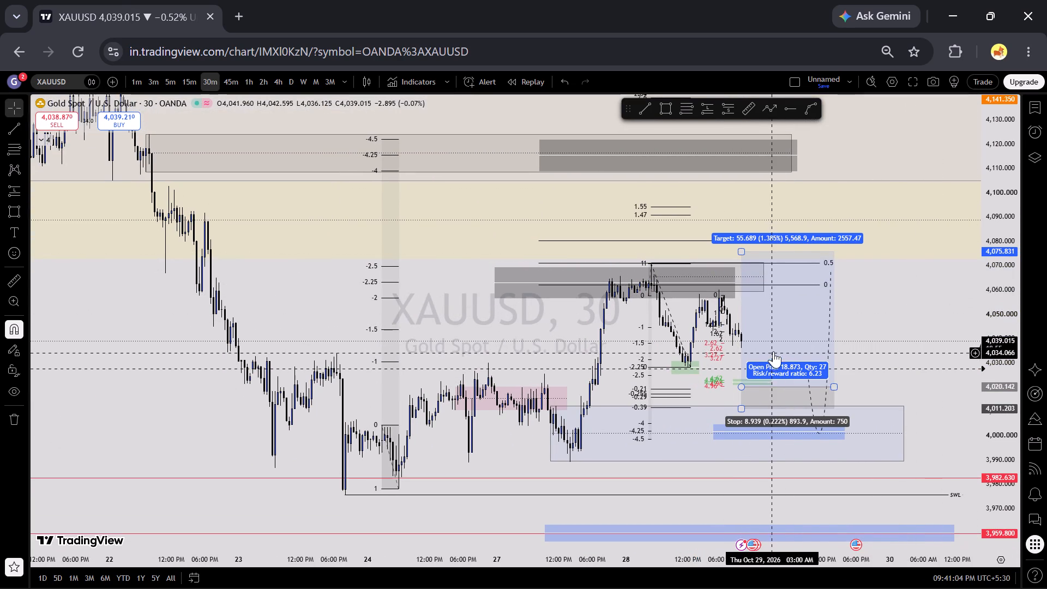
Move the long position slightly later in time, with its entry at about 4,020.816.
drag(774, 349, 789, 347)
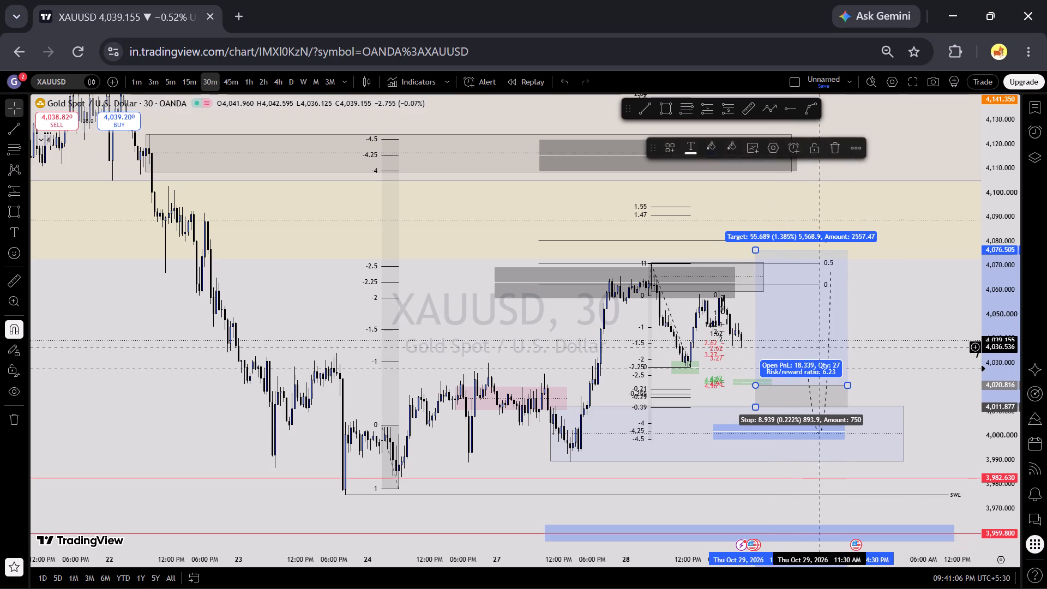
click(904, 348)
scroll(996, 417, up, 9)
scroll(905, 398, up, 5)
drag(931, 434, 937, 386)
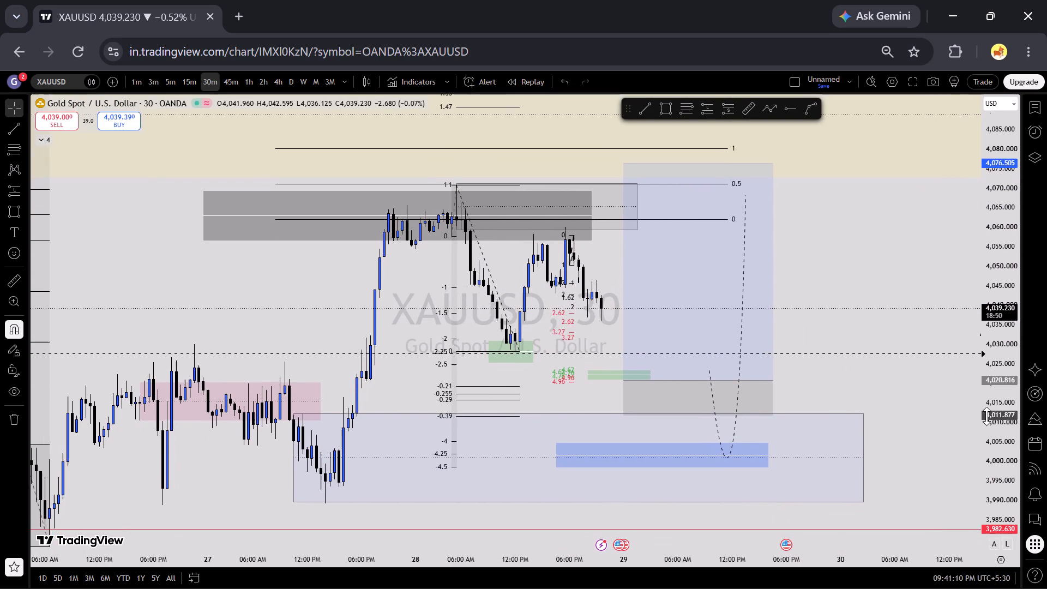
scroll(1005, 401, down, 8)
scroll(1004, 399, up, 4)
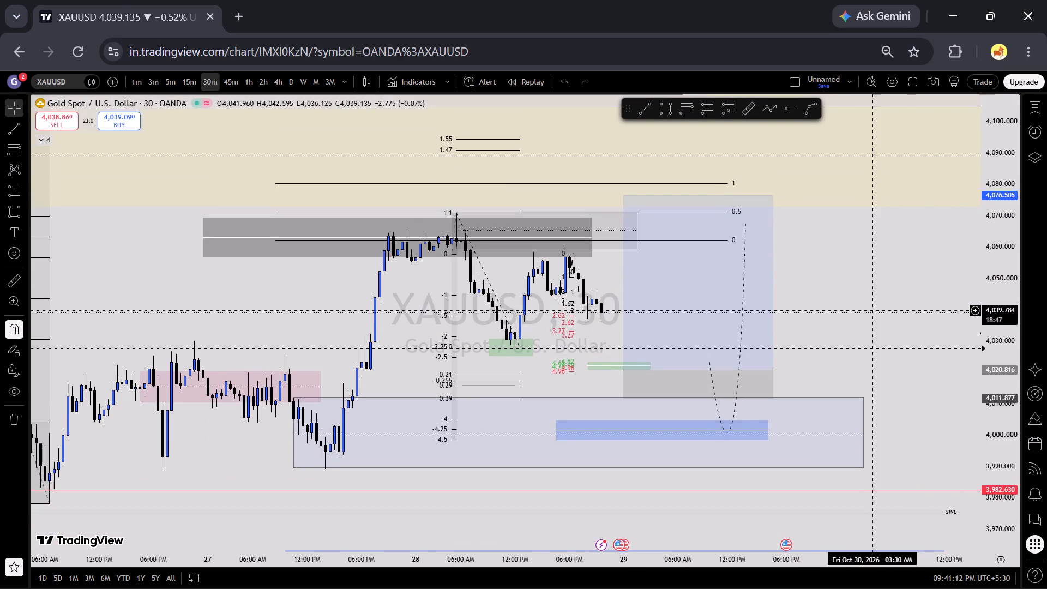
Open the watchlist and load the US30 chart.
click(1044, 98)
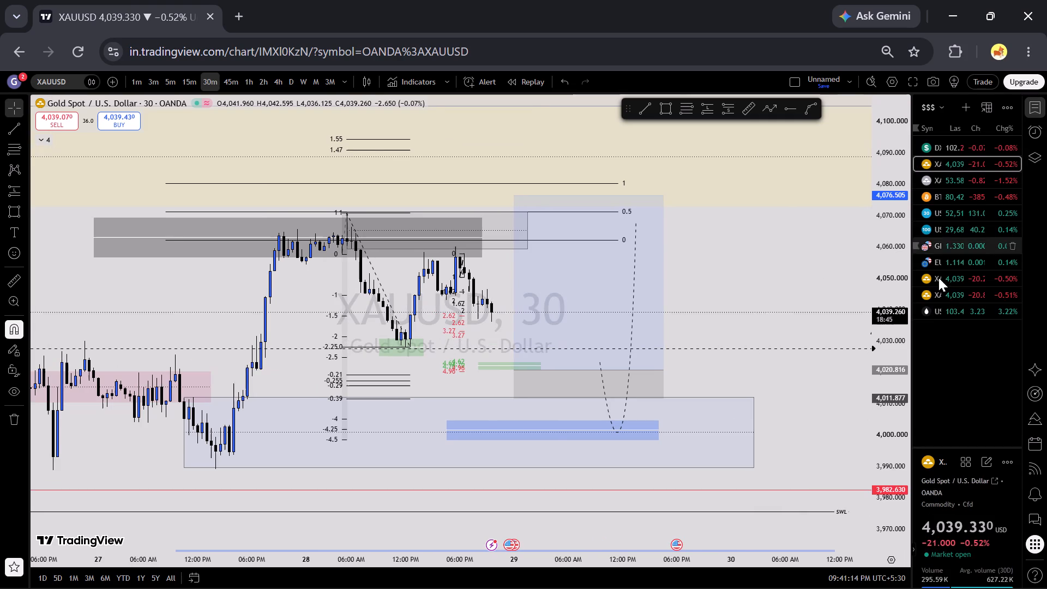
click(961, 216)
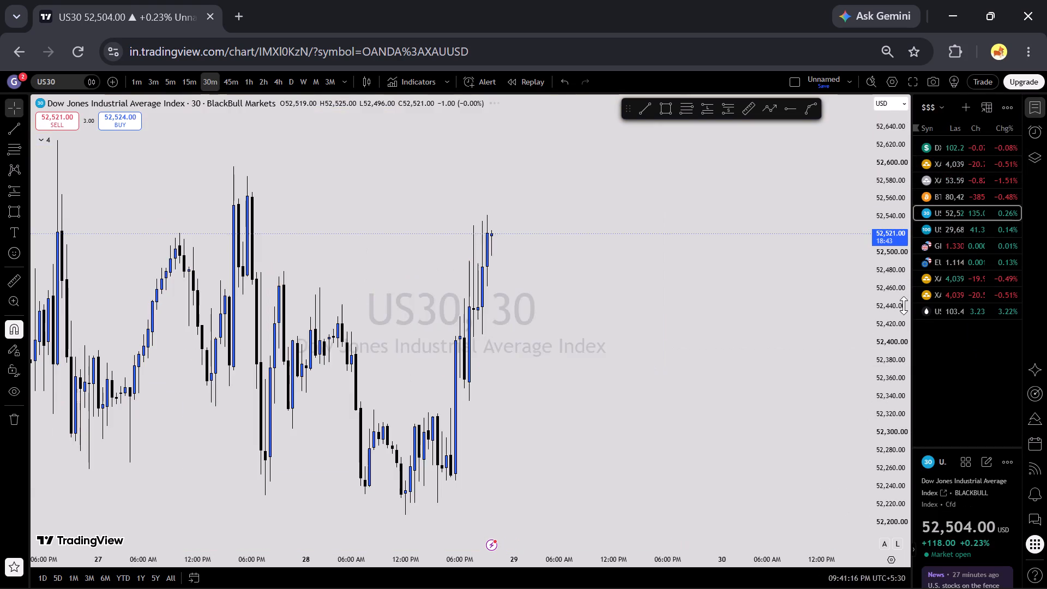
Examine US30's 30-minute structure around the black zone, the short position, the projected drop and the zones above.
scroll(900, 328, down, 17)
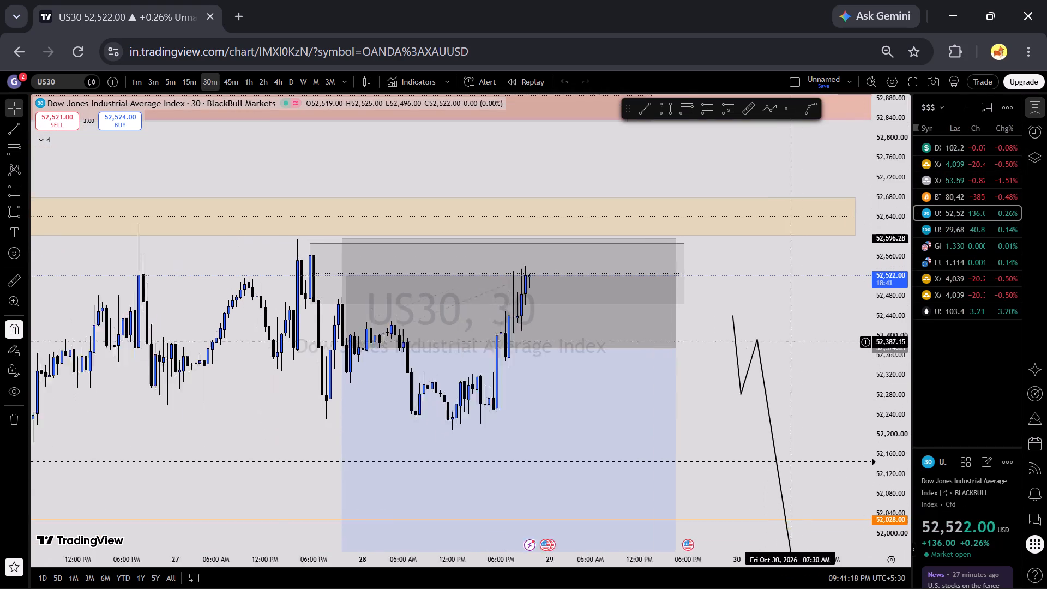
scroll(790, 342, down, 1)
scroll(888, 346, down, 9)
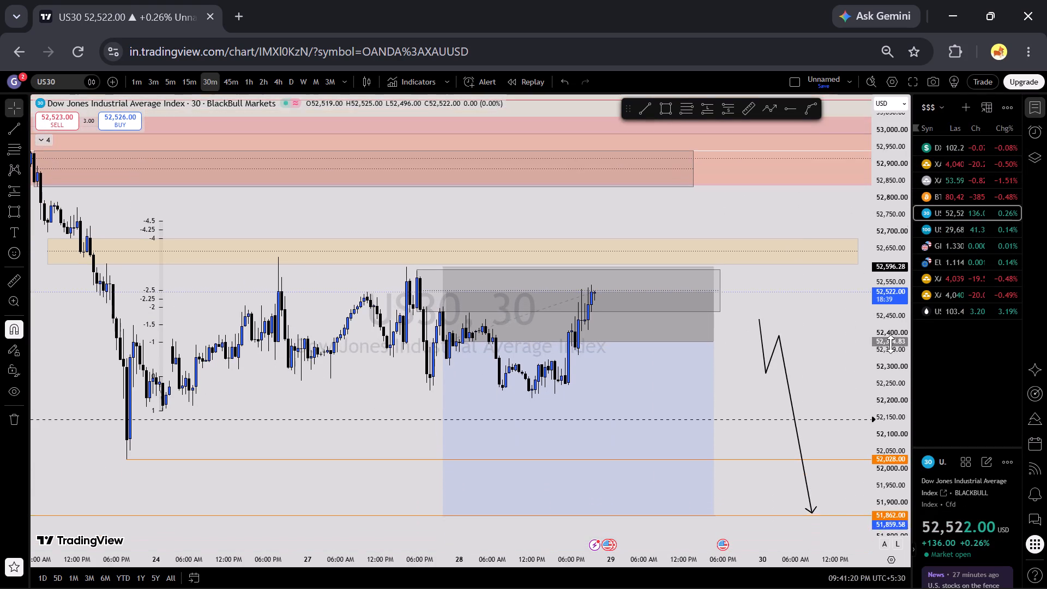
scroll(890, 344, up, 4)
scroll(831, 345, down, 2)
scroll(854, 351, up, 1)
scroll(896, 363, down, 9)
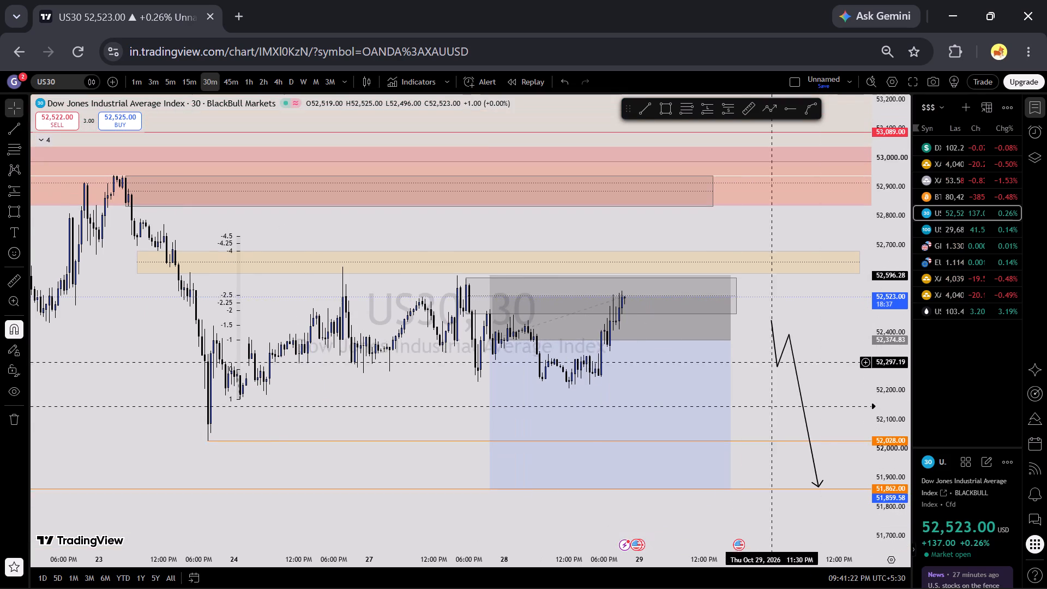
scroll(737, 371, down, 2)
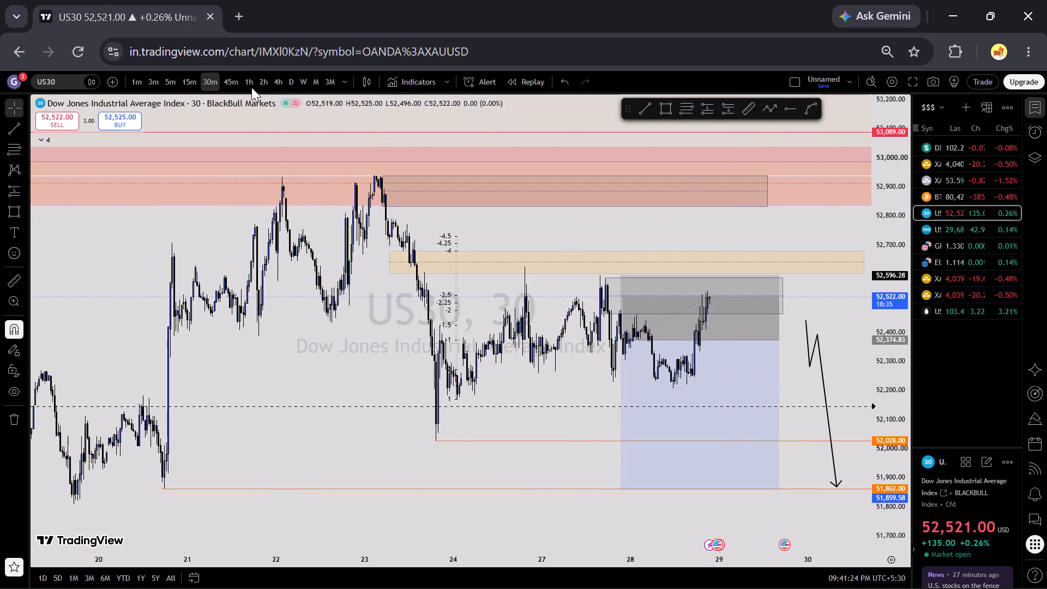
On the 1-hour timeframe, draw a Fibonacci retracement on US30 from the 52,208 low to the 52,461 high.
click(251, 87)
scroll(693, 312, up, 4)
scroll(898, 398, up, 3)
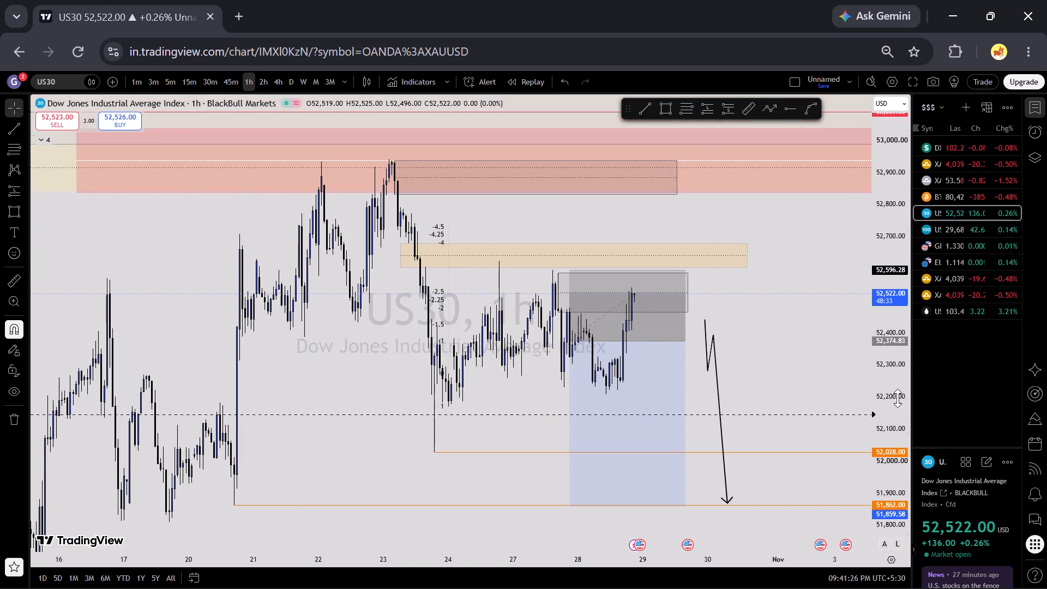
scroll(898, 398, up, 1)
scroll(820, 389, up, 3)
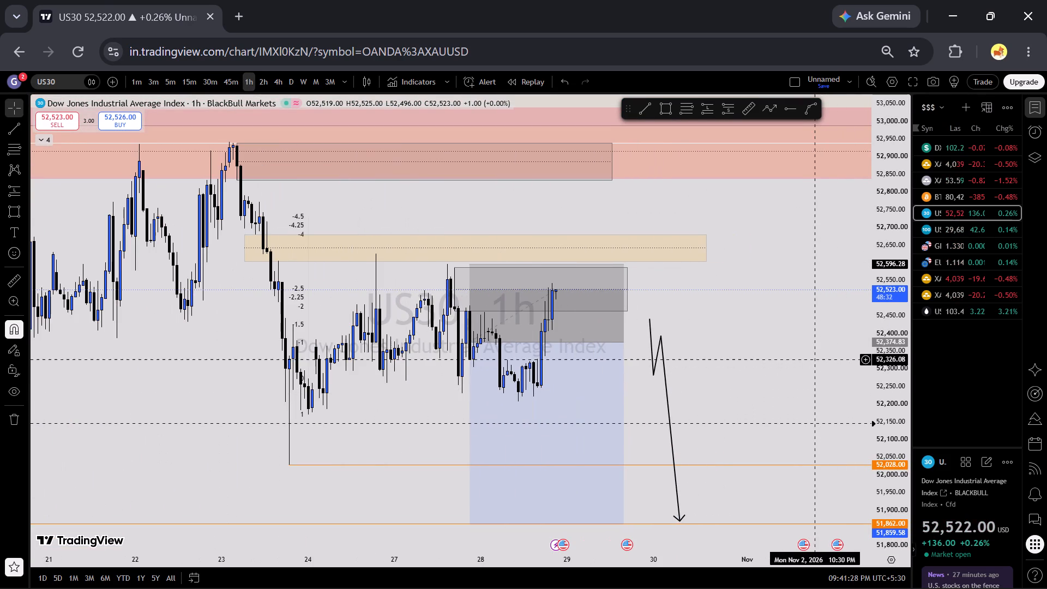
drag(813, 350, 833, 321)
click(684, 107)
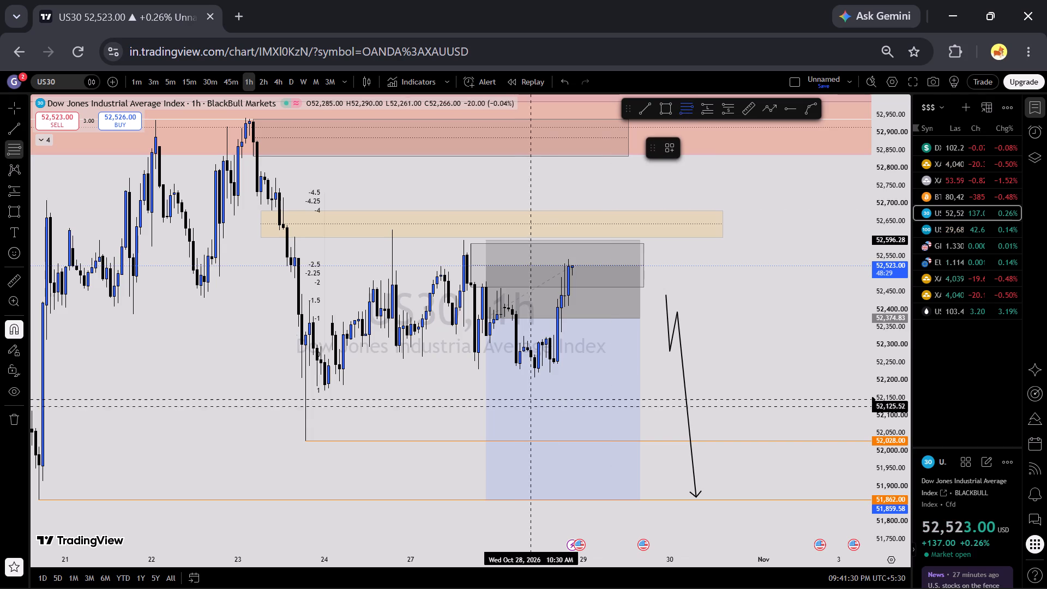
click(535, 400)
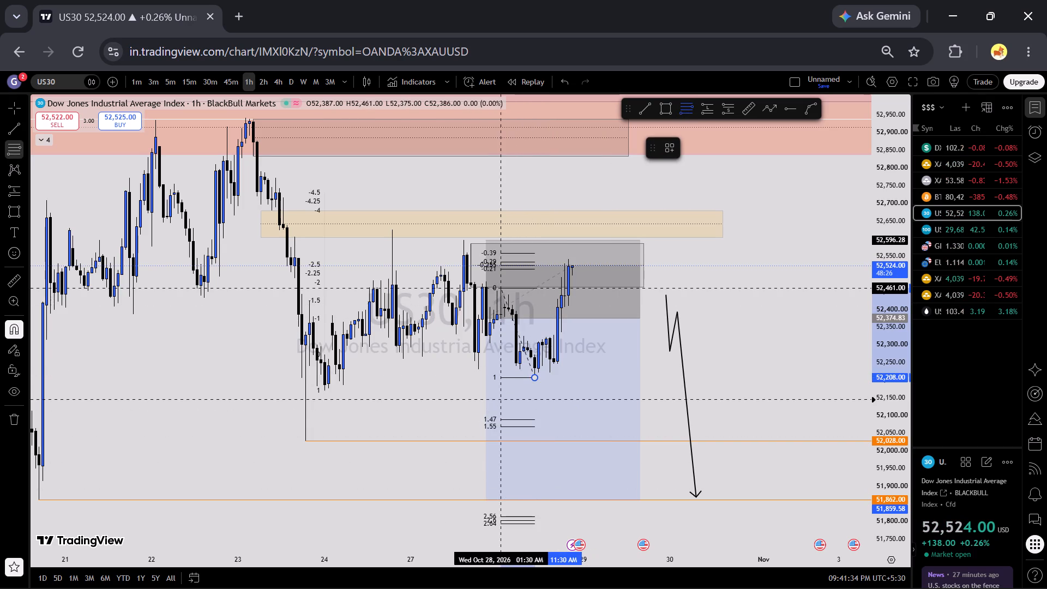
click(501, 274)
click(667, 278)
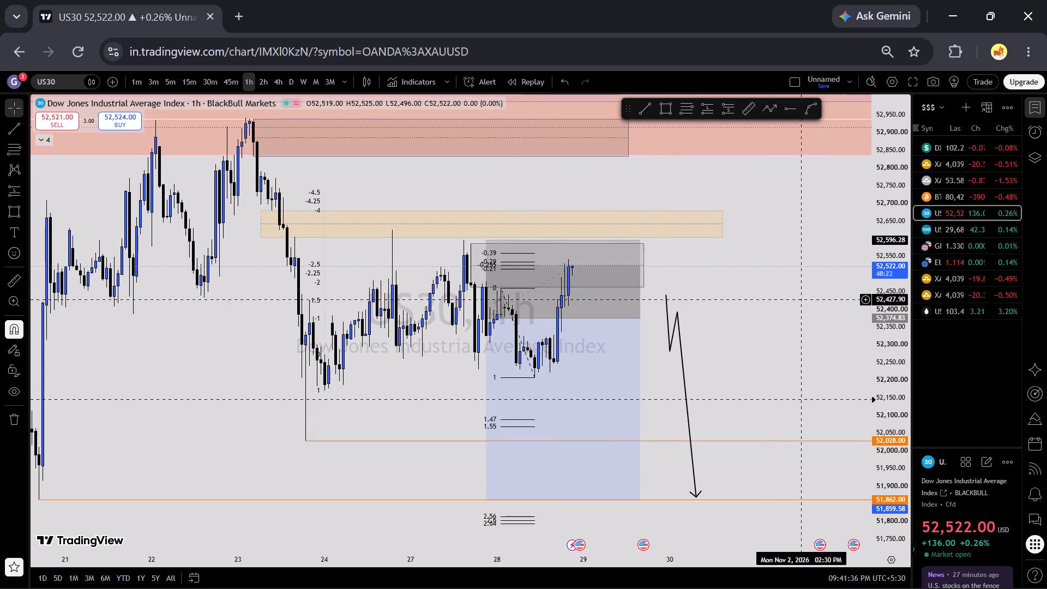
Delete the grey rectangle spanning about 52,462 to 52,587 over the short position on US30.
scroll(895, 386, down, 3)
scroll(784, 381, down, 2)
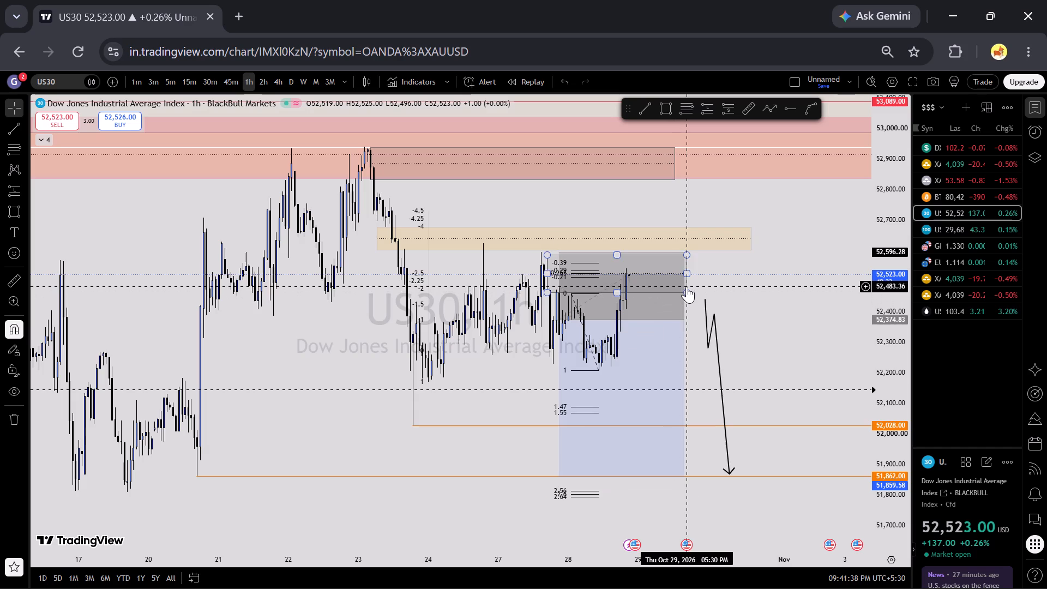
click(690, 293)
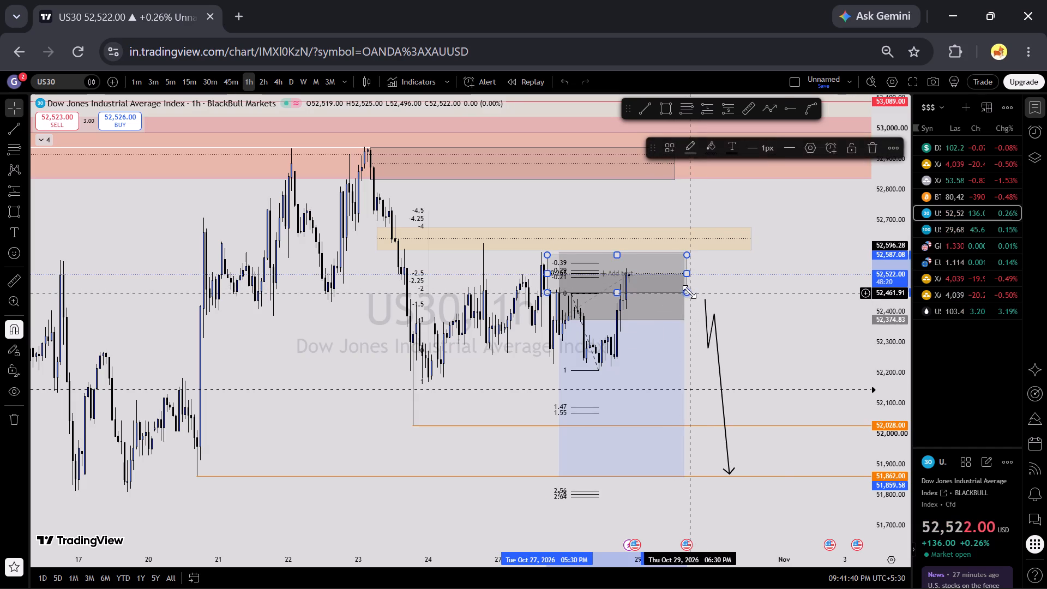
click(874, 146)
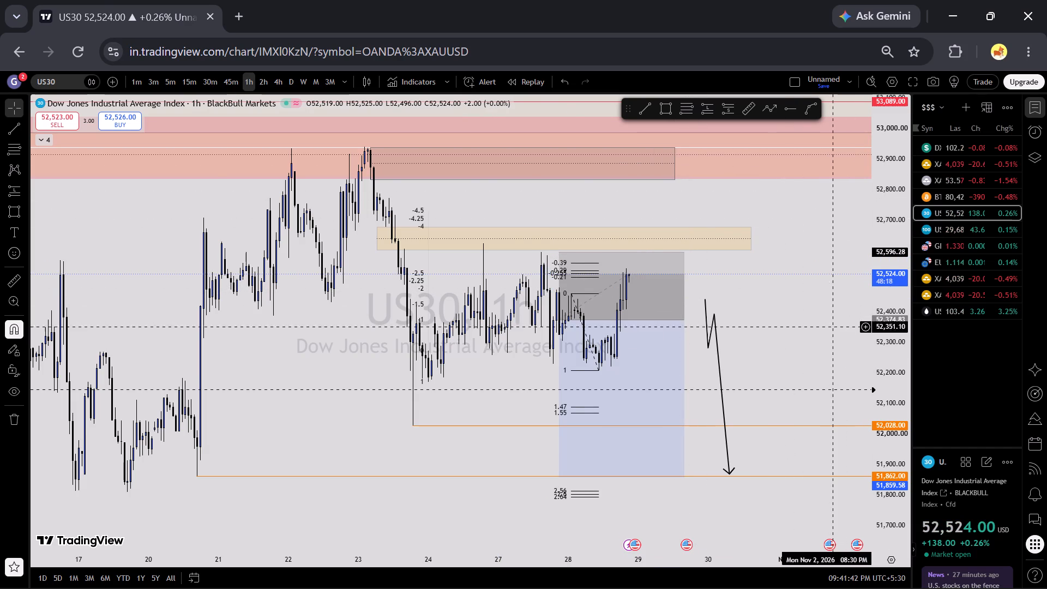
Draw a rectangle with the Selling zone template from about 52,512 to 52,566, starting October 28 and ending October 29.
scroll(839, 338, up, 2)
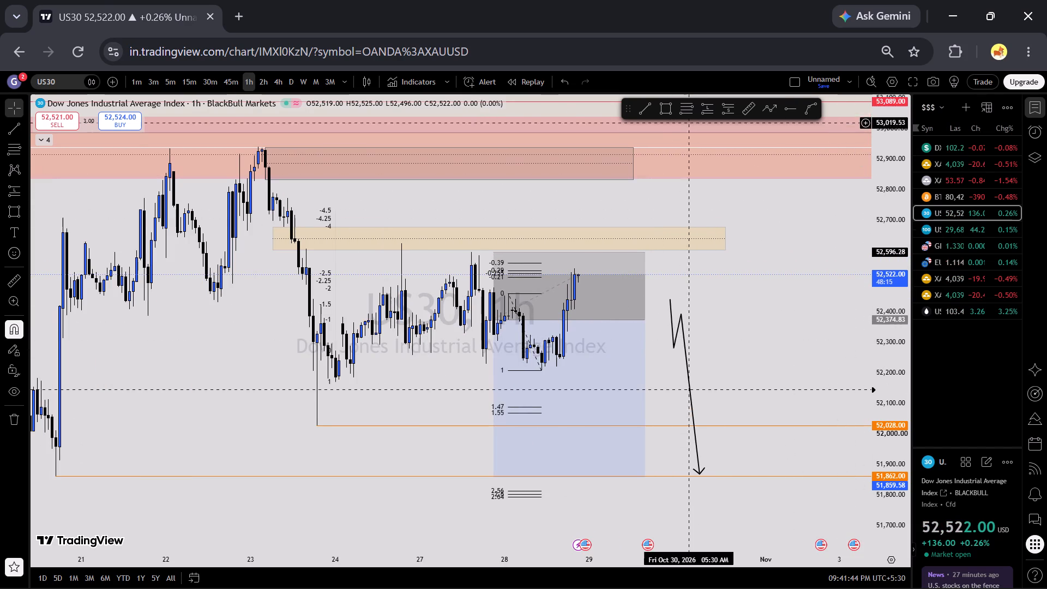
click(671, 116)
click(661, 147)
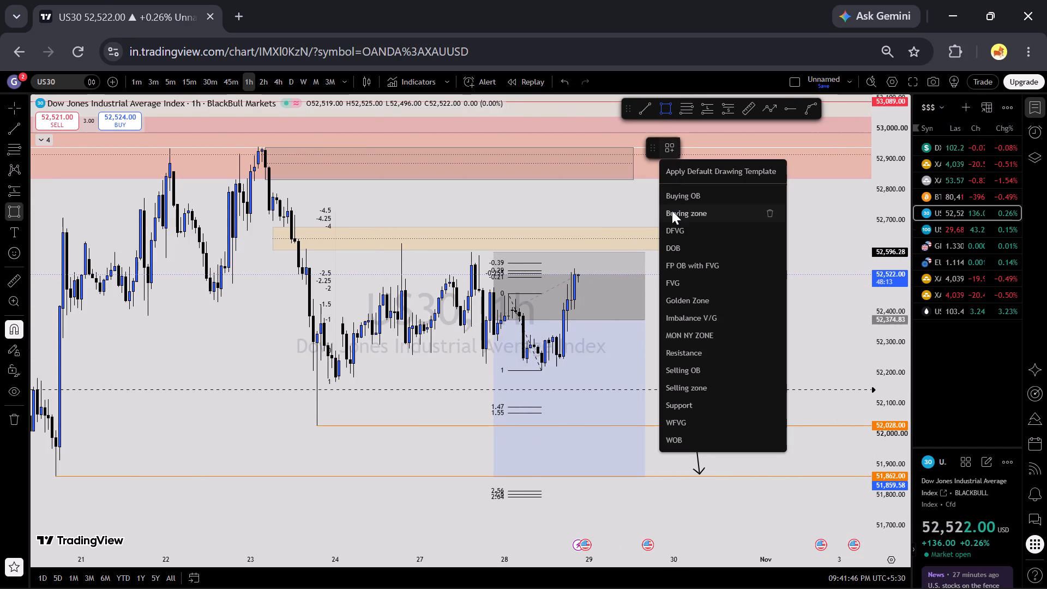
click(709, 388)
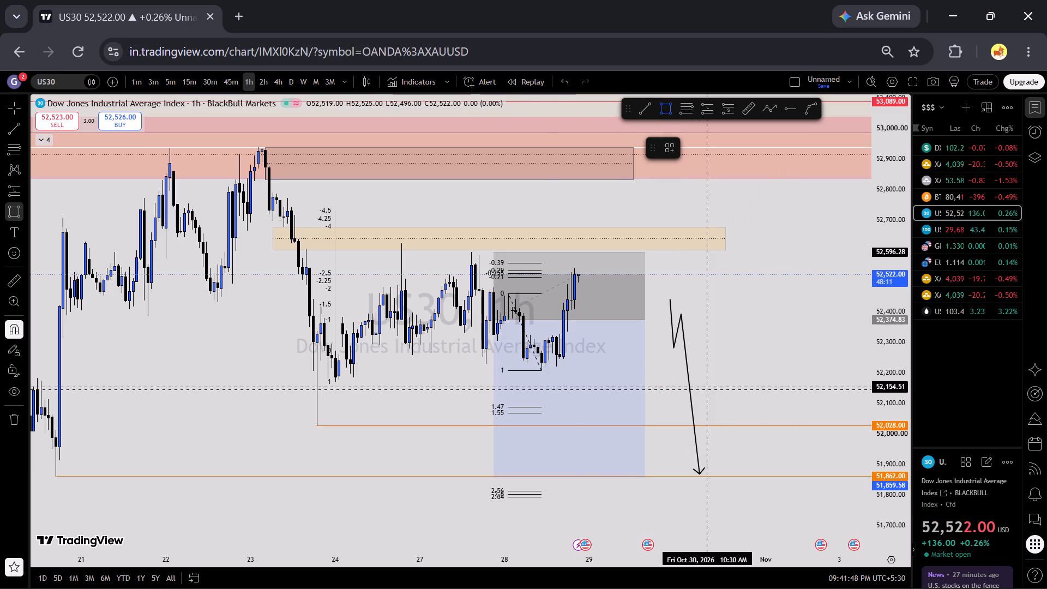
click(543, 278)
click(651, 261)
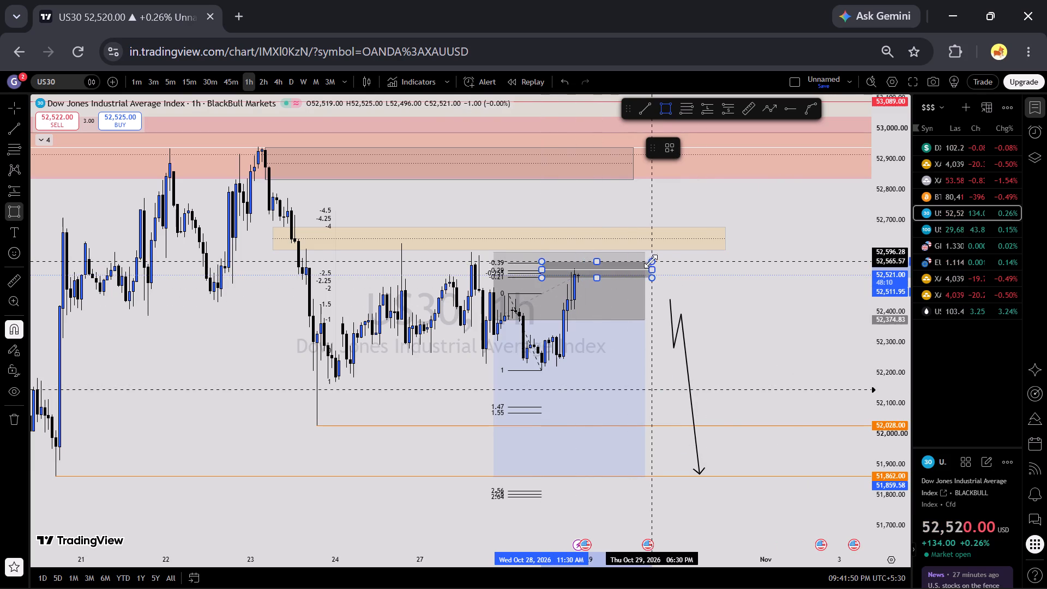
click(704, 277)
Move the dashed horizontal line on US30 up to about 52,360.
scroll(839, 362, down, 4)
scroll(905, 378, down, 1)
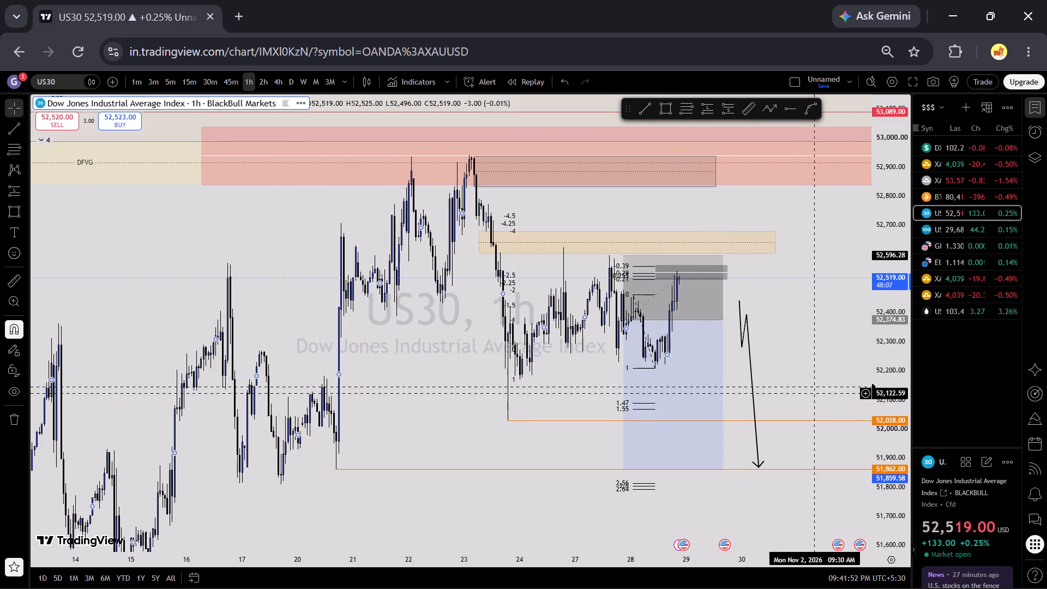
drag(816, 385, 813, 328)
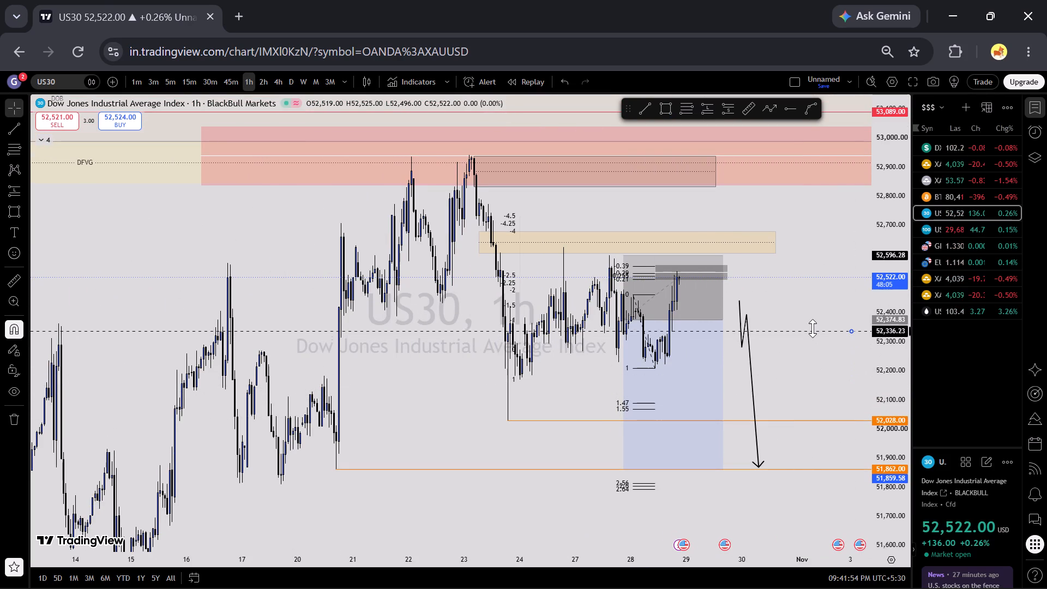
drag(813, 328, 813, 324)
click(819, 374)
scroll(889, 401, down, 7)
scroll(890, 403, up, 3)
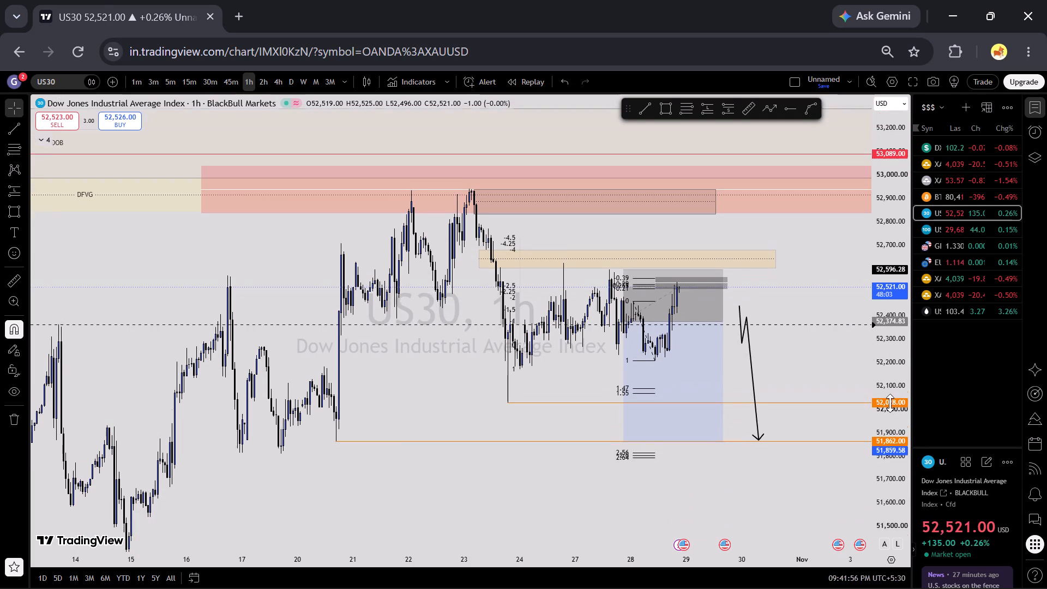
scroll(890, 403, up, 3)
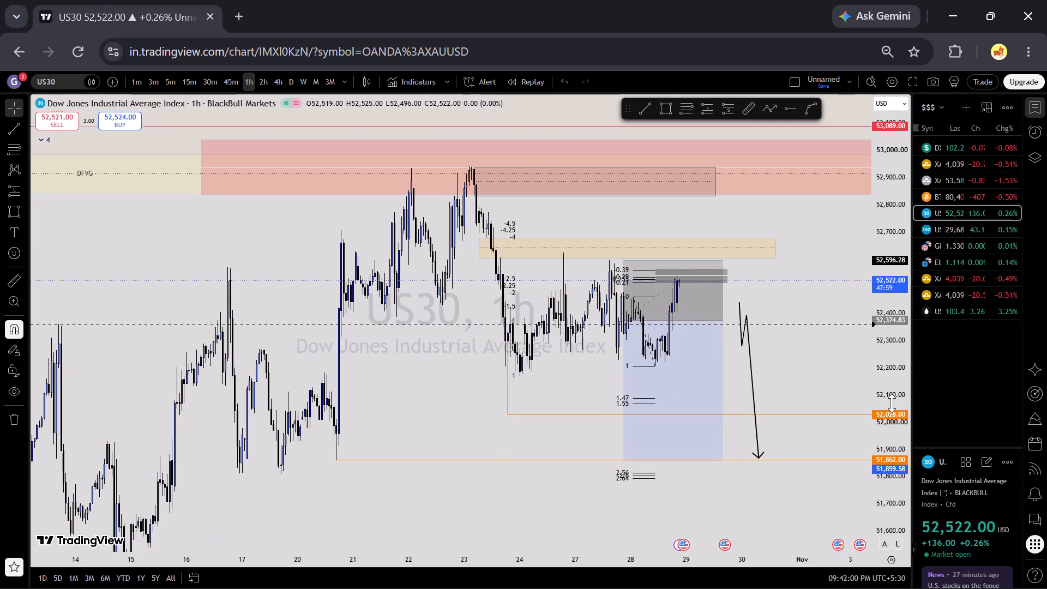
Load the US100 chart and examine its 1-hour structure around the pink and orange zones, the Fibonacci levels and the projected path.
click(946, 231)
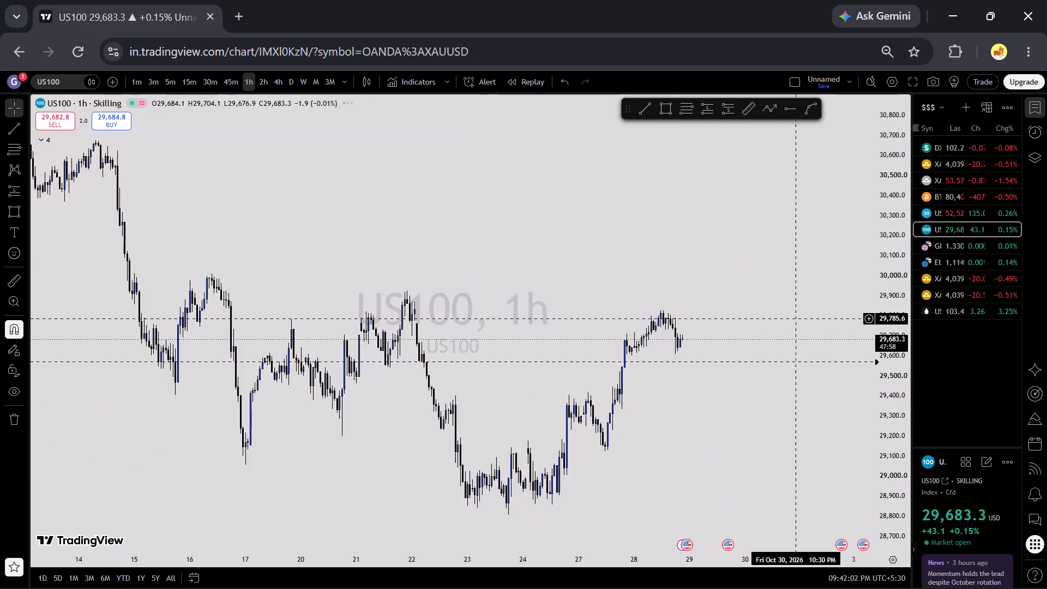
scroll(883, 431, up, 3)
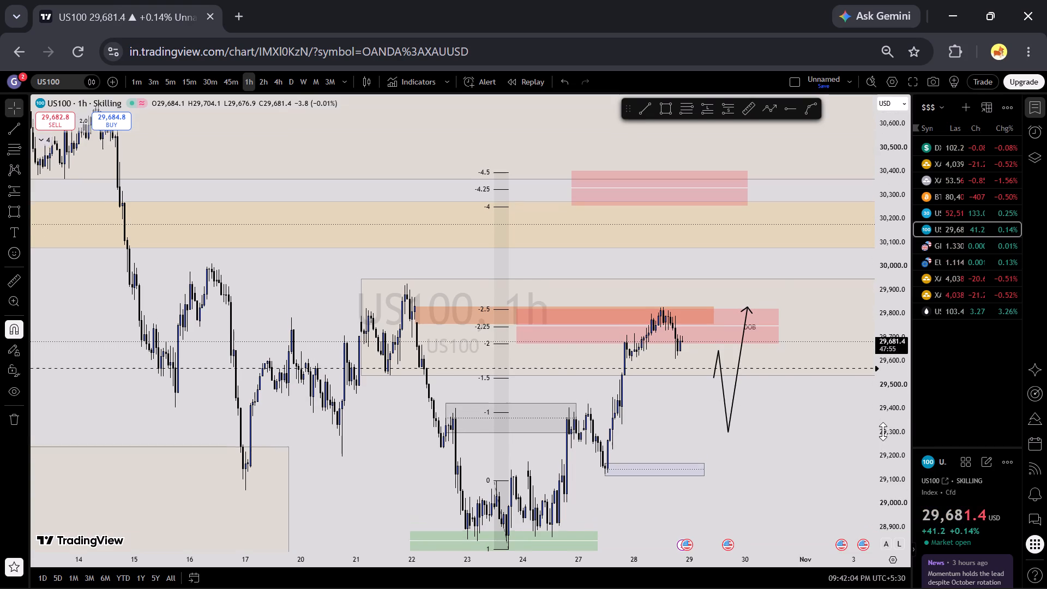
scroll(883, 431, up, 2)
scroll(847, 447, down, 6)
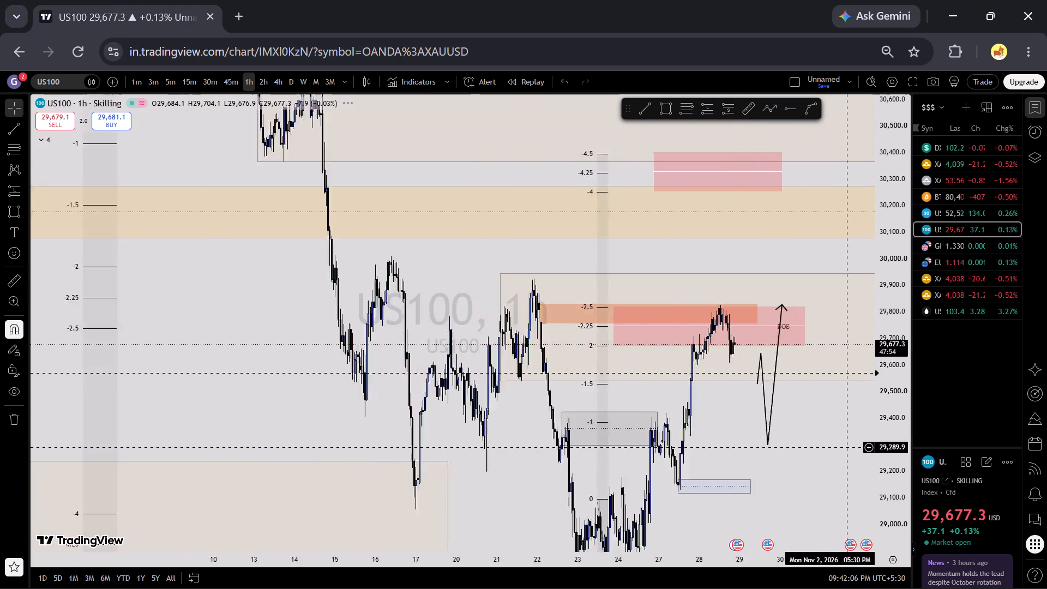
scroll(847, 447, up, 5)
scroll(904, 441, down, 4)
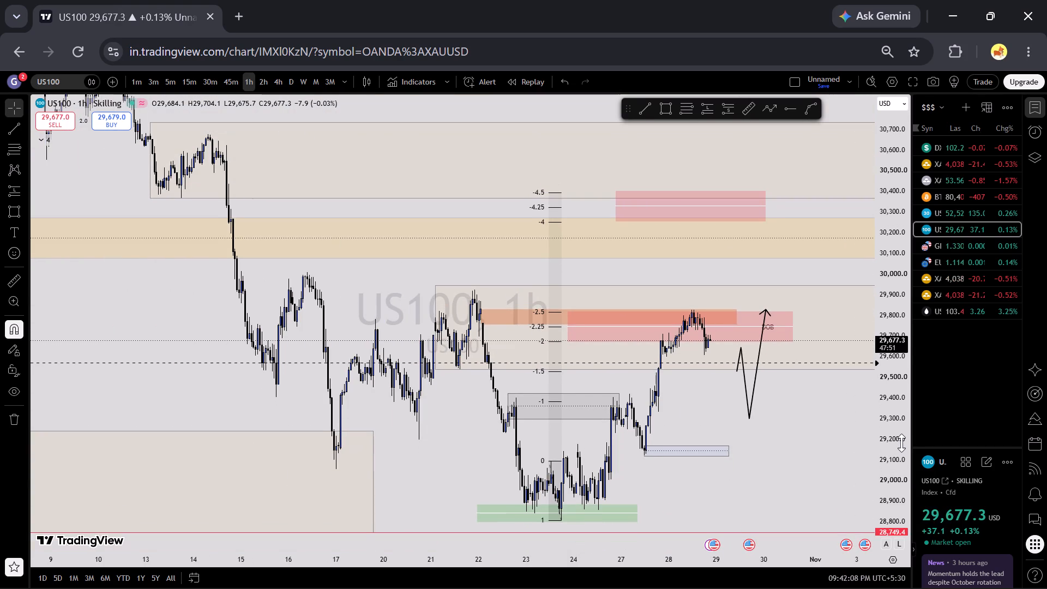
scroll(901, 443, down, 2)
scroll(838, 460, down, 4)
scroll(868, 456, up, 8)
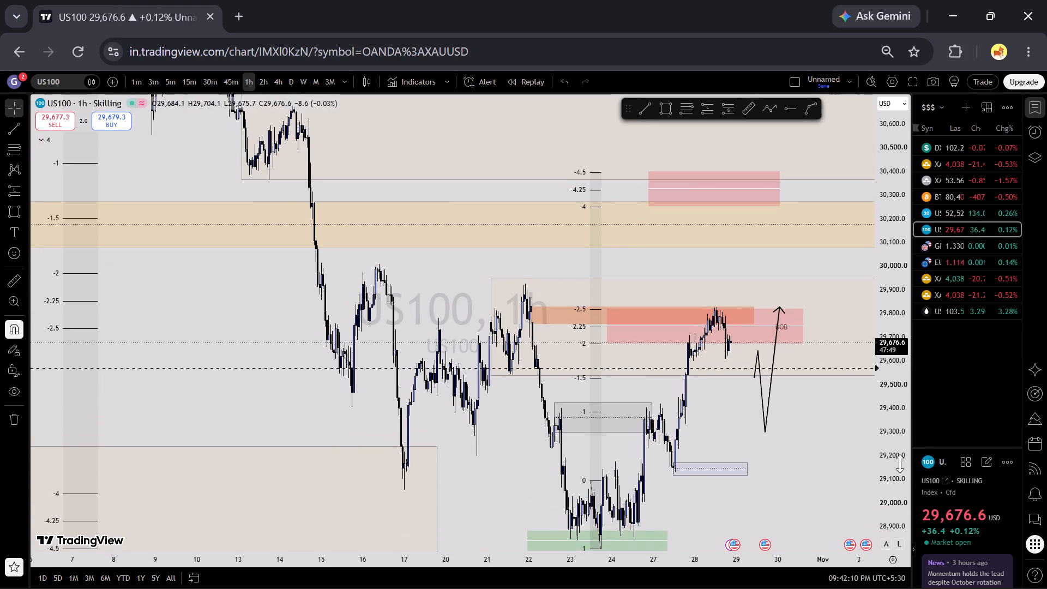
scroll(806, 450, up, 2)
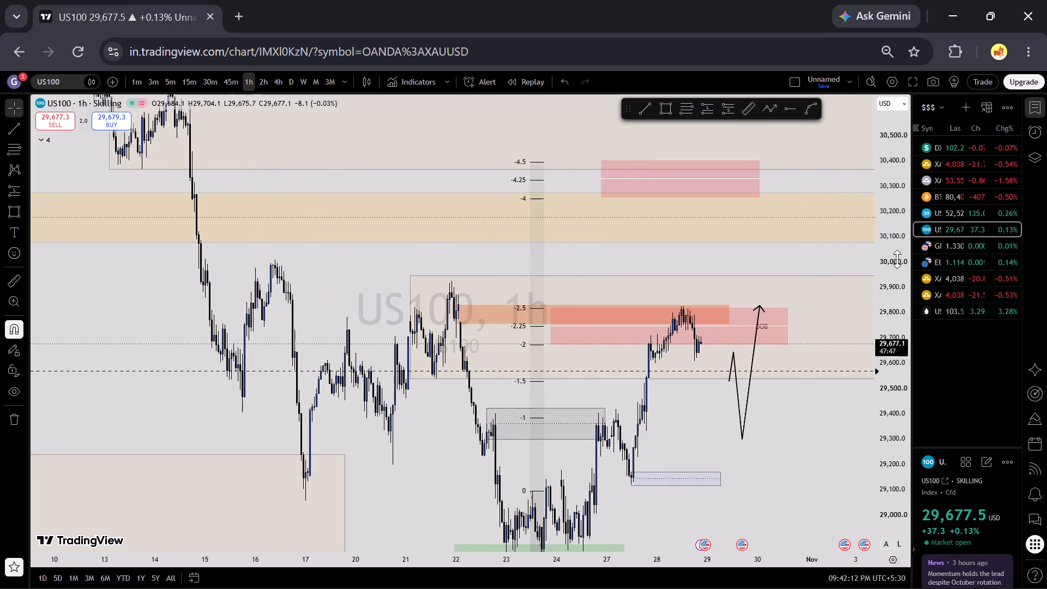
Load the BTCUSD chart and examine its 1-hour price action around the pink zones and the black projected path.
click(951, 209)
click(951, 200)
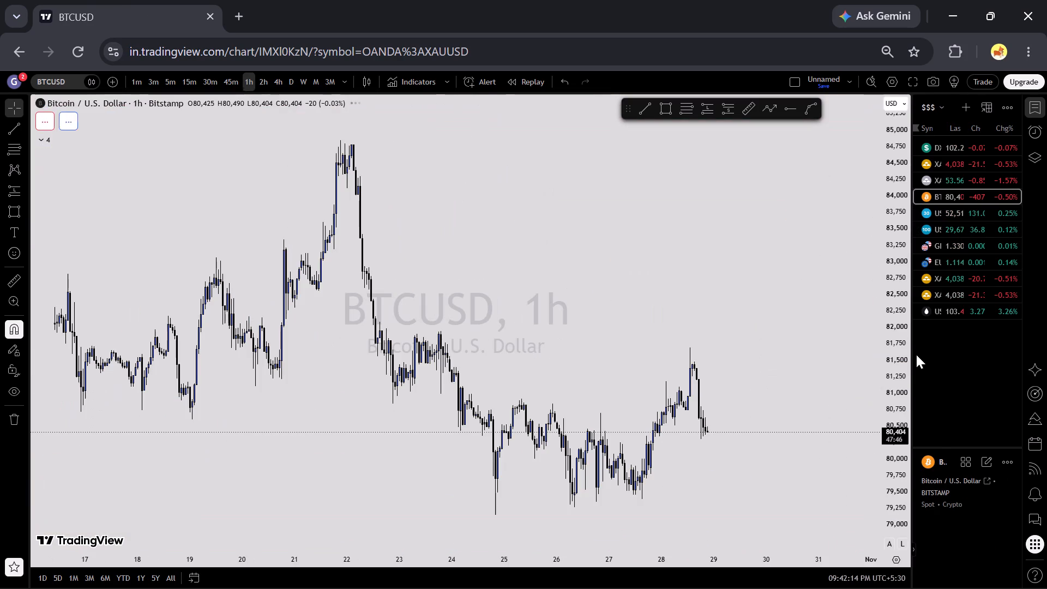
scroll(896, 370, down, 4)
scroll(896, 370, up, 1)
scroll(896, 370, down, 3)
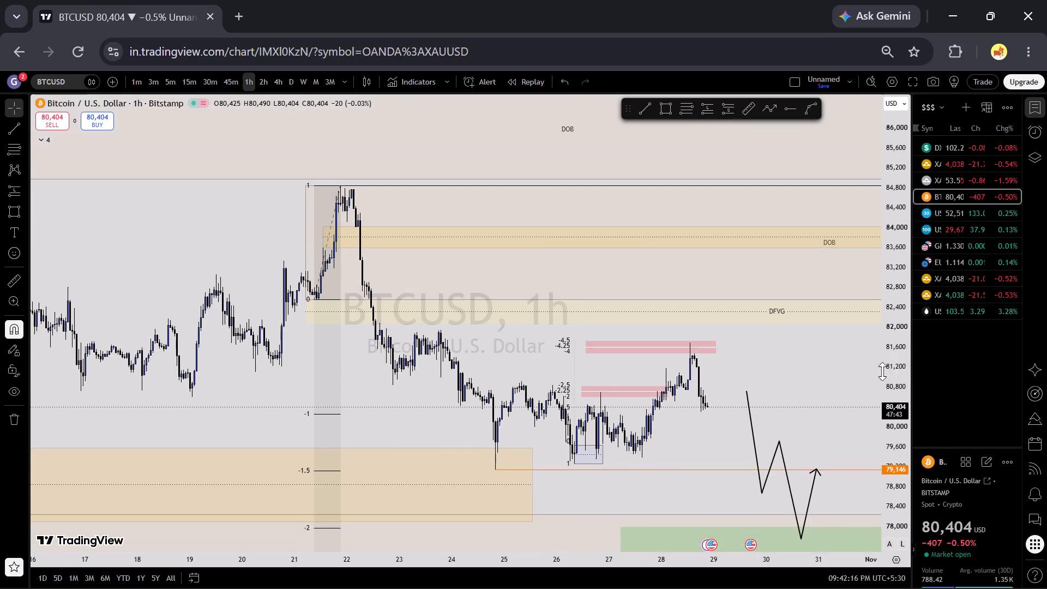
scroll(816, 362, down, 4)
drag(853, 393, 850, 353)
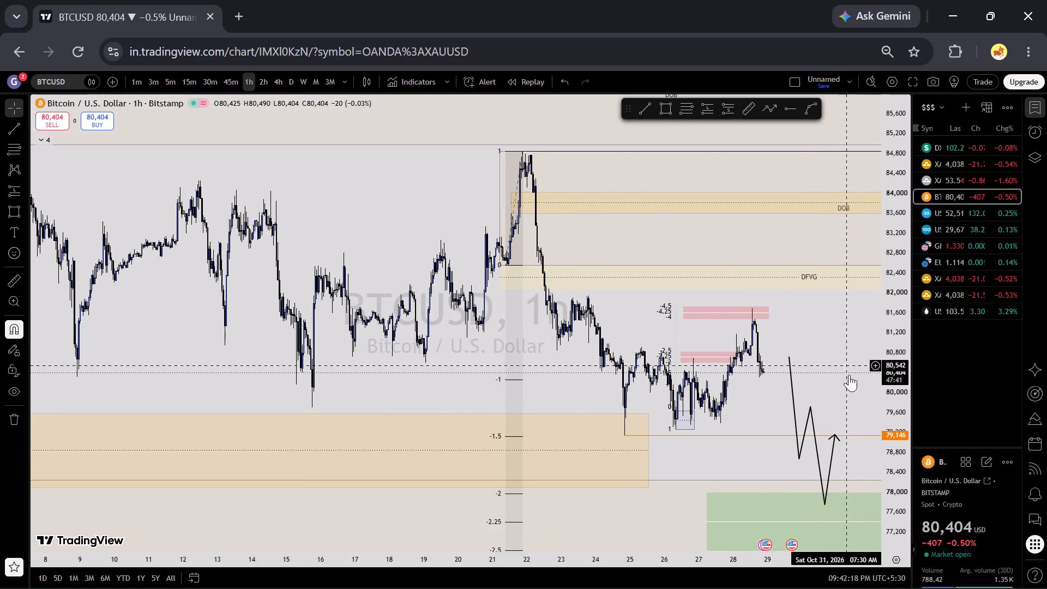
scroll(849, 375, up, 5)
scroll(889, 400, up, 6)
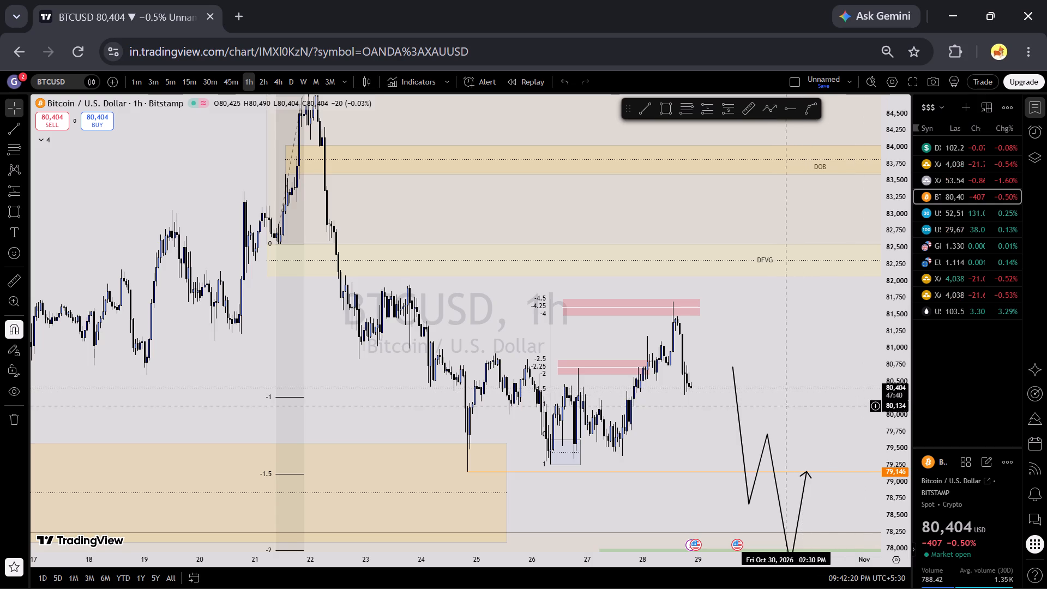
Examine BTCUSD's wider October structure, including the DOB and DFVG zones, the green zone and the blue projected path.
scroll(858, 397, down, 14)
scroll(900, 395, down, 12)
scroll(769, 426, up, 4)
drag(685, 475, 502, 477)
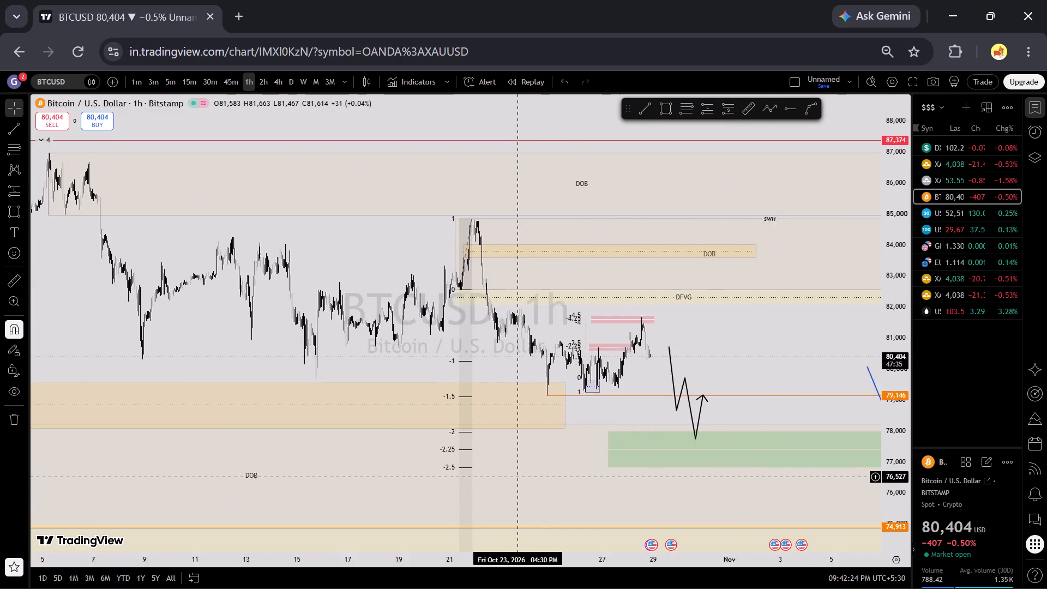
drag(502, 477, 499, 477)
scroll(512, 472, down, 3)
scroll(526, 472, up, 3)
scroll(890, 460, up, 6)
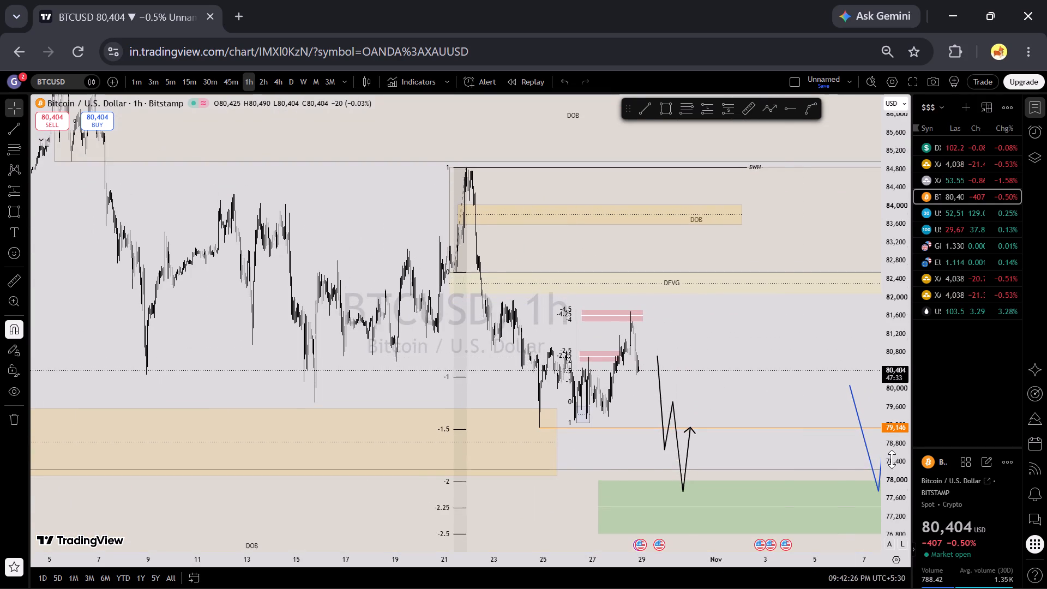
scroll(792, 455, up, 6)
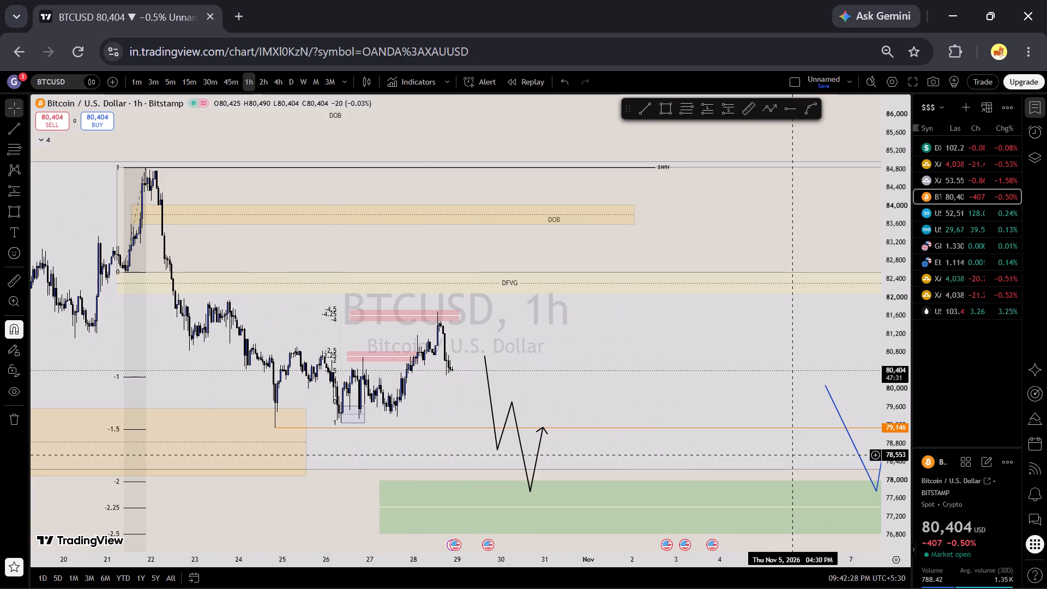
scroll(792, 453, down, 4)
scroll(919, 432, down, 11)
drag(816, 354, 677, 352)
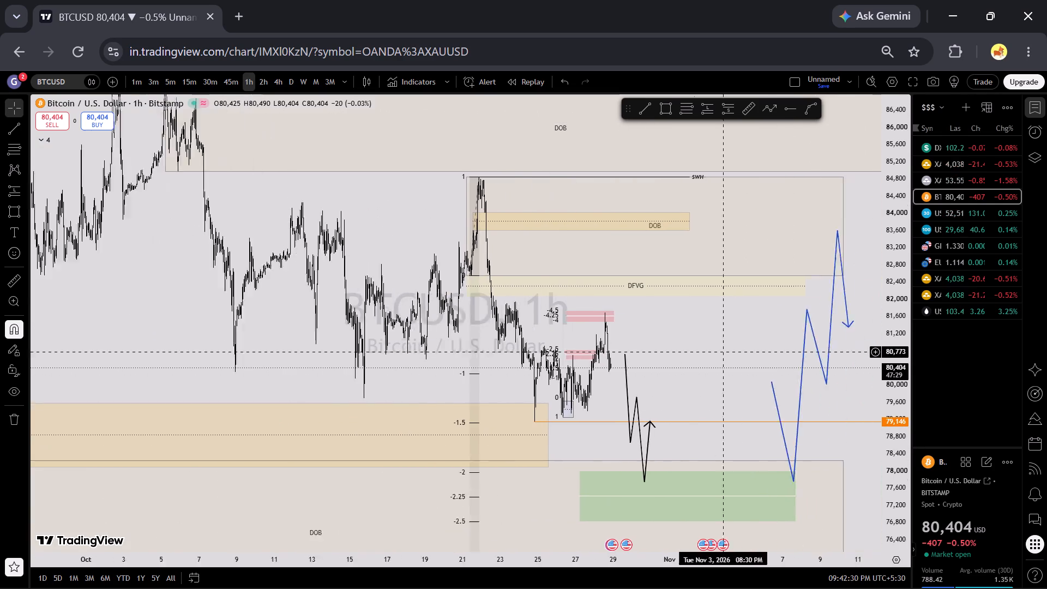
drag(677, 352, 795, 334)
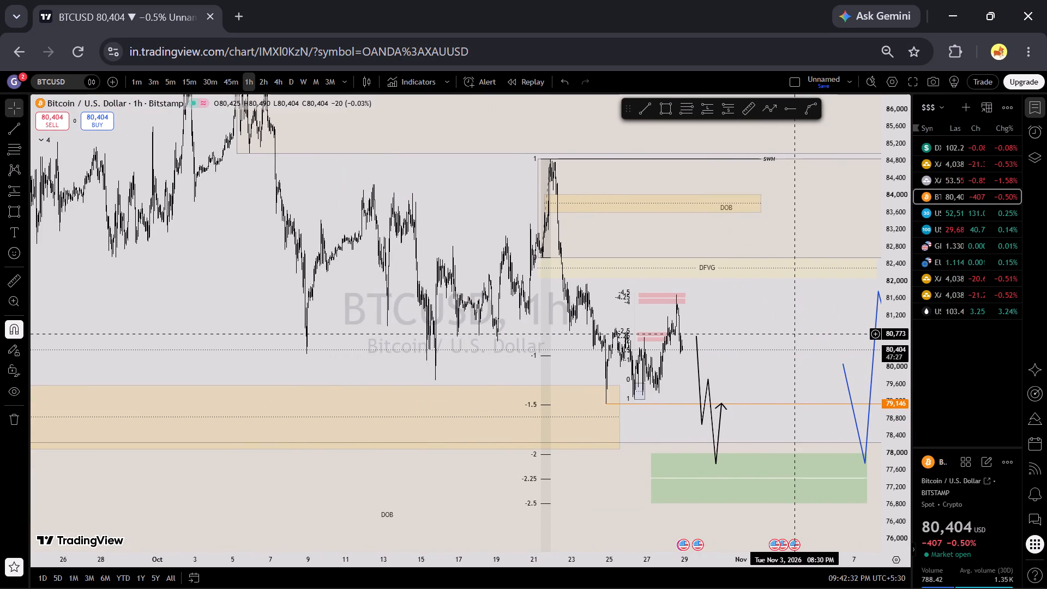
scroll(795, 334, up, 5)
scroll(795, 334, down, 3)
drag(817, 350, 725, 345)
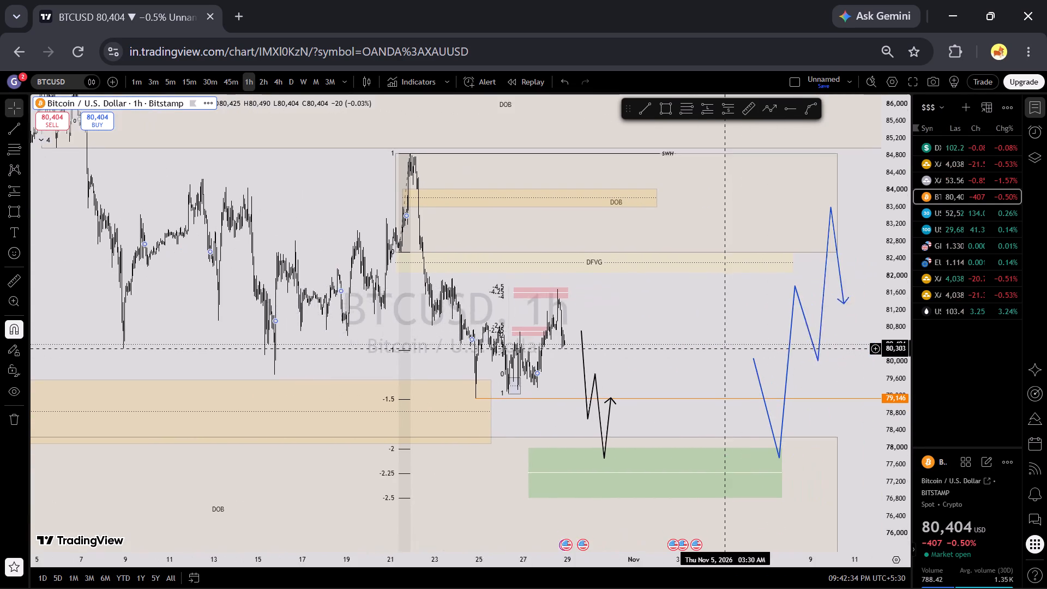
drag(725, 345, 794, 317)
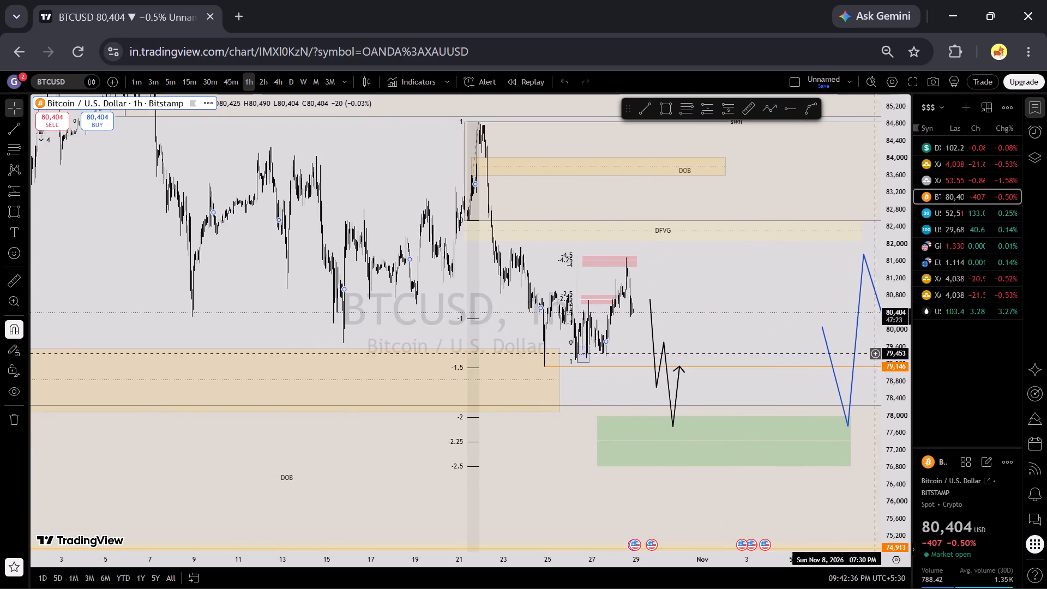
Examine BTCUSD's recent 1-hour candles against the pink zones, the 79,146 level and the black projected path.
click(807, 312)
scroll(732, 328, up, 3)
click(685, 312)
drag(682, 312, 845, 308)
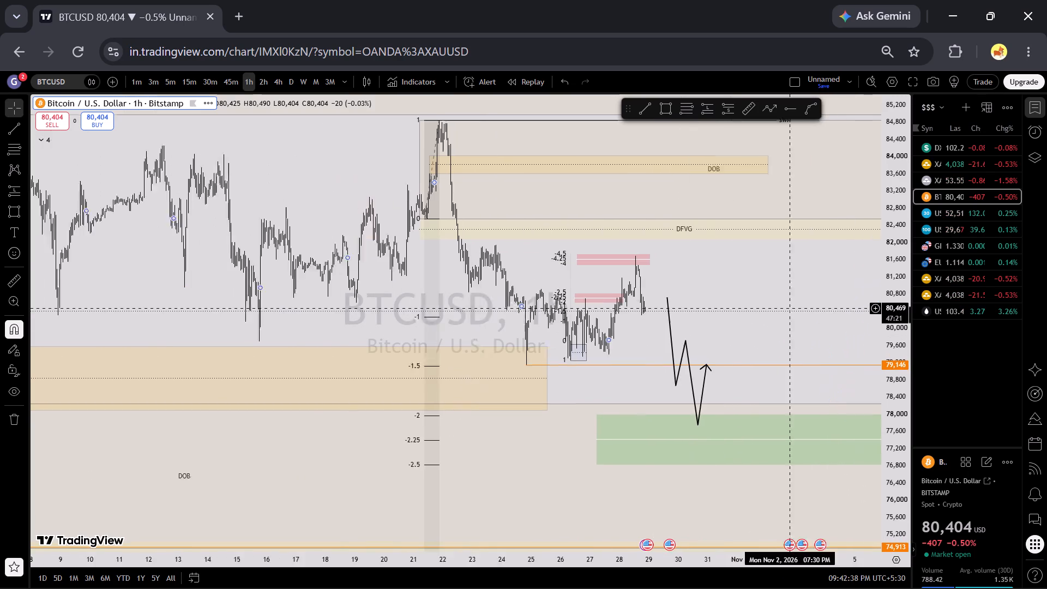
drag(845, 308, 847, 308)
click(719, 286)
scroll(719, 286, up, 9)
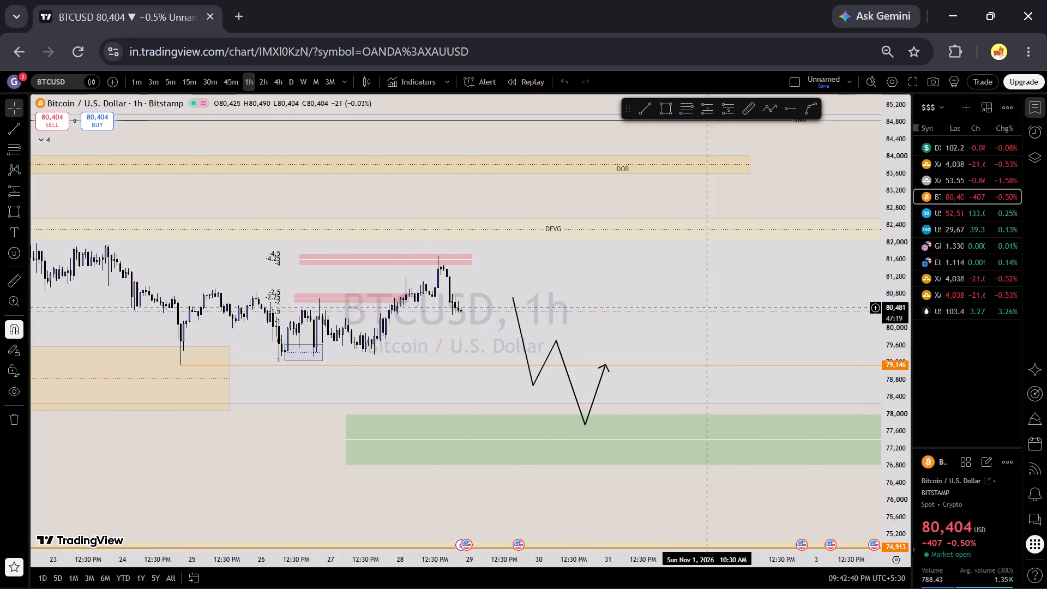
drag(700, 307, 767, 311)
scroll(853, 394, up, 6)
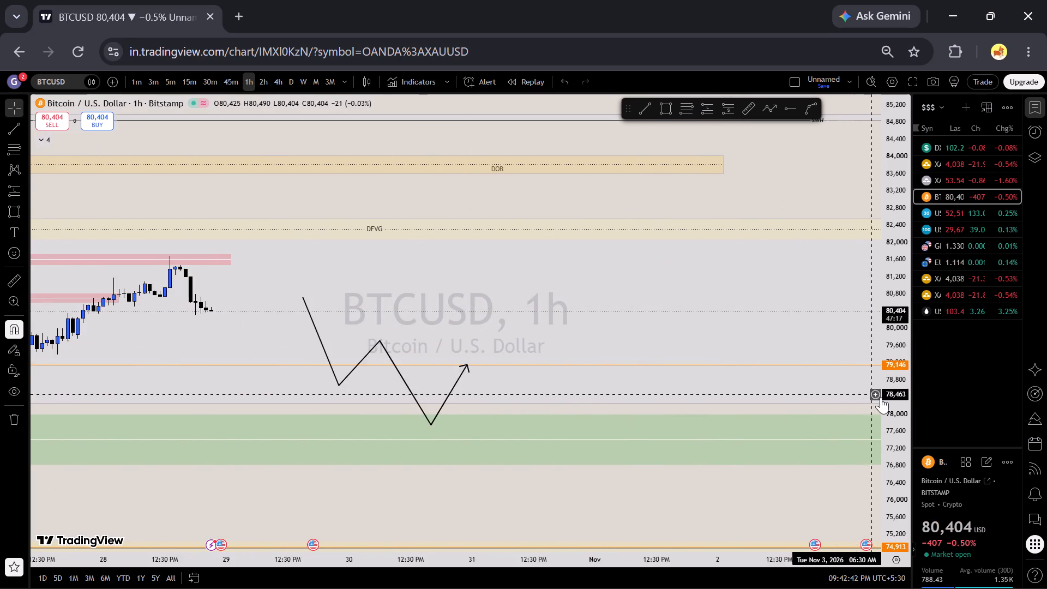
scroll(881, 397, up, 6)
scroll(820, 383, down, 12)
scroll(892, 342, up, 19)
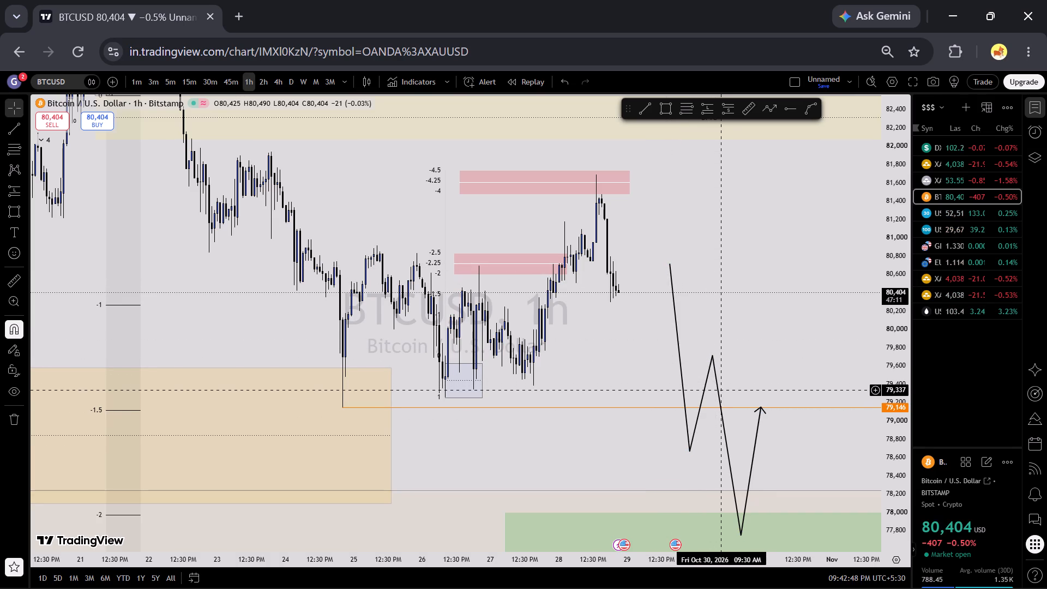
drag(719, 392, 797, 391)
drag(657, 351, 783, 360)
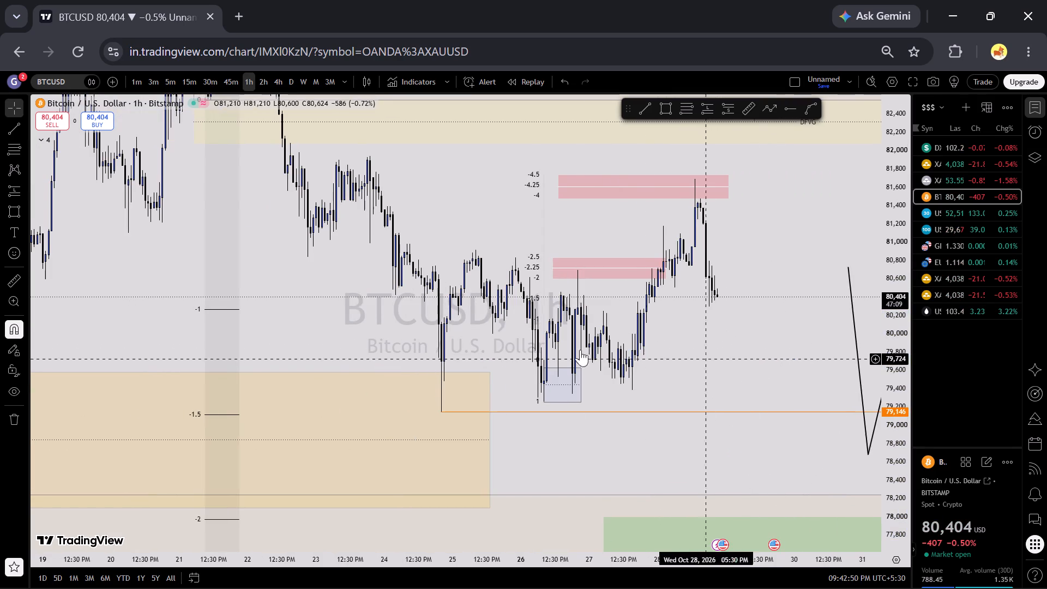
Examine BTCUSD on the 4-hour and 2-hour timeframes, covering the pink, green, DFVG and DOB zones and the projected path.
click(272, 78)
scroll(325, 198, up, 5)
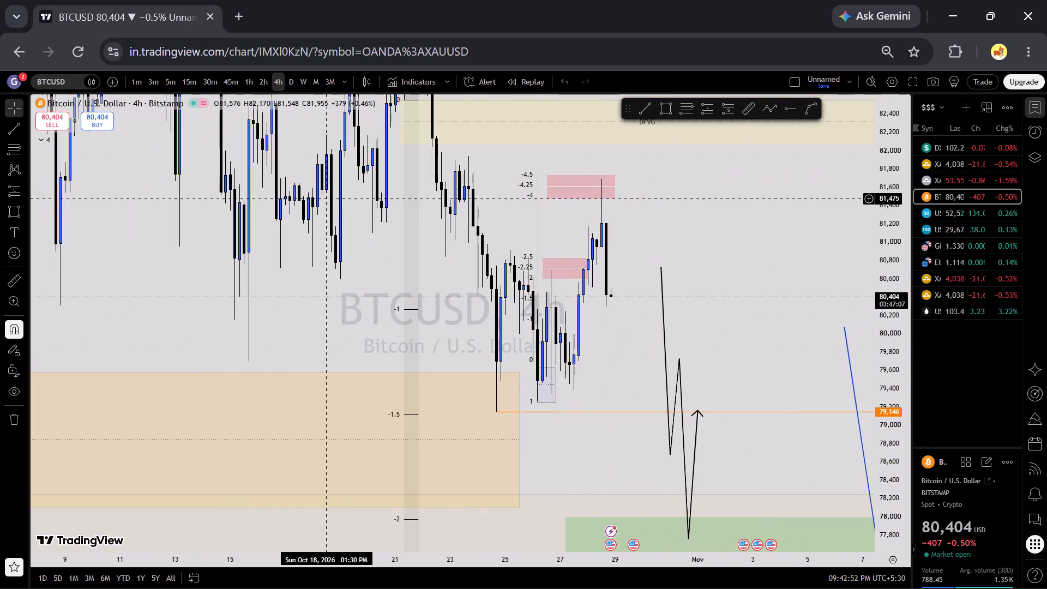
click(265, 87)
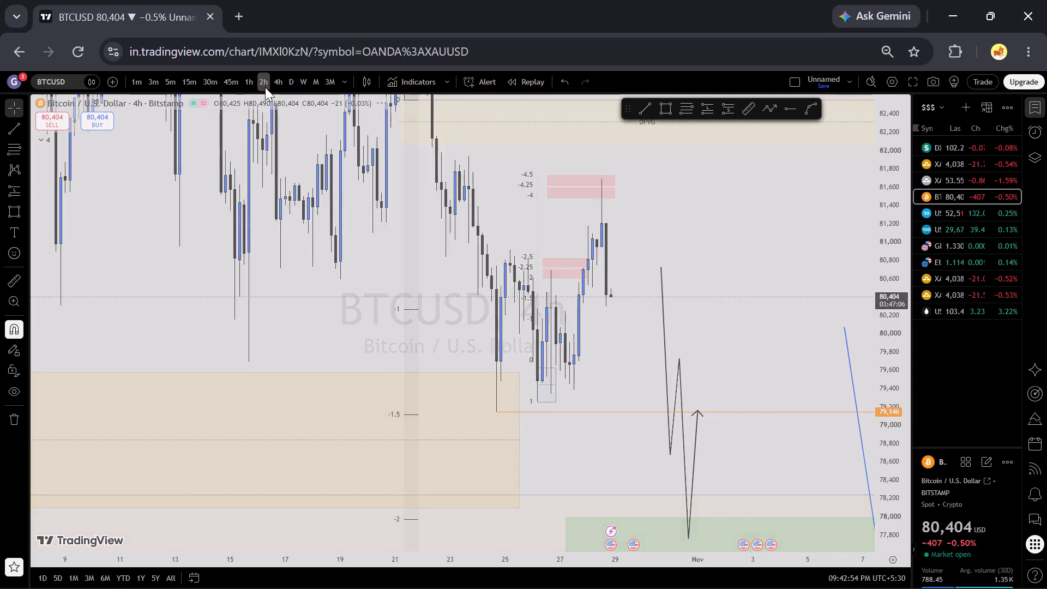
scroll(696, 326, down, 1)
scroll(902, 315, down, 4)
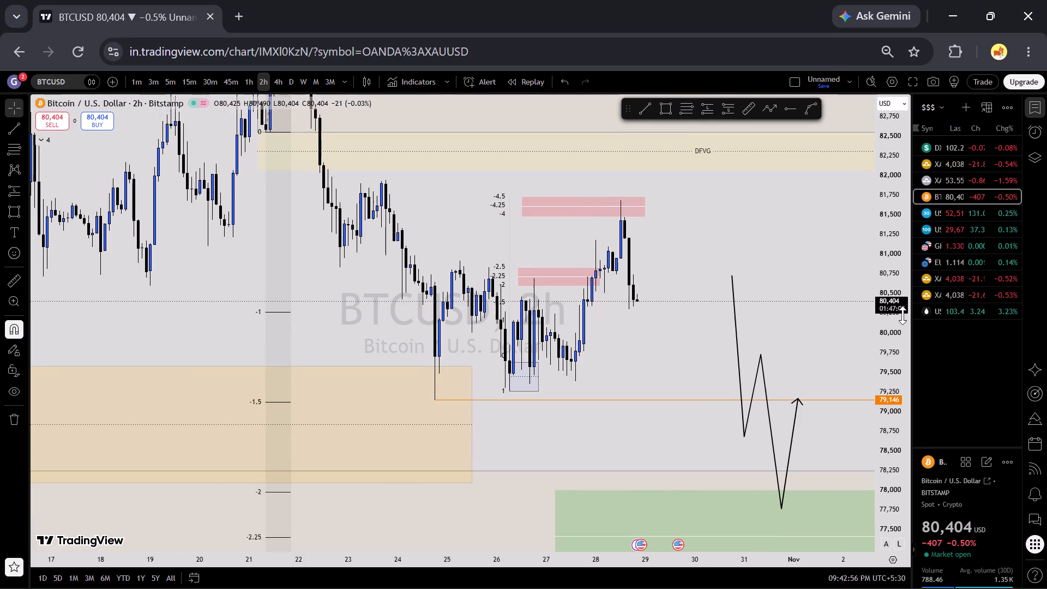
scroll(902, 315, down, 6)
scroll(730, 308, down, 6)
scroll(741, 312, up, 5)
scroll(882, 347, up, 4)
scroll(882, 347, down, 2)
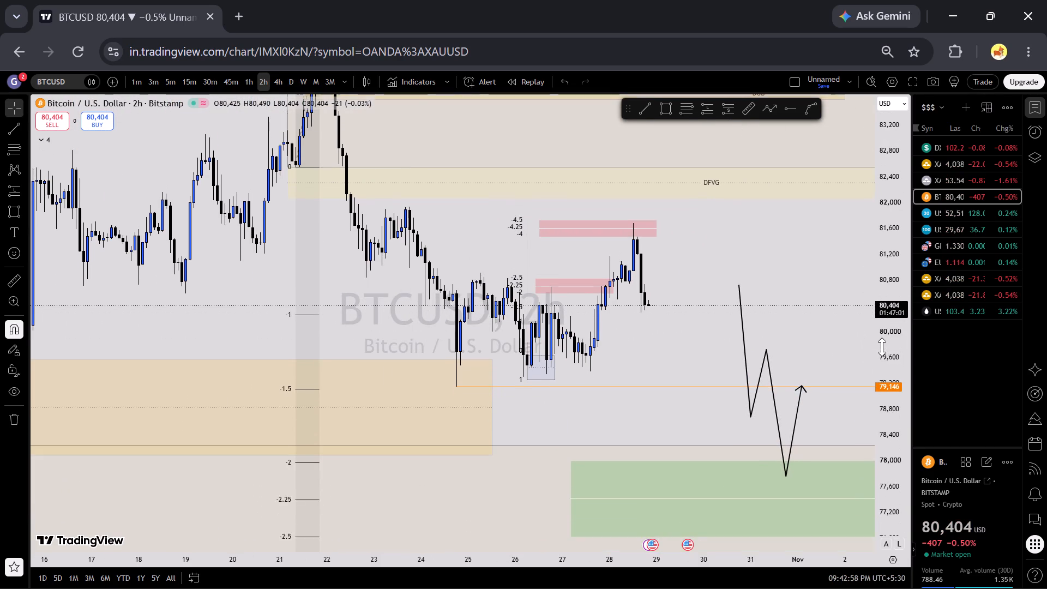
scroll(882, 347, down, 3)
scroll(645, 336, up, 1)
drag(634, 318, 657, 358)
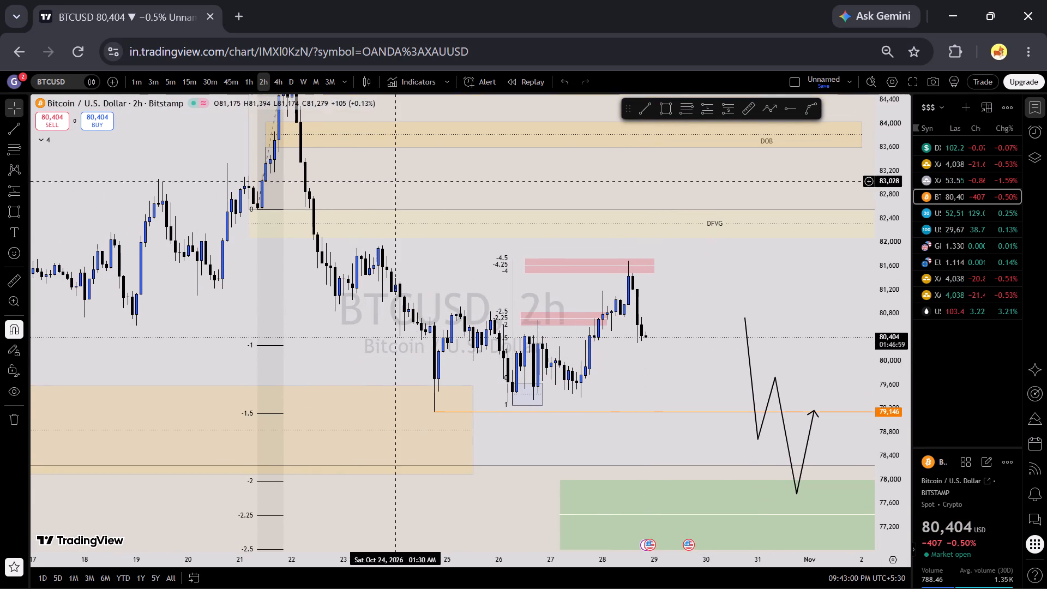
On the 1-hour chart, draw a rectangle with the Selling OB template from about 81,190 to 81,400, starting at the October 28 drop.
click(243, 86)
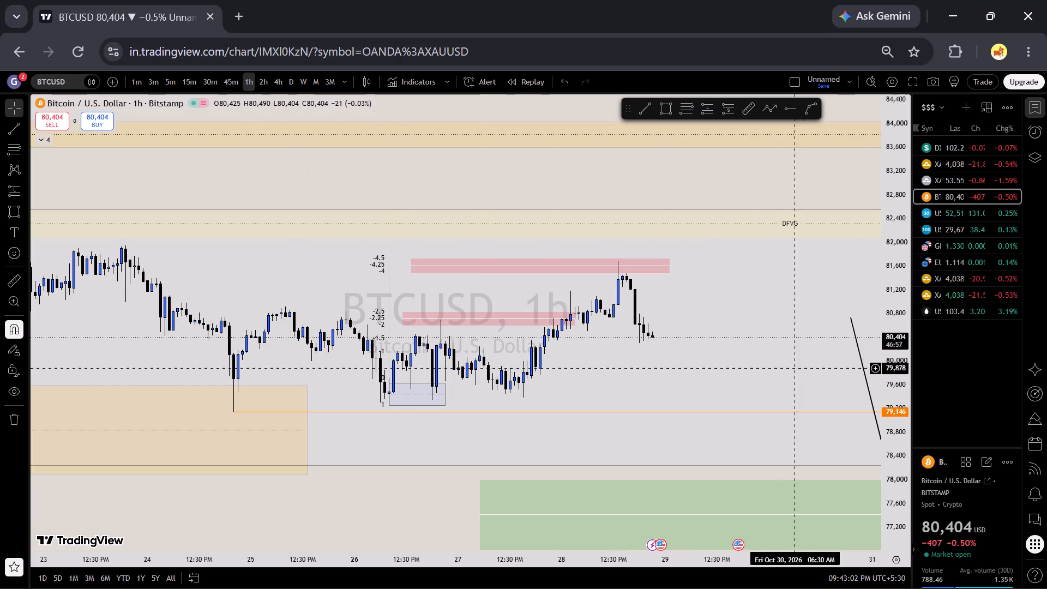
scroll(903, 432, up, 5)
drag(746, 275, 735, 318)
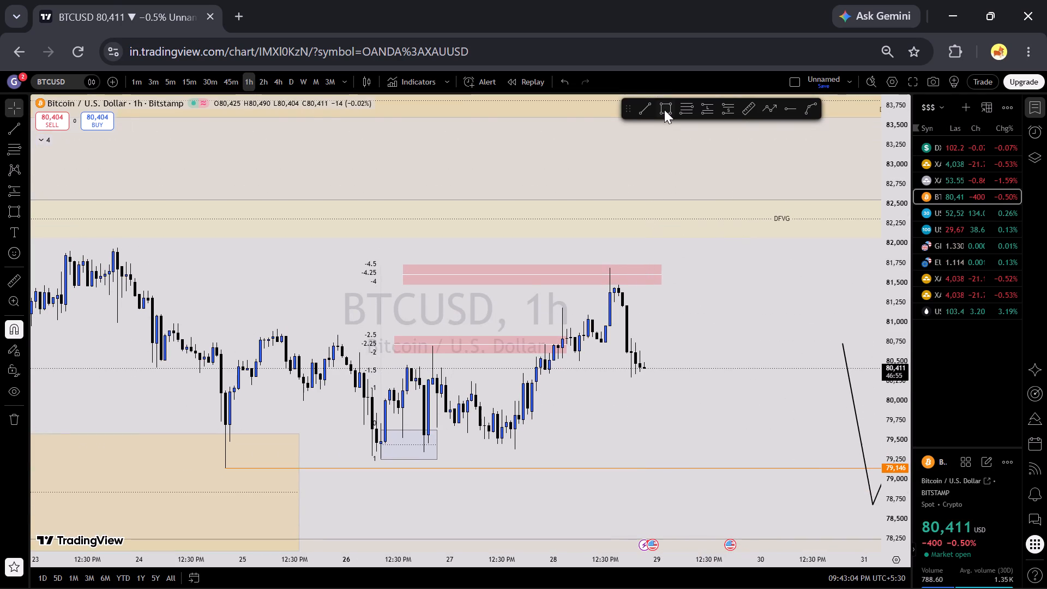
click(664, 110)
click(663, 150)
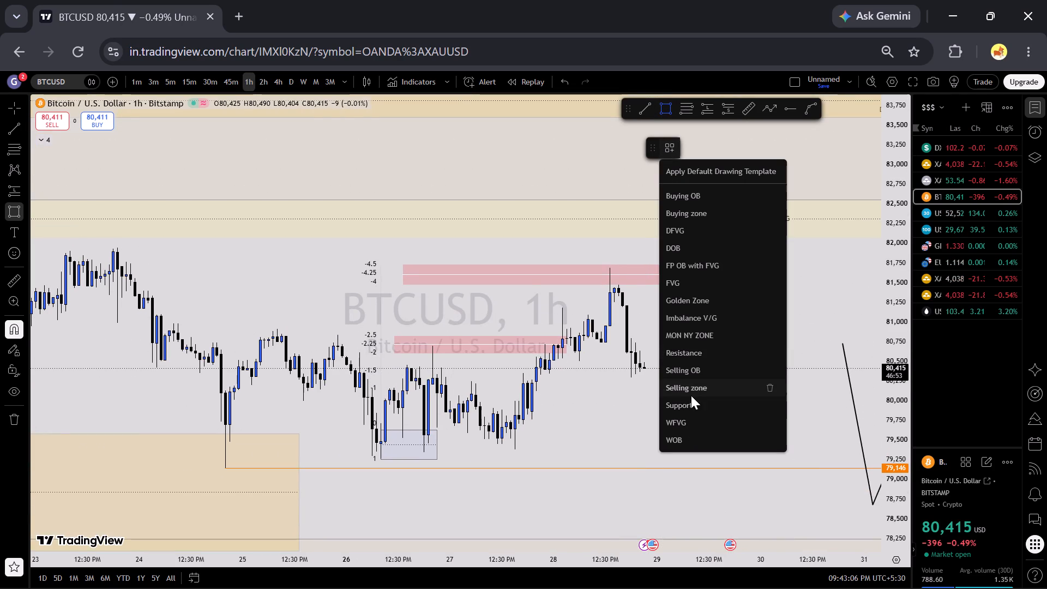
click(693, 372)
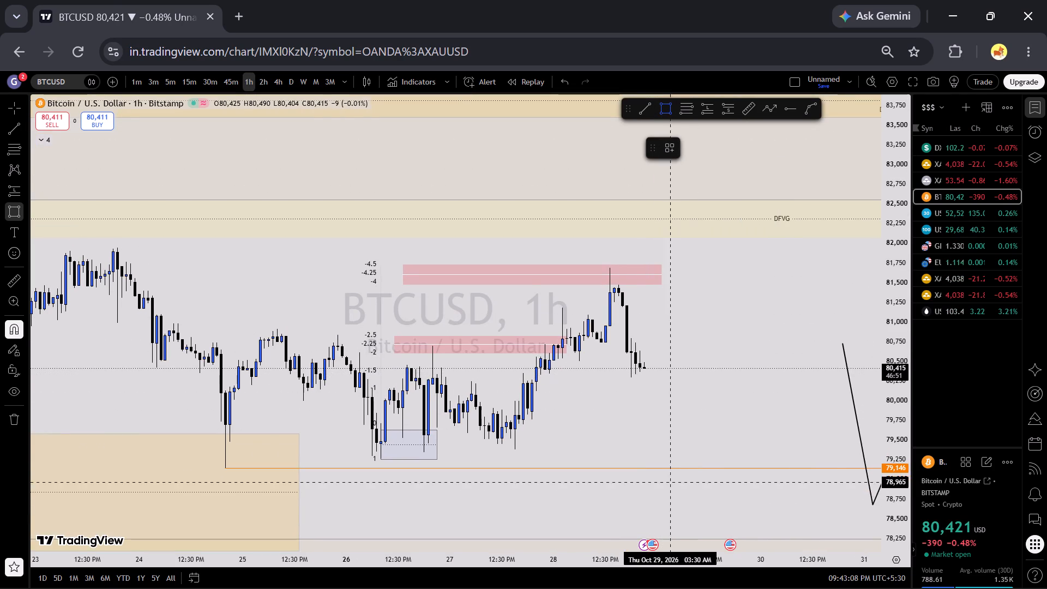
click(622, 323)
click(717, 290)
click(731, 348)
Delete the old black projected path above the green zone.
scroll(783, 377, down, 3)
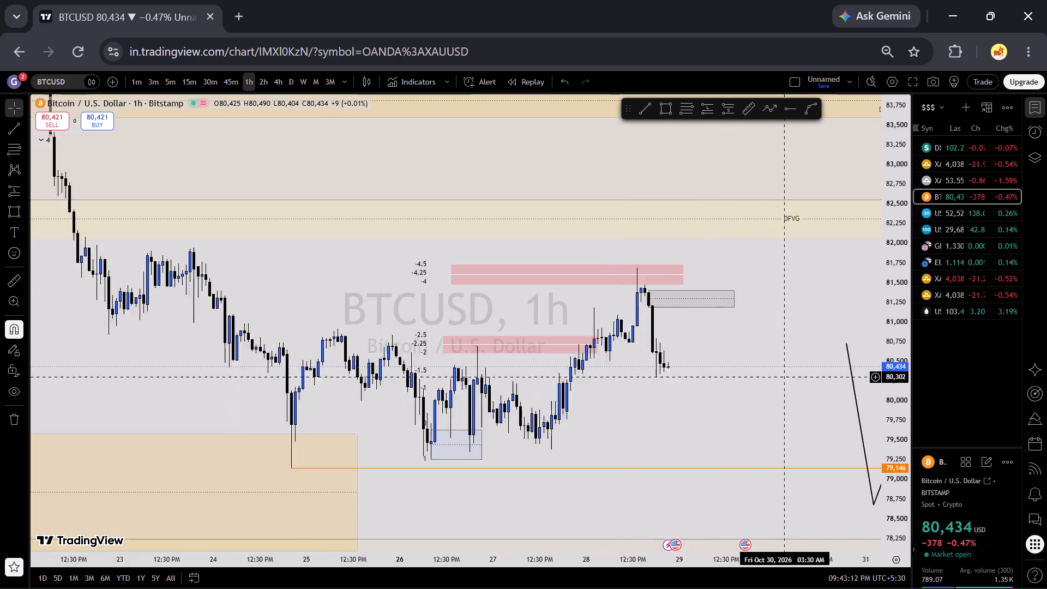
scroll(784, 377, down, 2)
drag(759, 414, 658, 428)
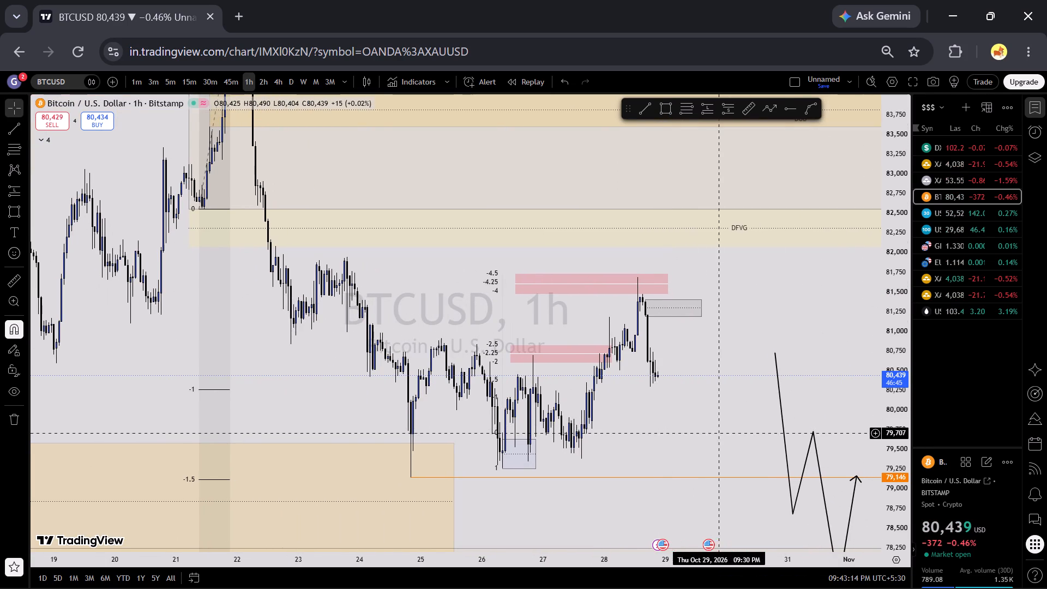
drag(731, 443, 670, 437)
scroll(904, 432, down, 5)
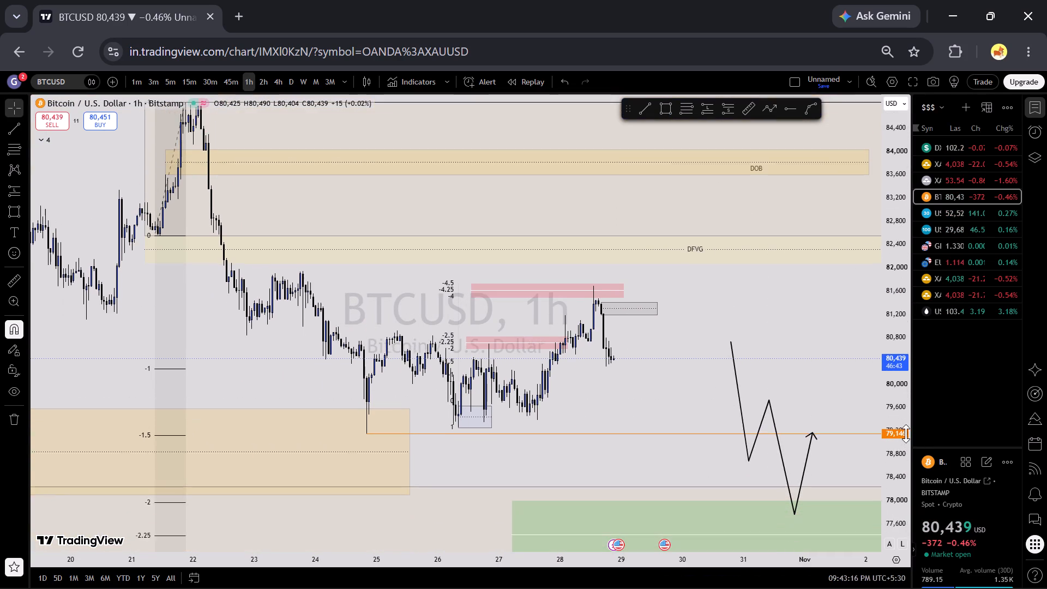
scroll(906, 434, down, 6)
scroll(686, 435, down, 3)
click(779, 420)
click(783, 419)
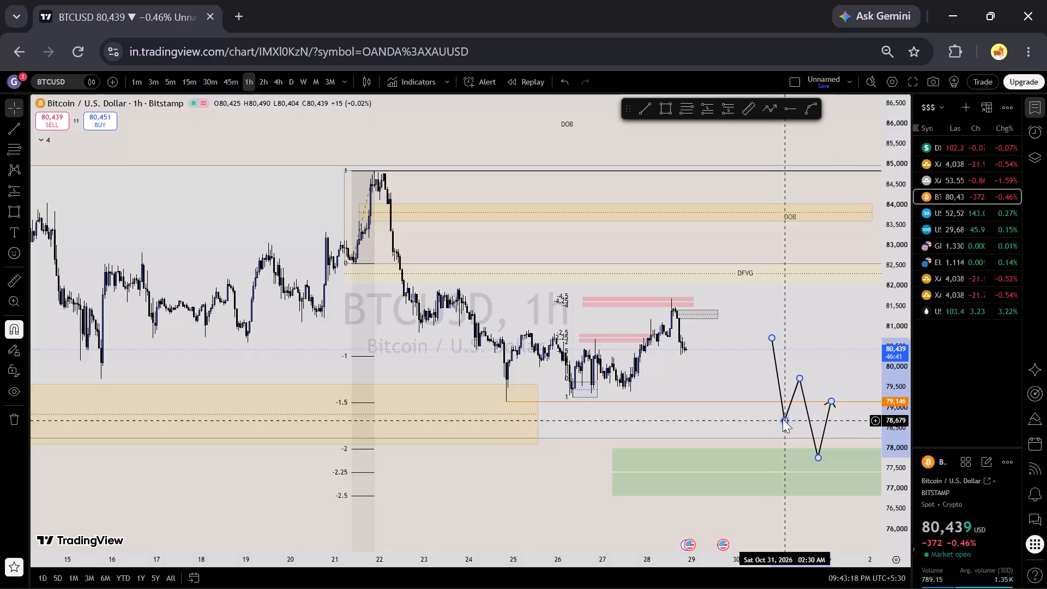
click(810, 145)
Draw a black path from about 80,450 up to the Selling OB, down to 79,000, up to 80,060, down to 77,250, up to 78,500.
scroll(773, 259, down, 4)
drag(840, 367, 710, 370)
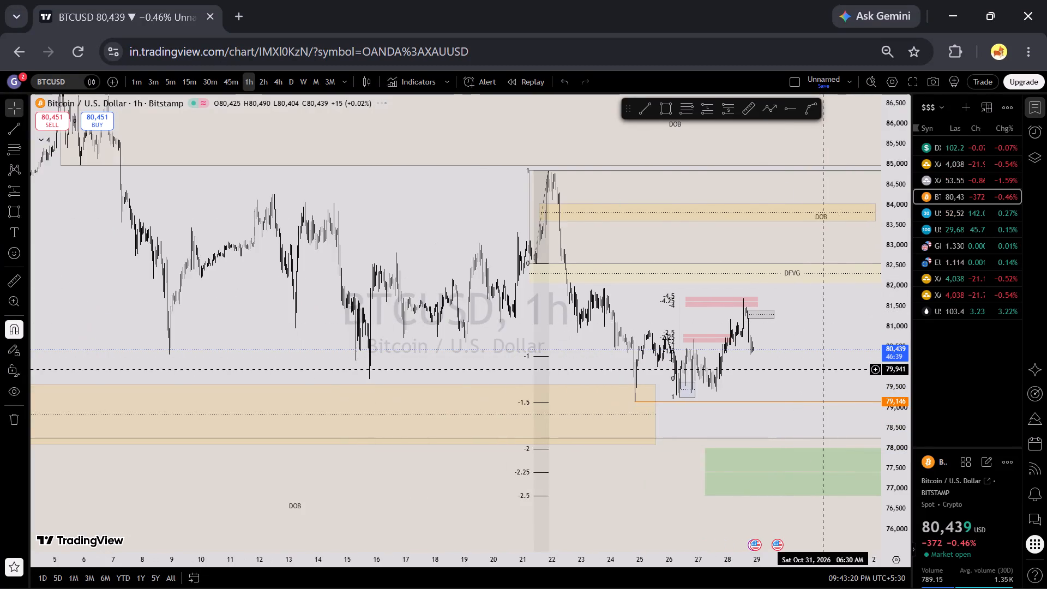
drag(710, 370, 508, 362)
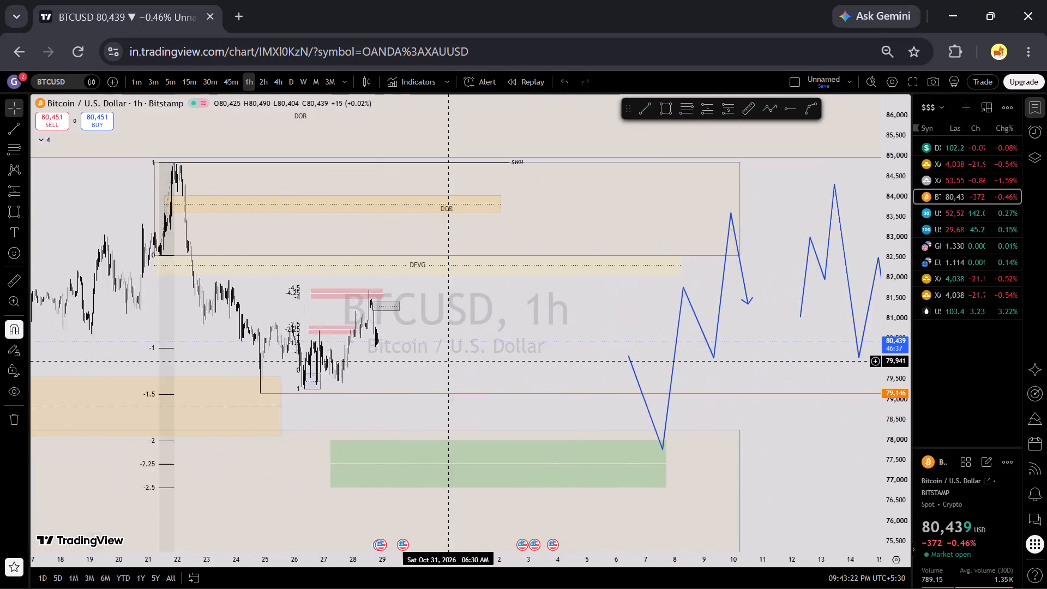
drag(508, 362, 848, 365)
scroll(824, 382, up, 6)
scroll(883, 416, up, 5)
scroll(766, 370, up, 6)
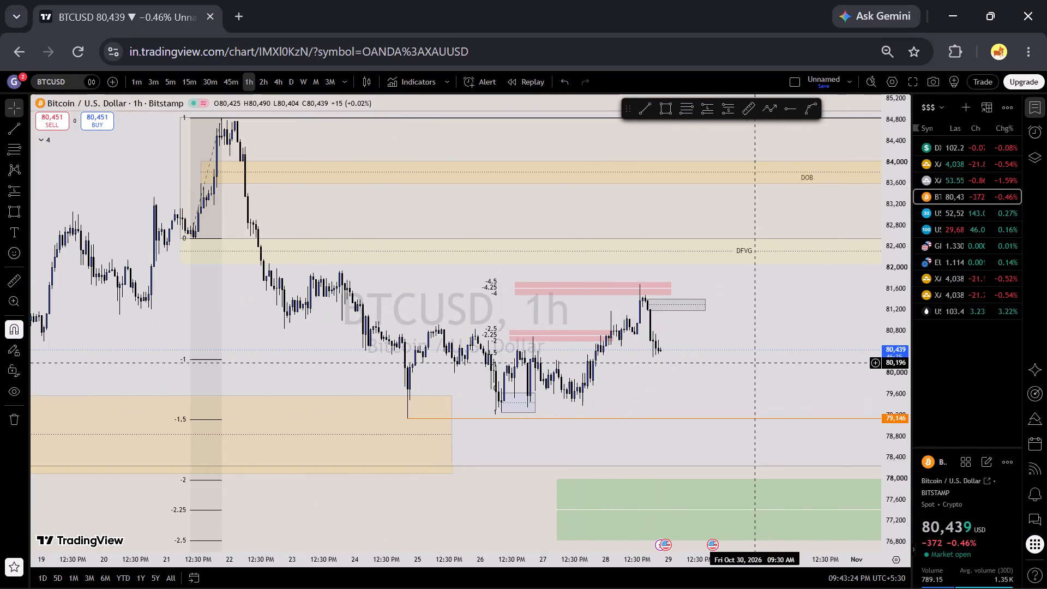
click(771, 111)
click(706, 348)
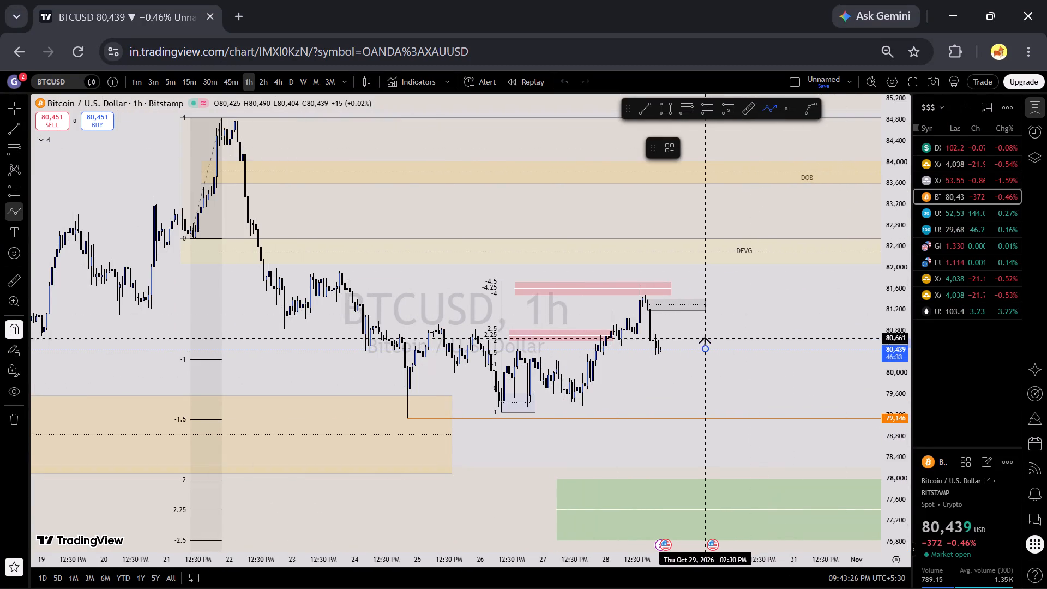
click(711, 307)
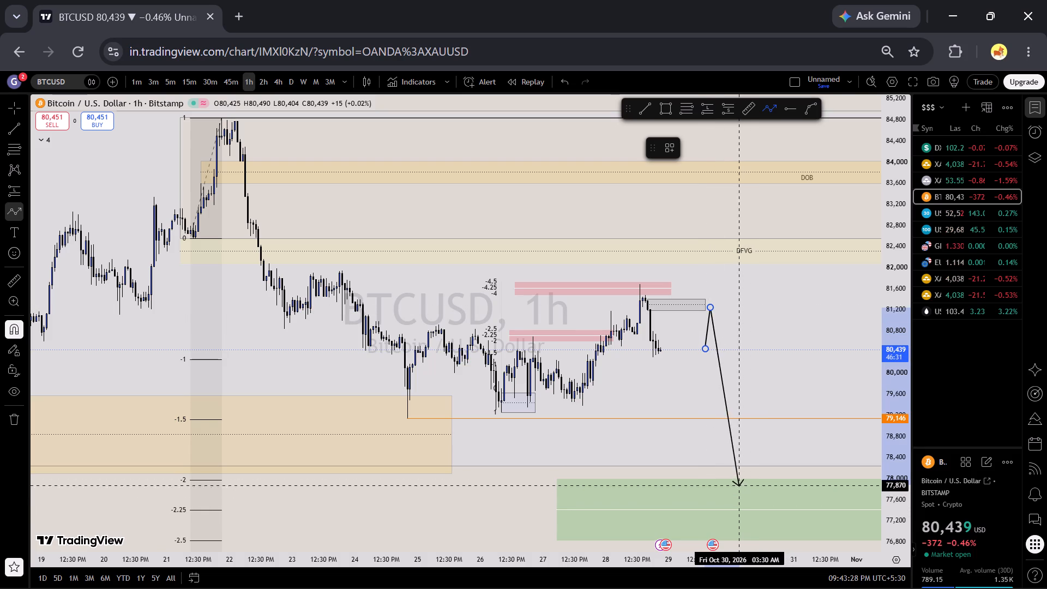
click(725, 425)
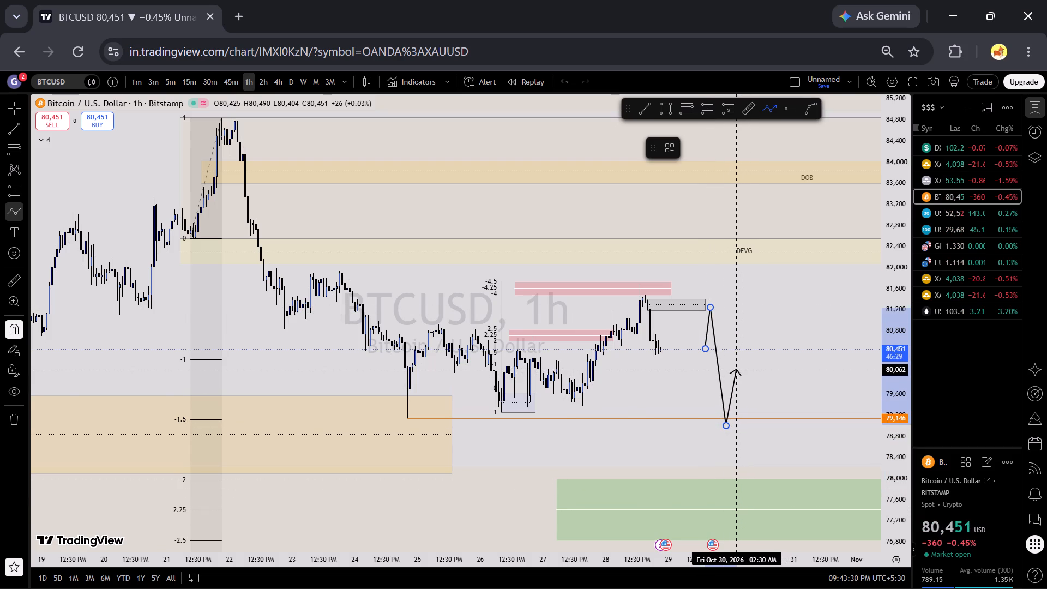
click(737, 370)
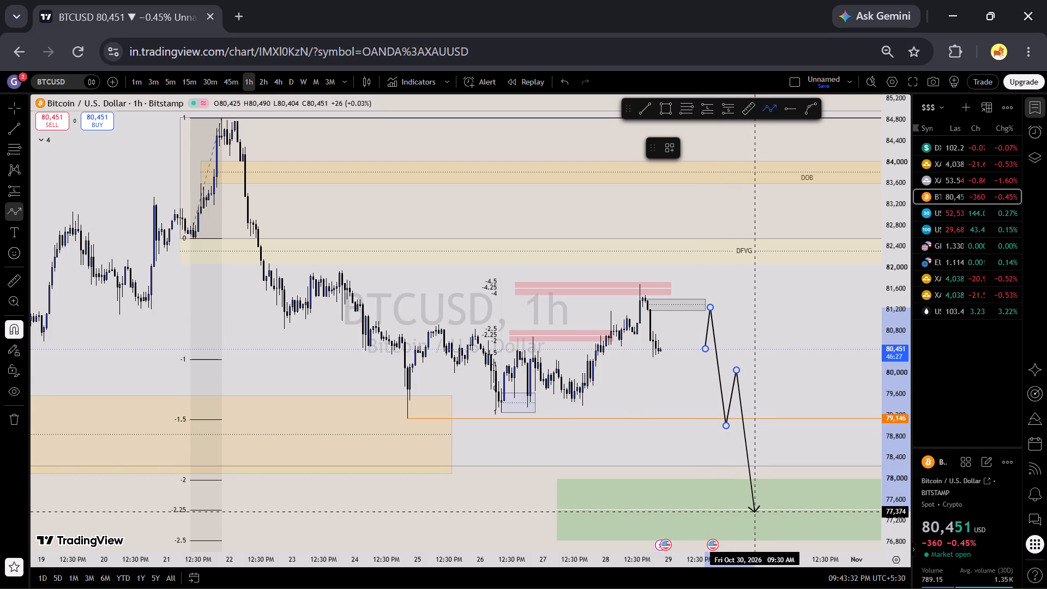
click(757, 518)
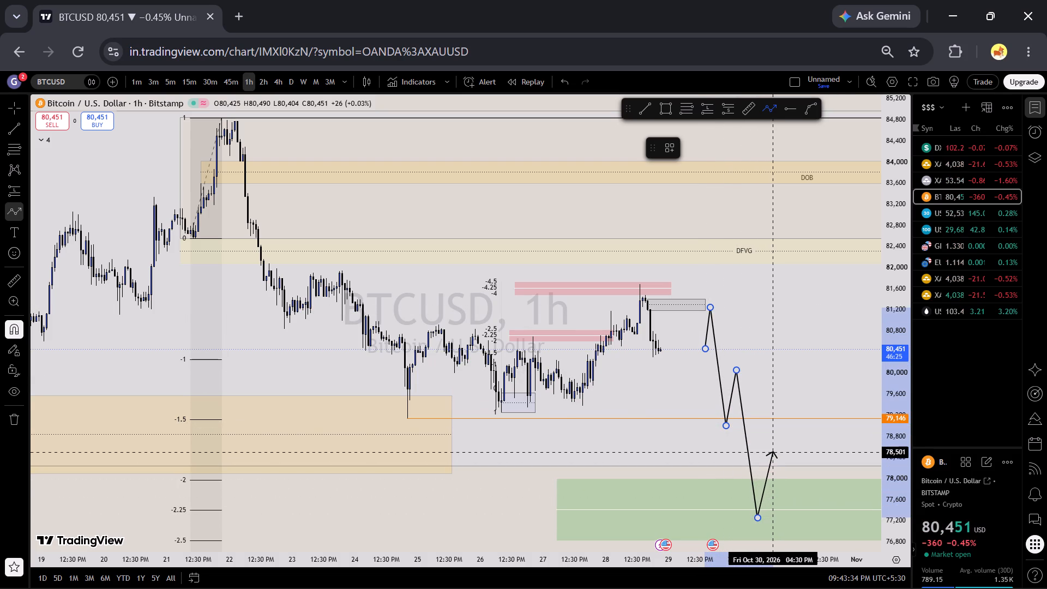
click(772, 451)
right_click(772, 451)
click(779, 396)
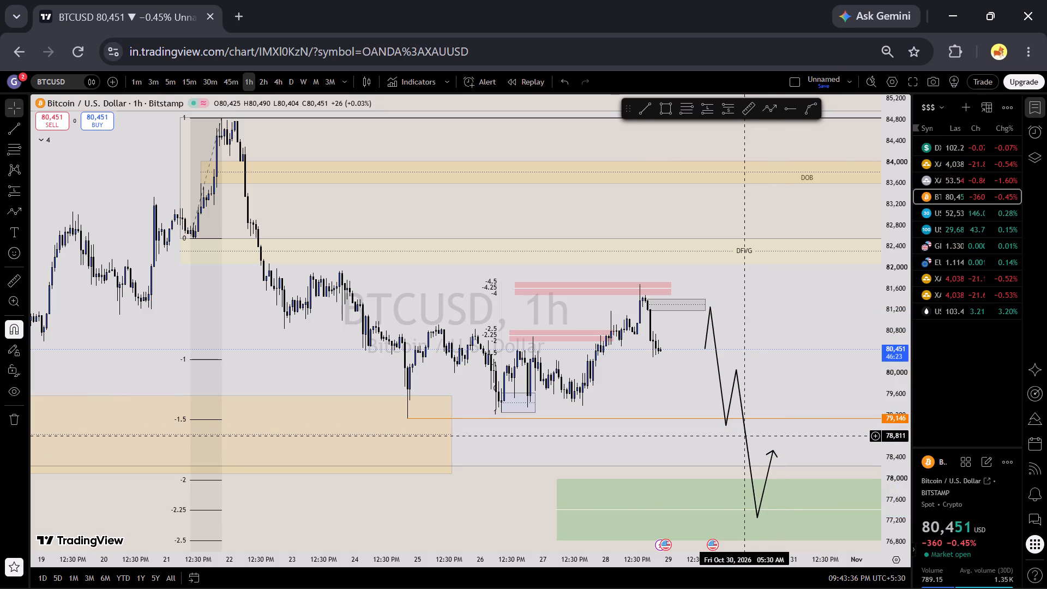
Move the new black path about a day later, keeping it at roughly the same price levels.
drag(745, 435, 822, 433)
click(702, 387)
Examine the recent 1-hour BTCUSD candles against the new Selling OB, the pink zones and the black path.
drag(699, 387, 715, 387)
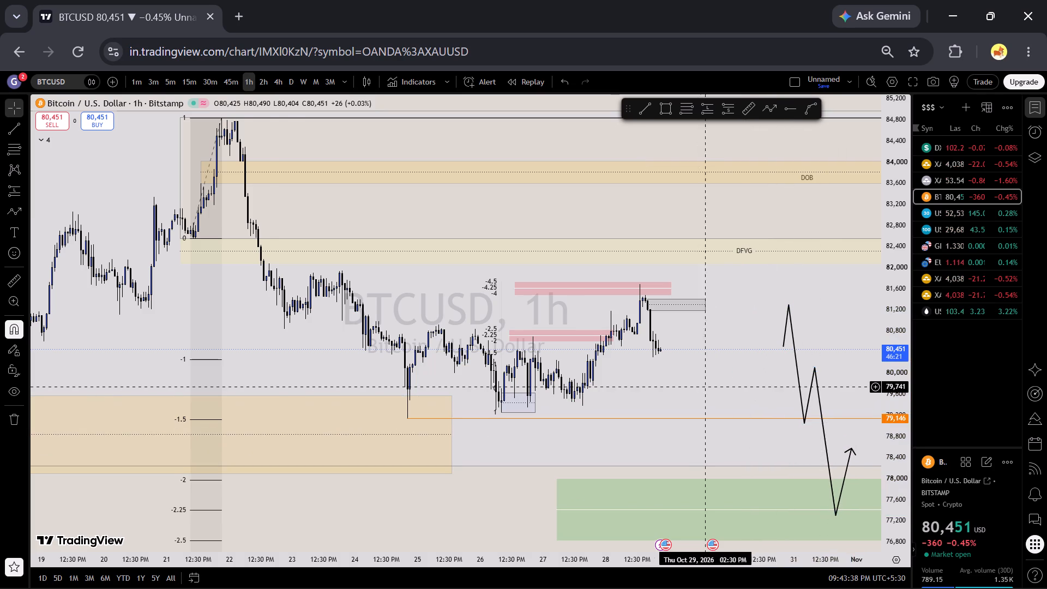
drag(715, 387, 778, 387)
scroll(764, 388, up, 5)
scroll(875, 431, up, 3)
scroll(835, 433, down, 5)
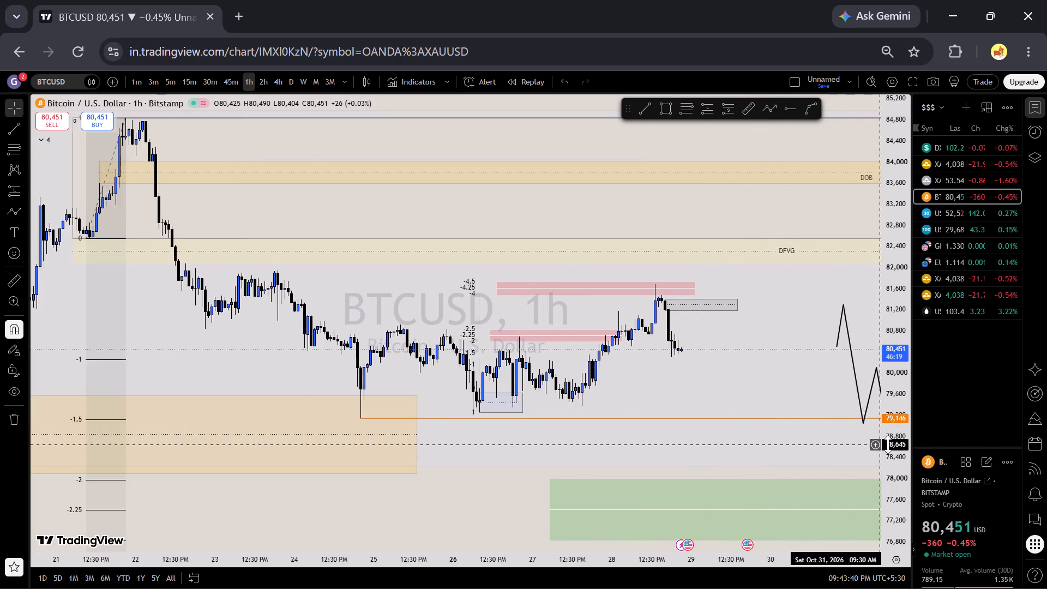
scroll(889, 443, up, 6)
scroll(554, 408, up, 4)
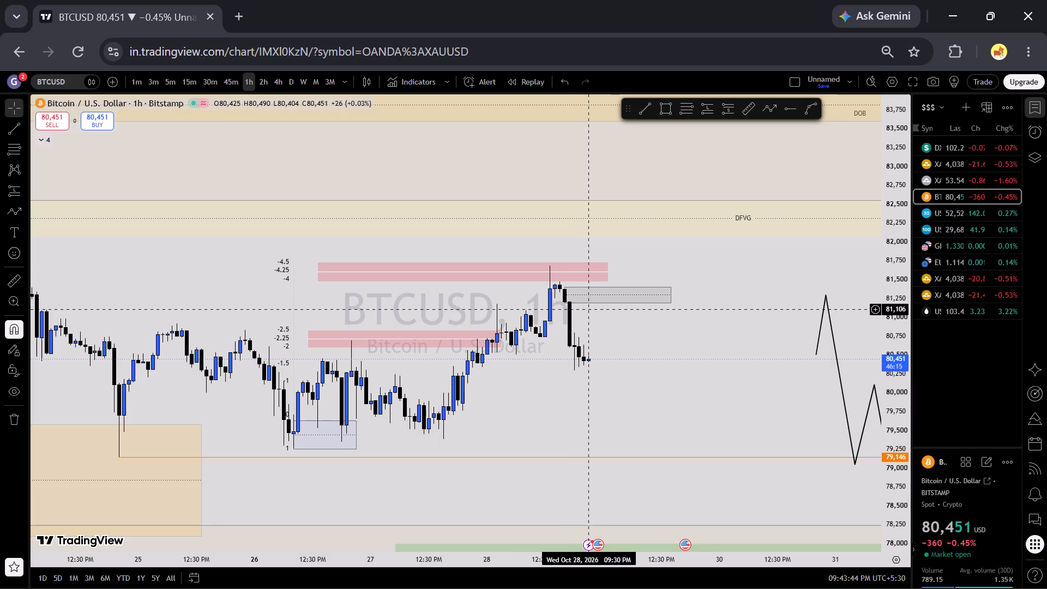
scroll(616, 378, down, 3)
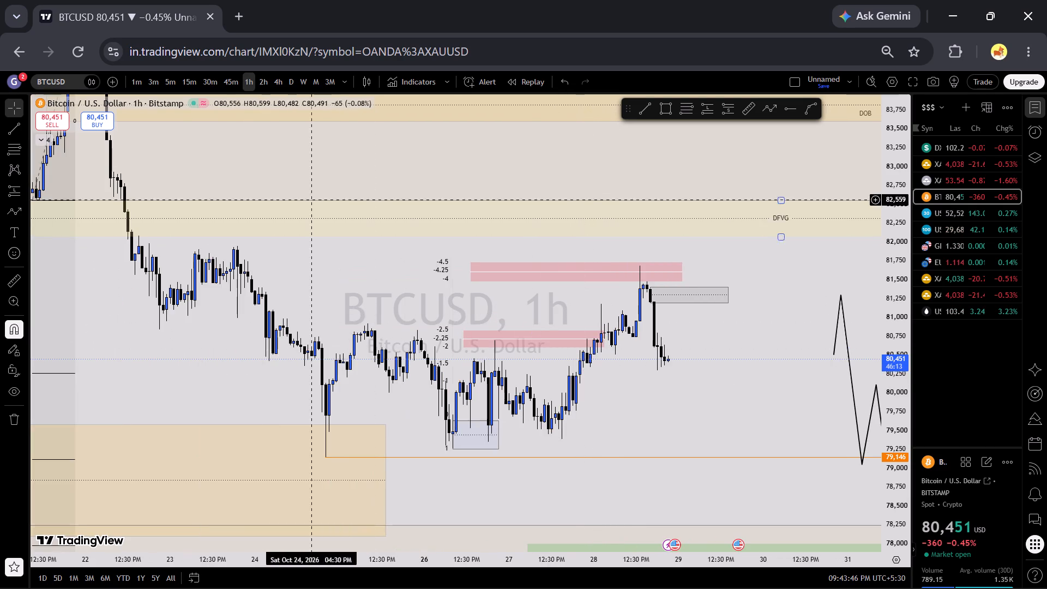
Examine BTCUSD's drop from the Selling OB on the 30-minute, 15-minute and 5-minute timeframes.
click(223, 79)
click(218, 81)
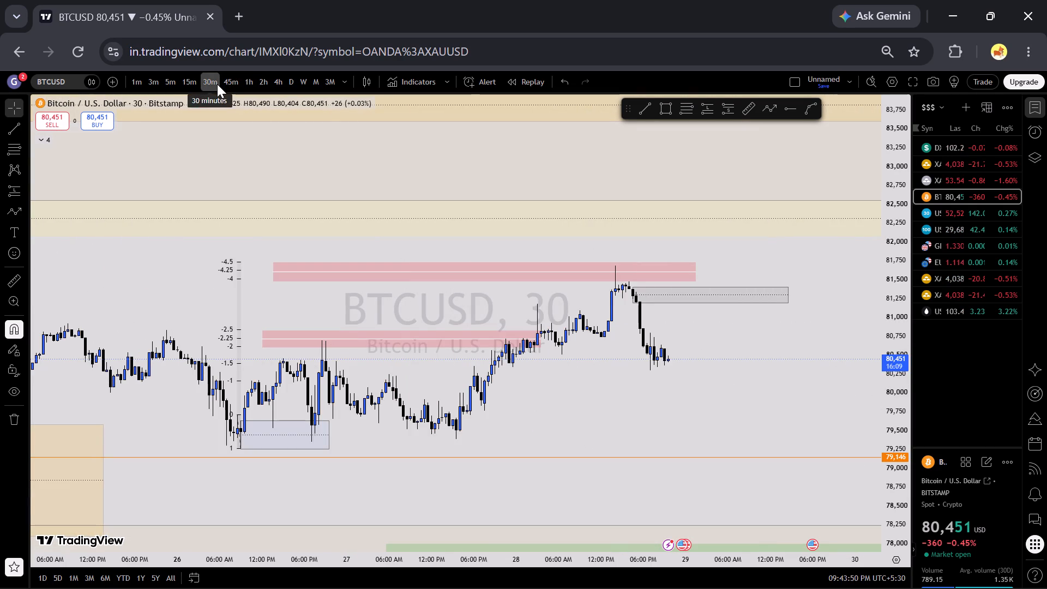
click(215, 86)
click(192, 82)
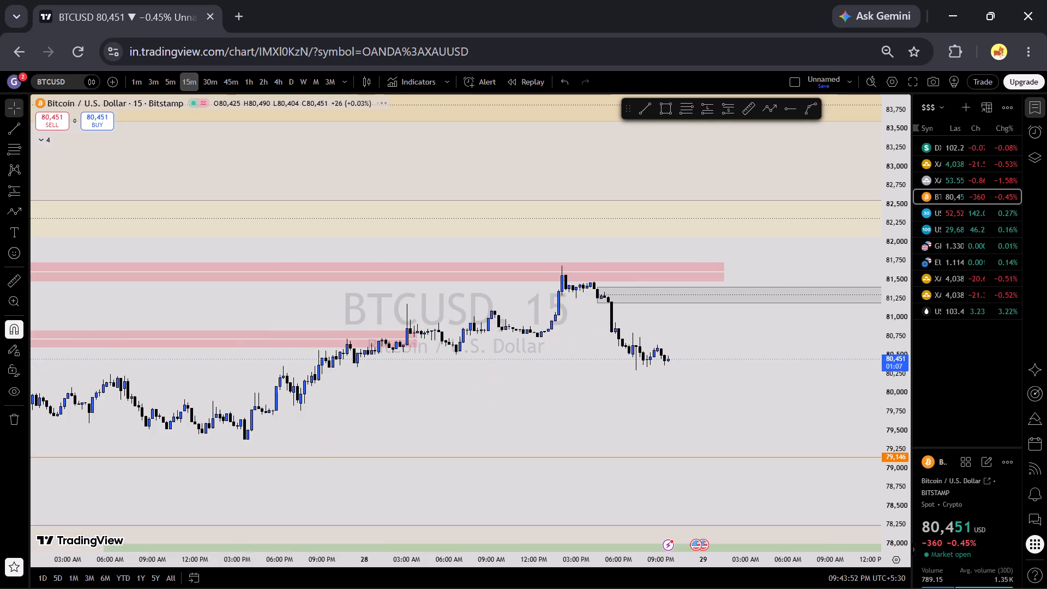
click(166, 83)
scroll(731, 398, down, 5)
scroll(906, 470, up, 4)
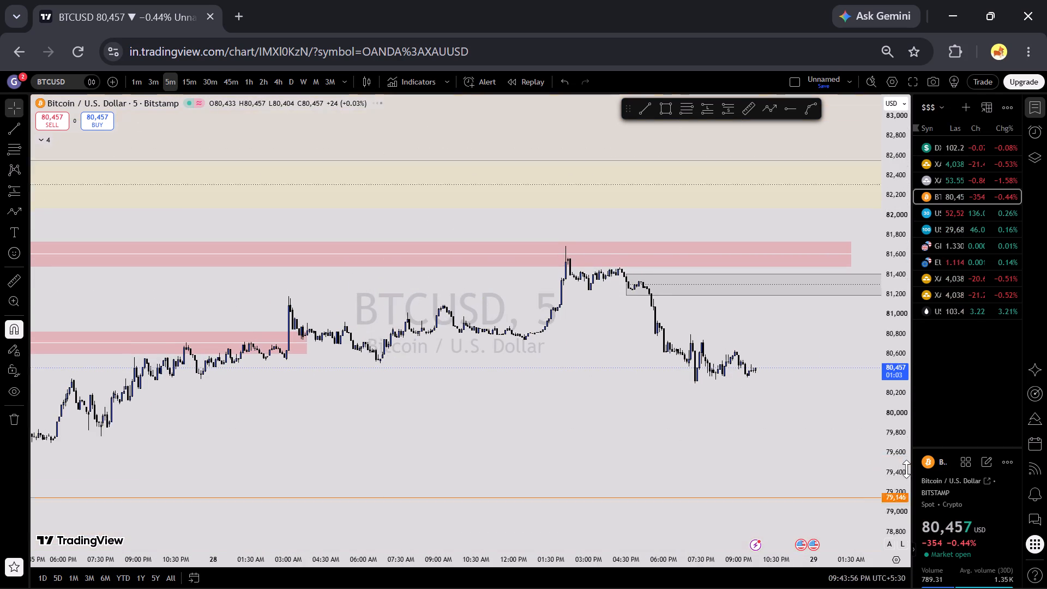
scroll(906, 469, up, 19)
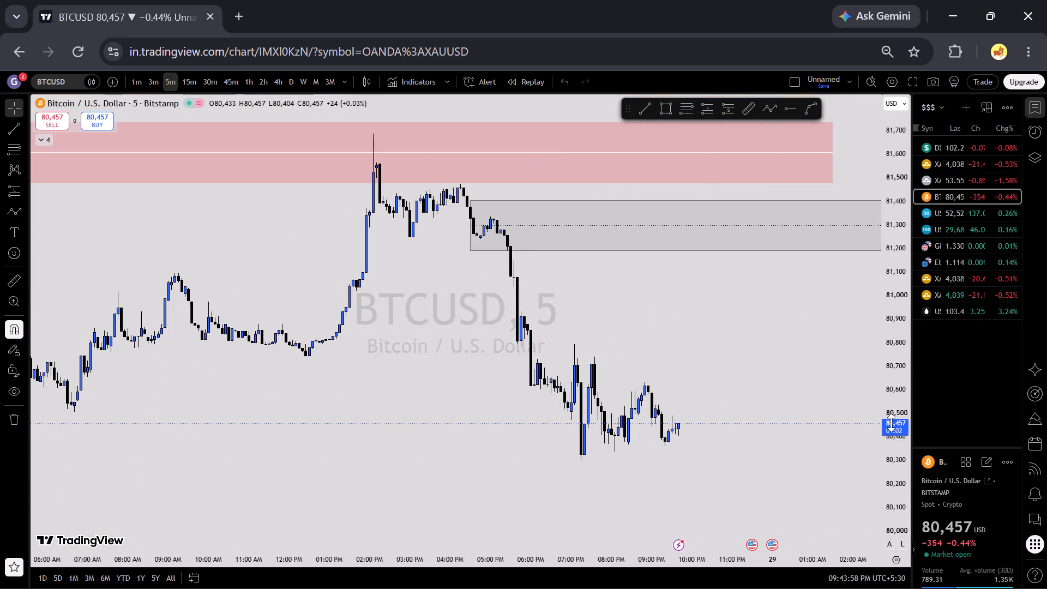
scroll(899, 422, down, 4)
scroll(788, 411, down, 4)
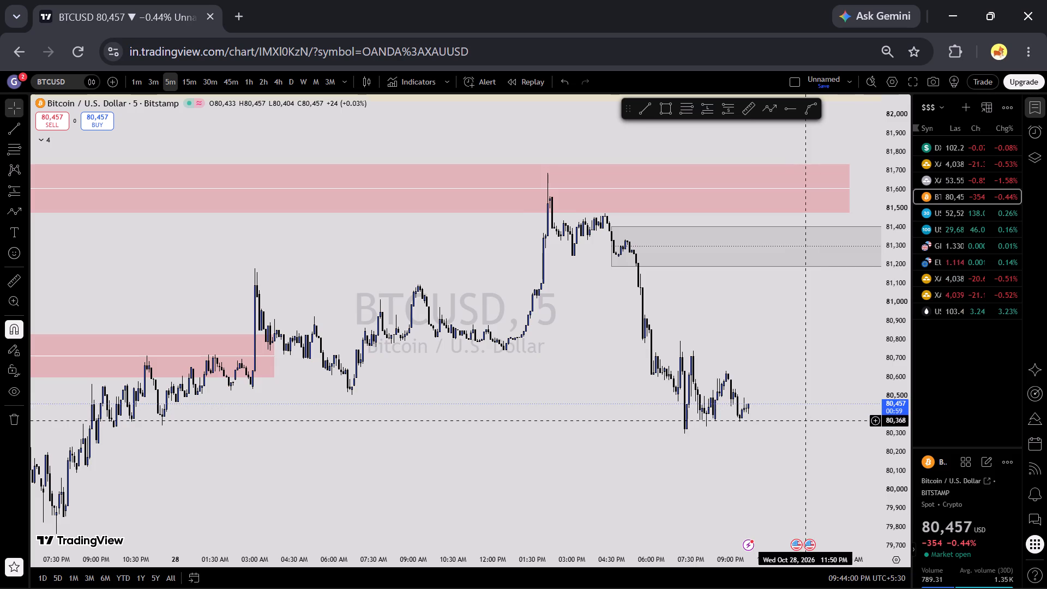
scroll(805, 420, up, 2)
scroll(865, 437, up, 4)
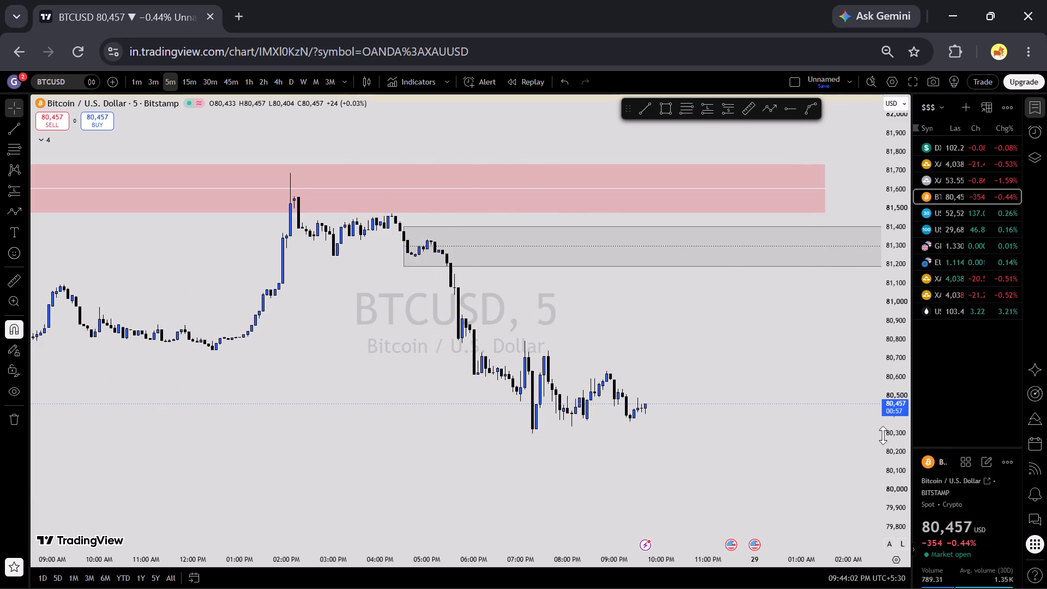
On the 5-minute BTCUSD chart, draw a templated Fibonacci projection from the recent 80,361 swing low to the candle high near 80,536.
click(188, 82)
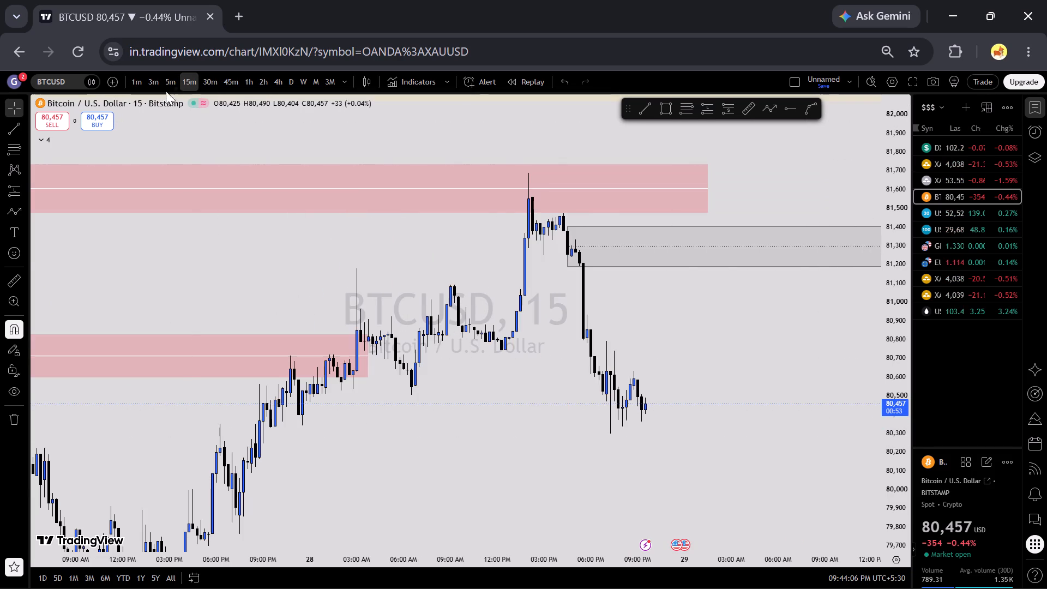
click(176, 85)
scroll(890, 494, up, 3)
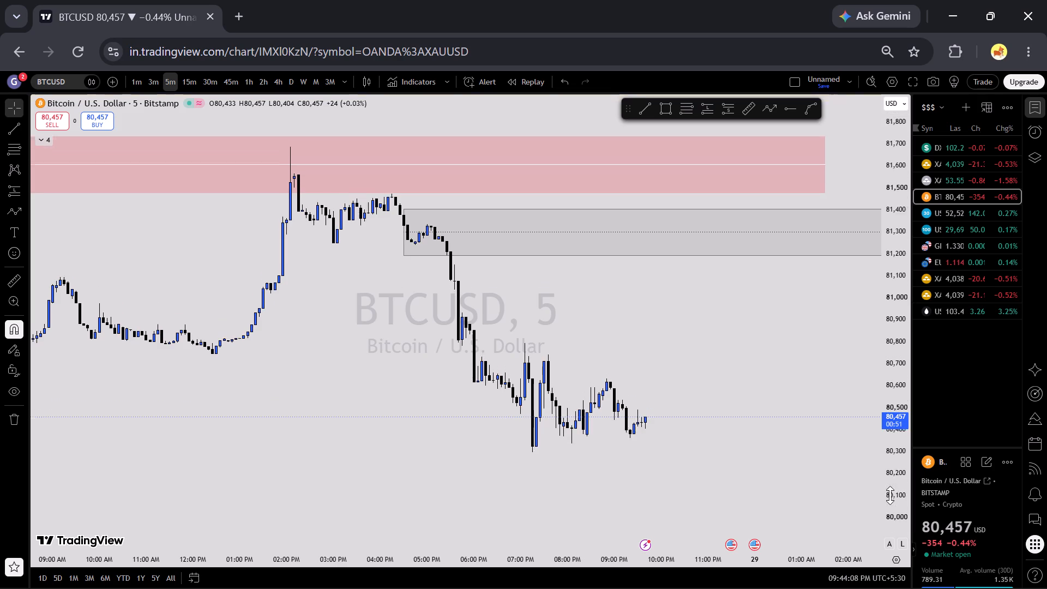
scroll(890, 495, up, 1)
click(689, 115)
click(669, 141)
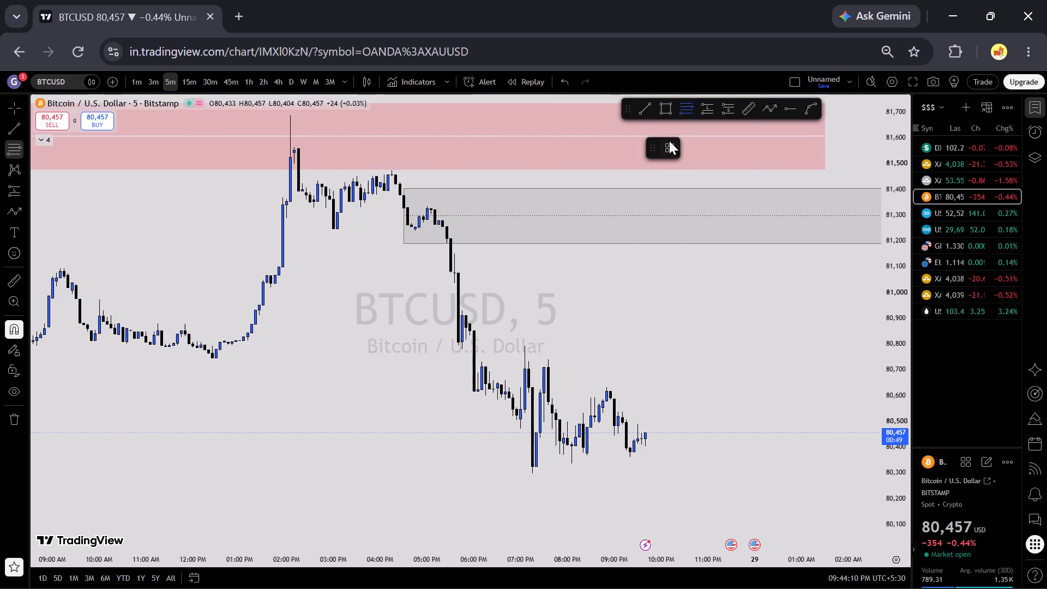
click(689, 356)
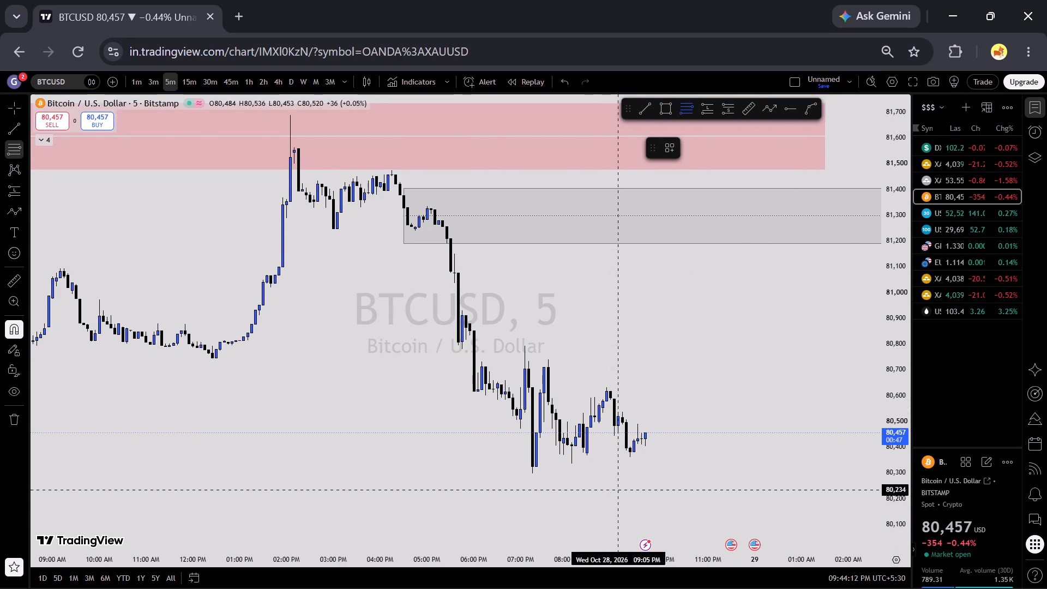
click(630, 475)
click(623, 406)
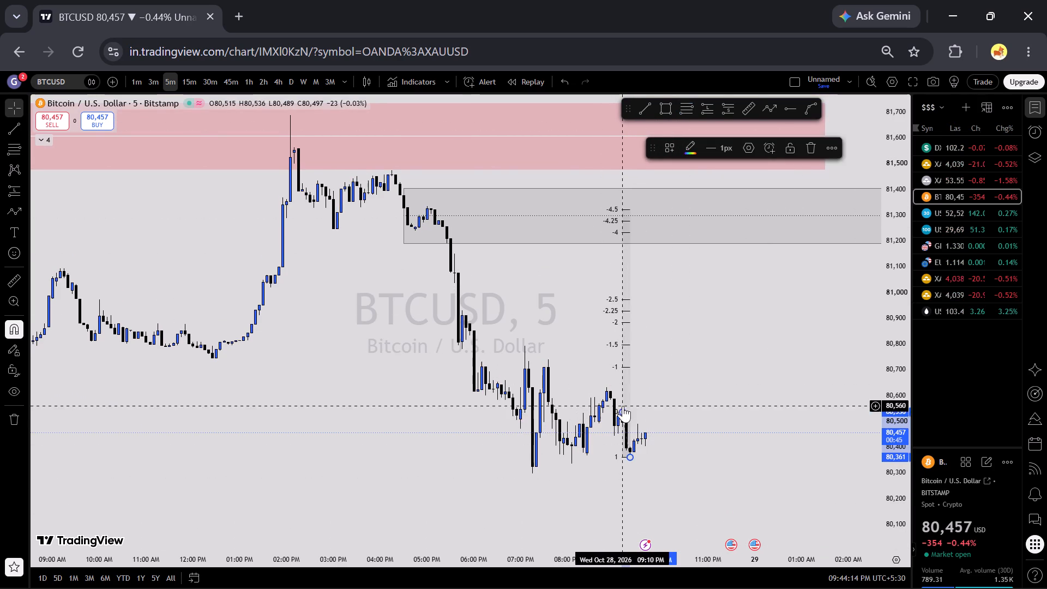
click(684, 385)
Draw a Selling zone rectangle across the -4 to -4.5 levels, about 81,225 to 81,314, from Oct 28 evening to Oct 29 06:00 AM.
scroll(732, 393, down, 5)
drag(802, 414, 545, 410)
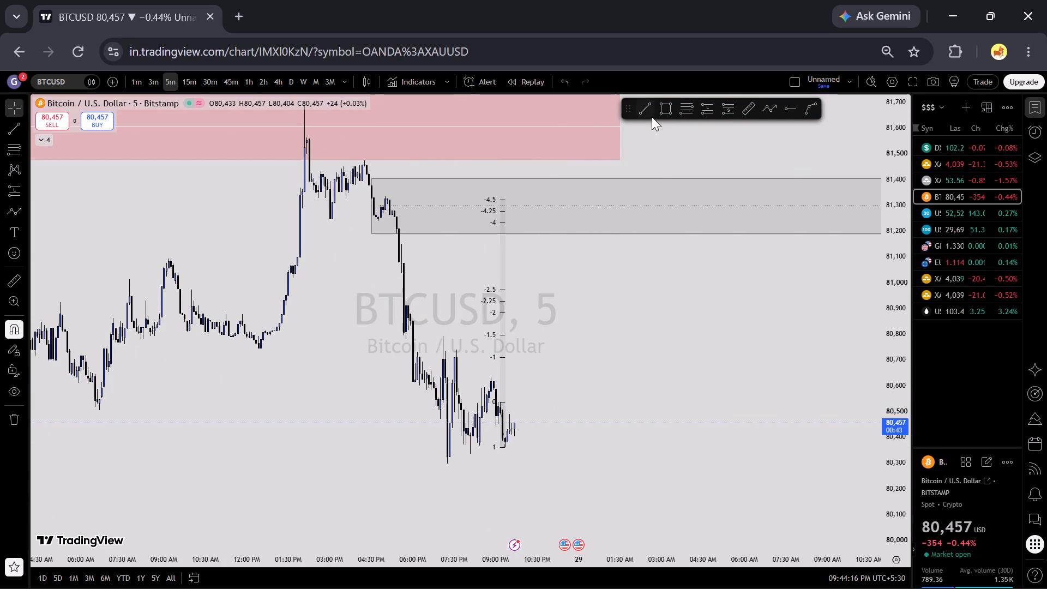
click(669, 109)
click(664, 152)
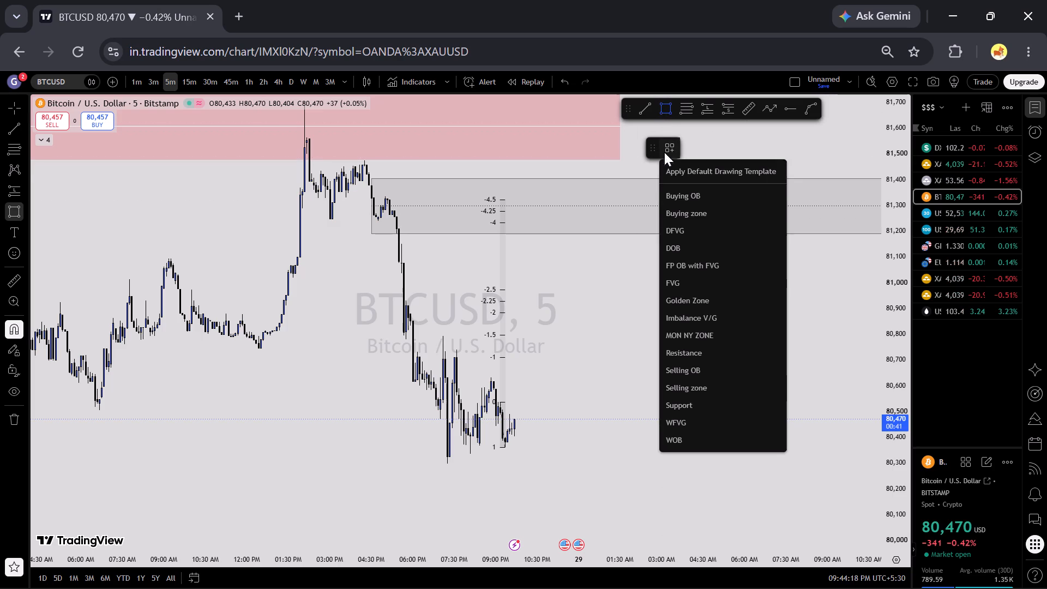
click(700, 386)
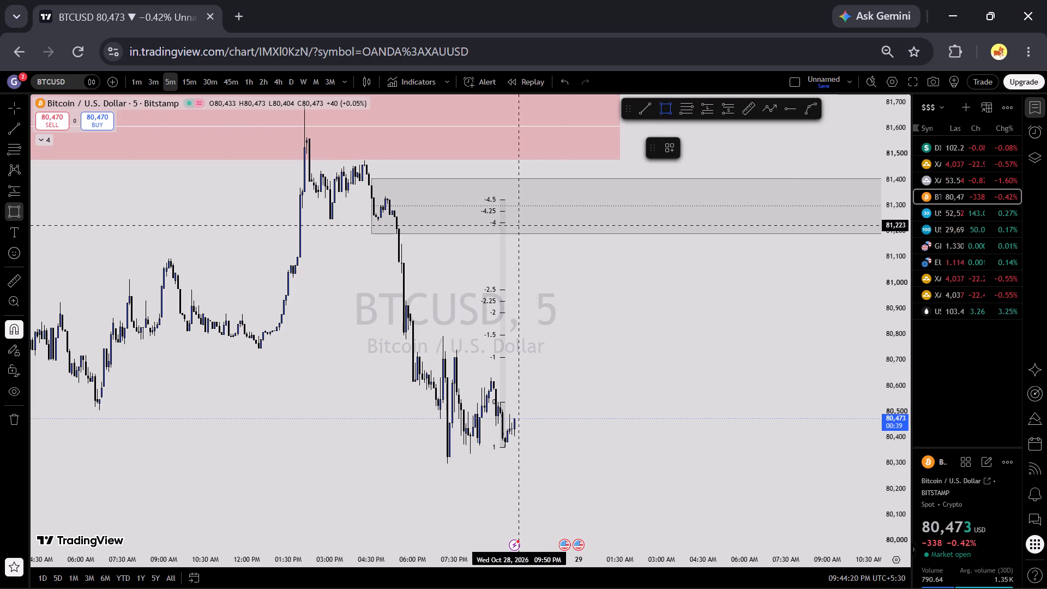
click(519, 225)
click(744, 202)
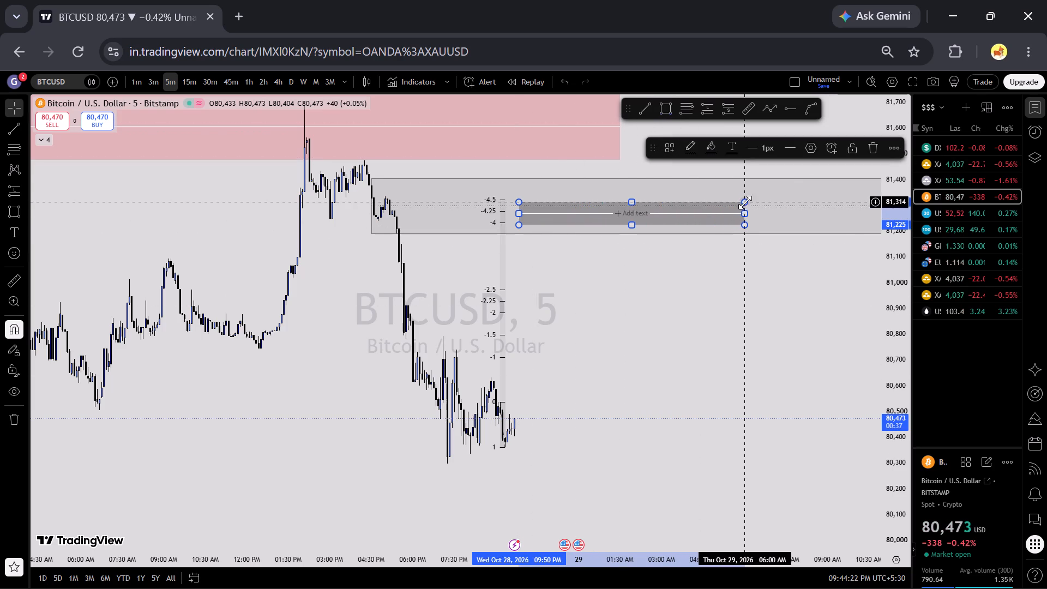
click(751, 274)
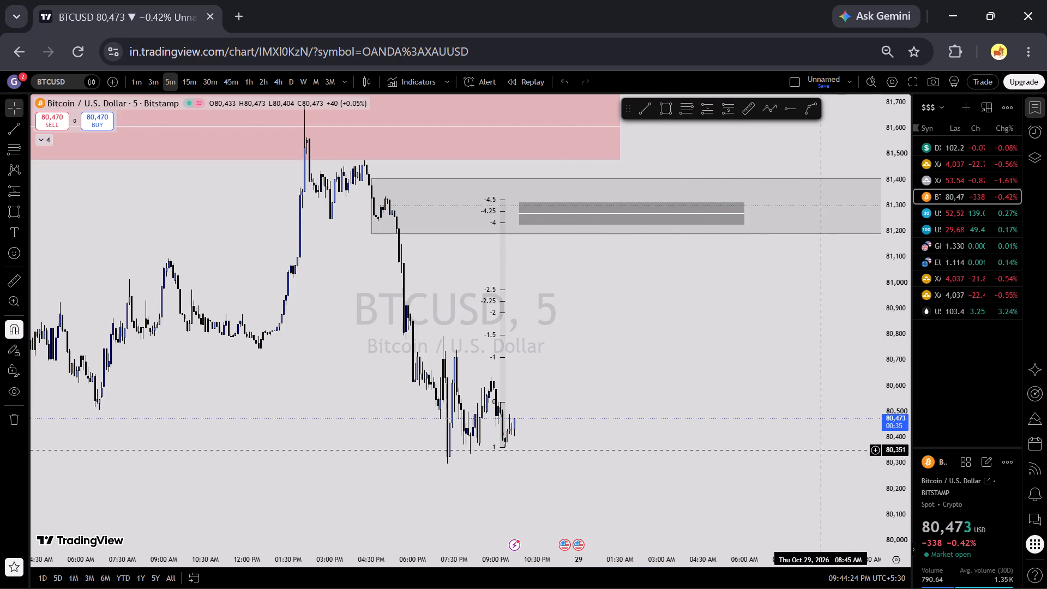
Draw a horizontal SWL line from the 80,361 swing low, extending to about 03:30 AM on Oct 29.
scroll(750, 467, up, 1)
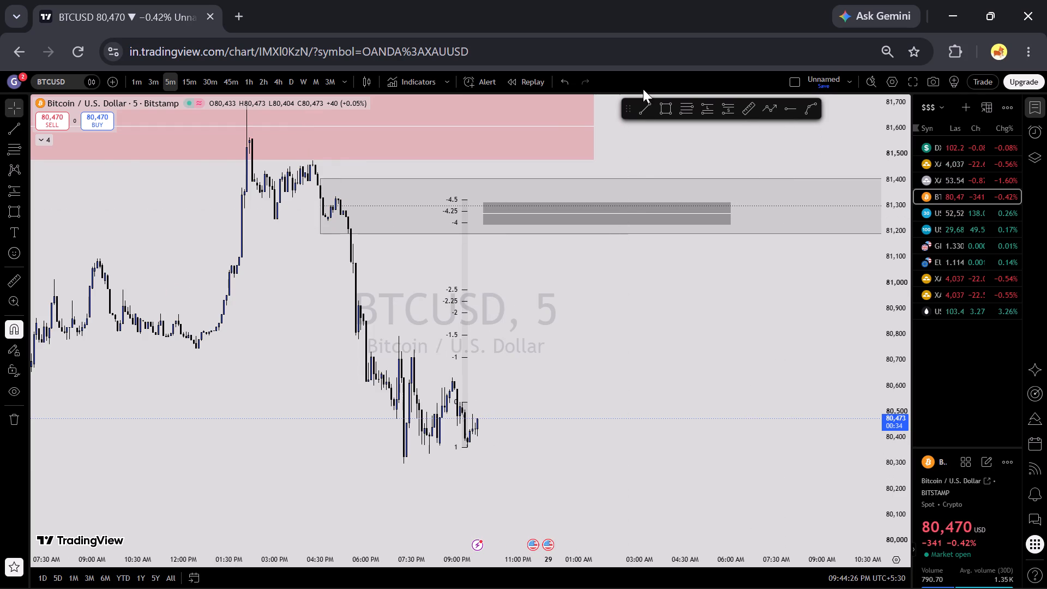
click(646, 111)
click(678, 149)
click(705, 426)
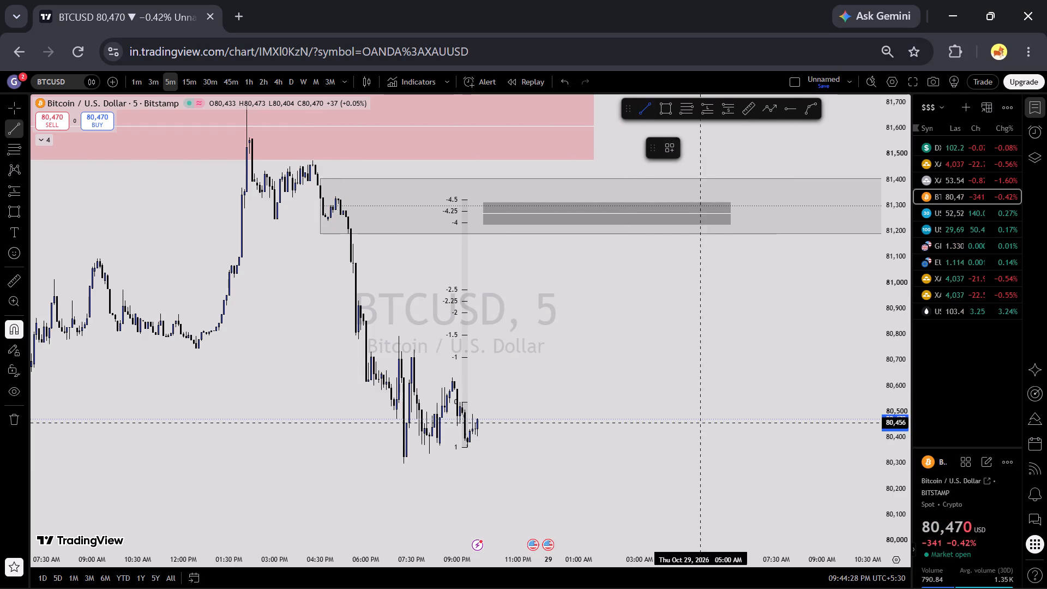
click(467, 466)
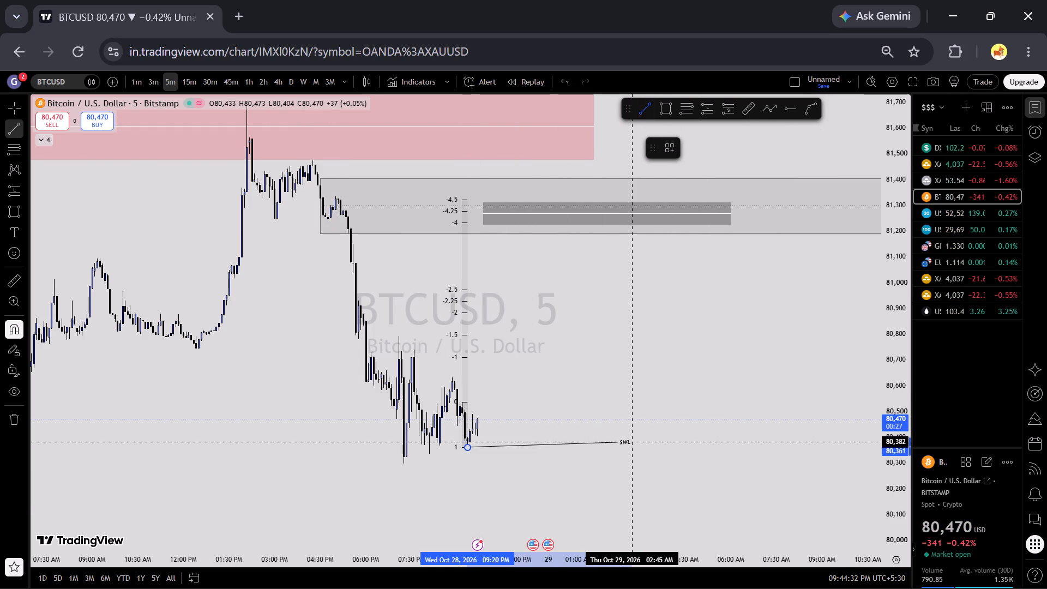
shift+click(660, 441)
click(601, 417)
Examine the new Selling zone, SWL line and surrounding price structure on BTCUSD's 1-hour chart.
drag(575, 412, 724, 414)
click(702, 407)
scroll(760, 386, down, 4)
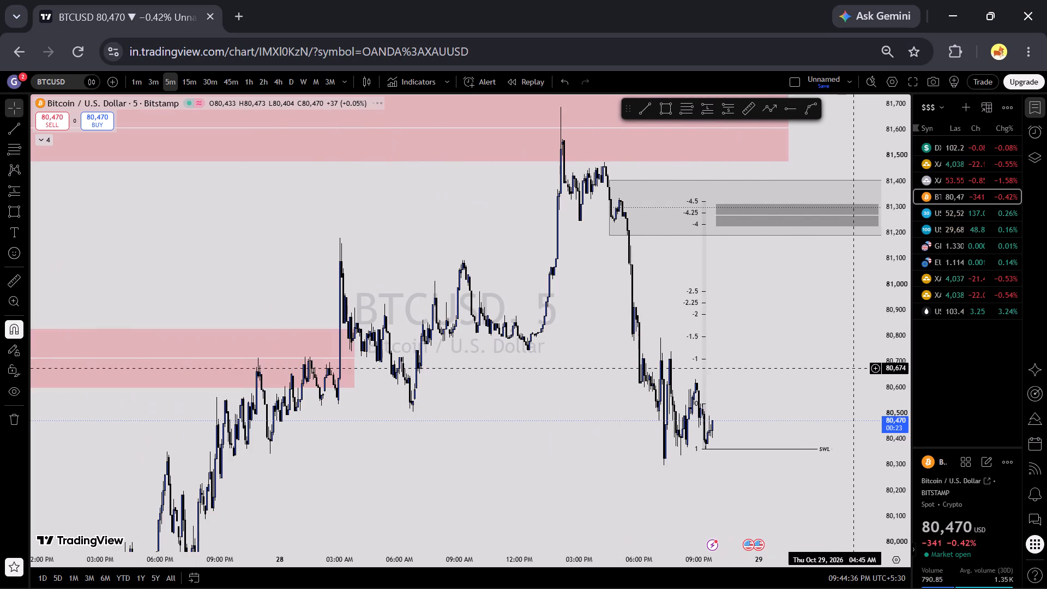
click(251, 83)
scroll(574, 352, up, 9)
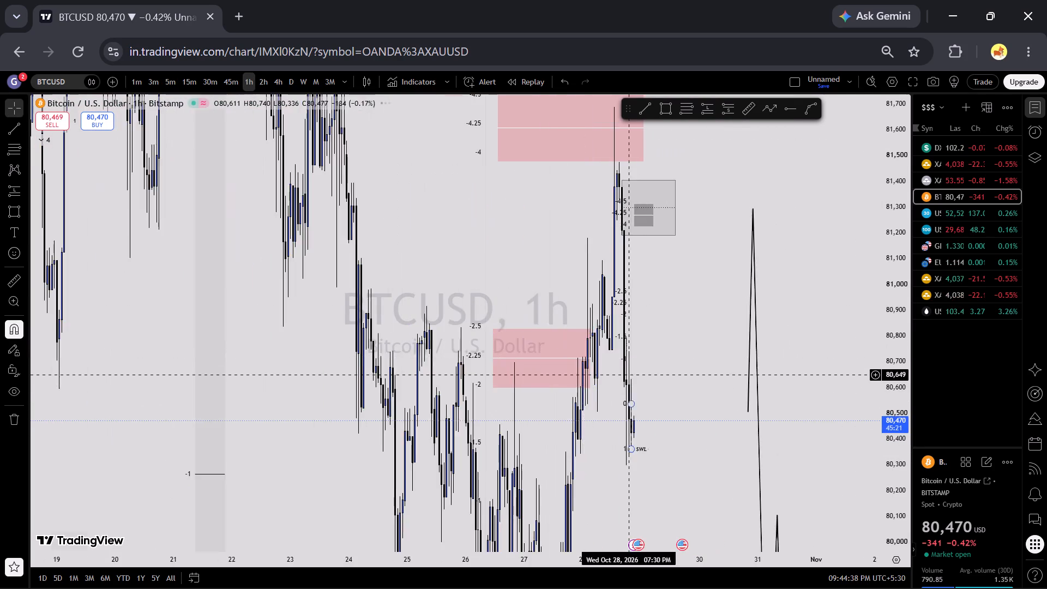
scroll(631, 375, up, 1)
drag(601, 359, 818, 338)
scroll(686, 382, up, 6)
scroll(893, 420, down, 6)
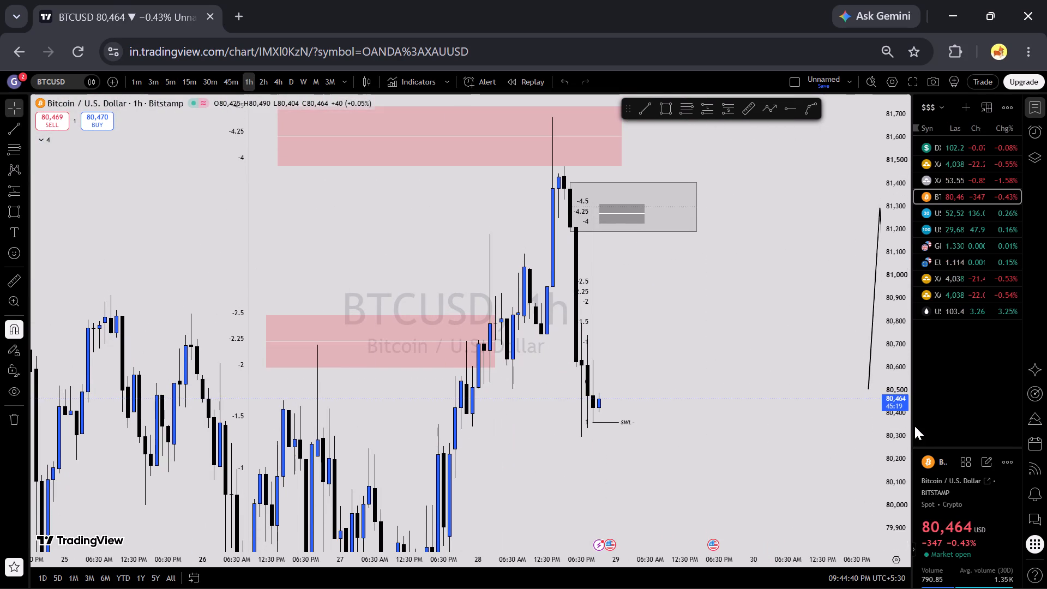
scroll(914, 426, down, 20)
scroll(914, 426, down, 1)
scroll(707, 442, up, 4)
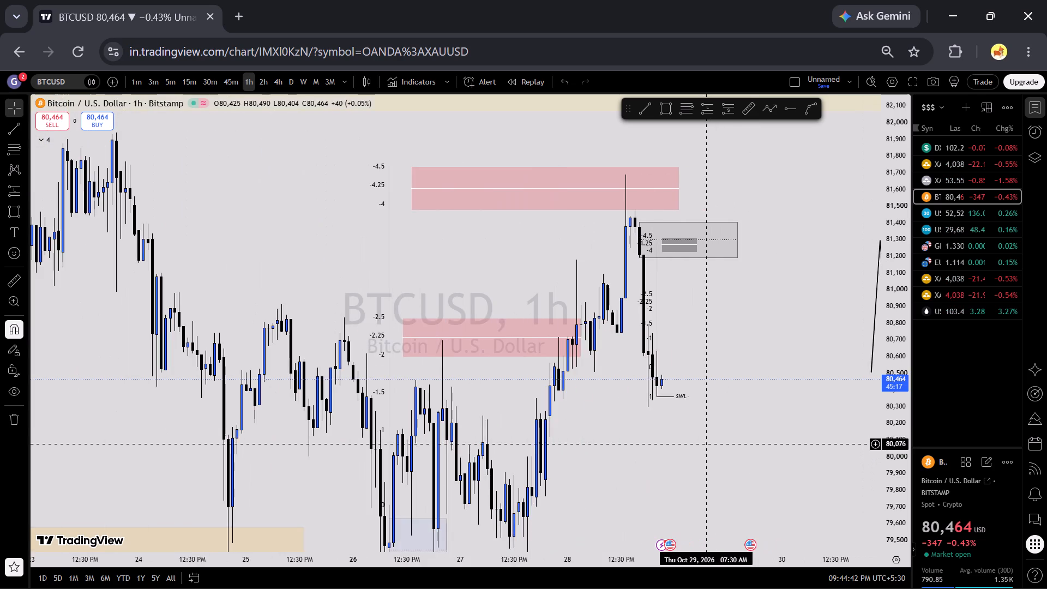
drag(671, 449, 763, 436)
scroll(760, 440, up, 6)
scroll(906, 435, down, 6)
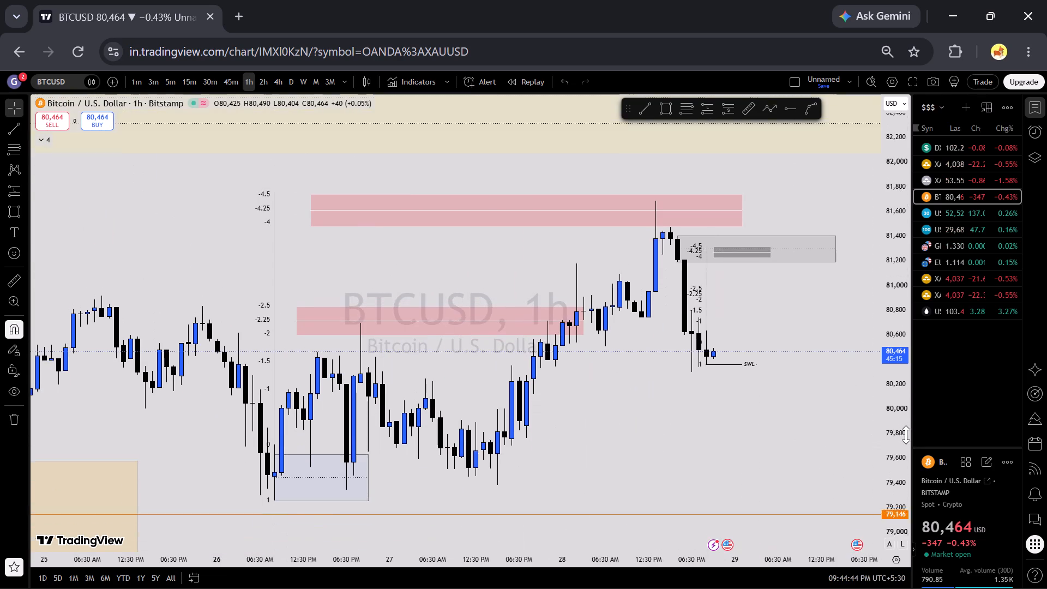
scroll(799, 409, down, 3)
drag(823, 416, 622, 425)
scroll(642, 424, down, 6)
scroll(907, 424, down, 7)
Apply the Selling zone template to both pink zones, at 80,598–80,829 and 81,476–81,737.
click(667, 338)
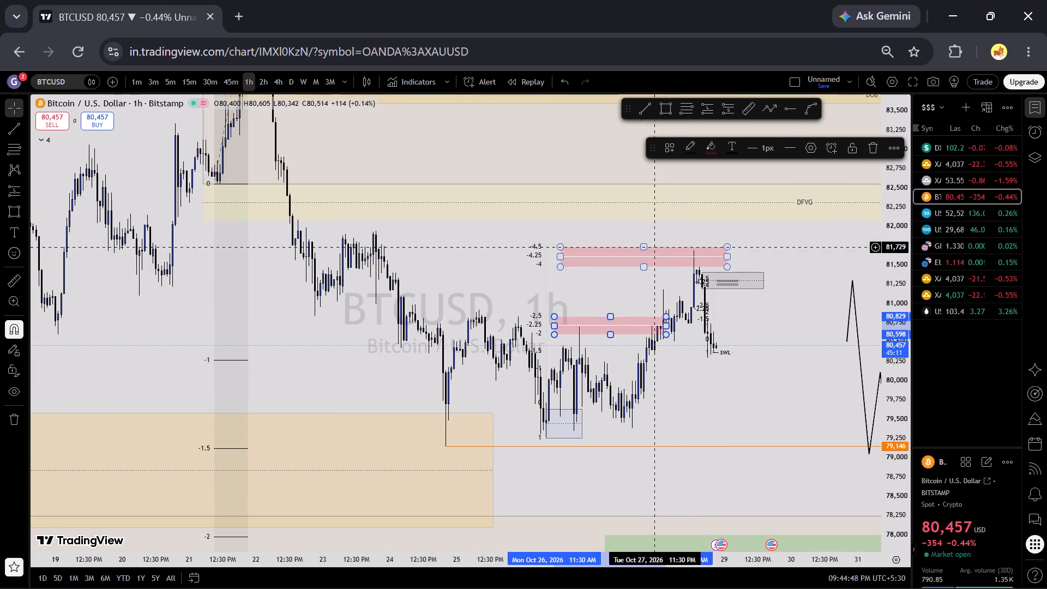
click(673, 148)
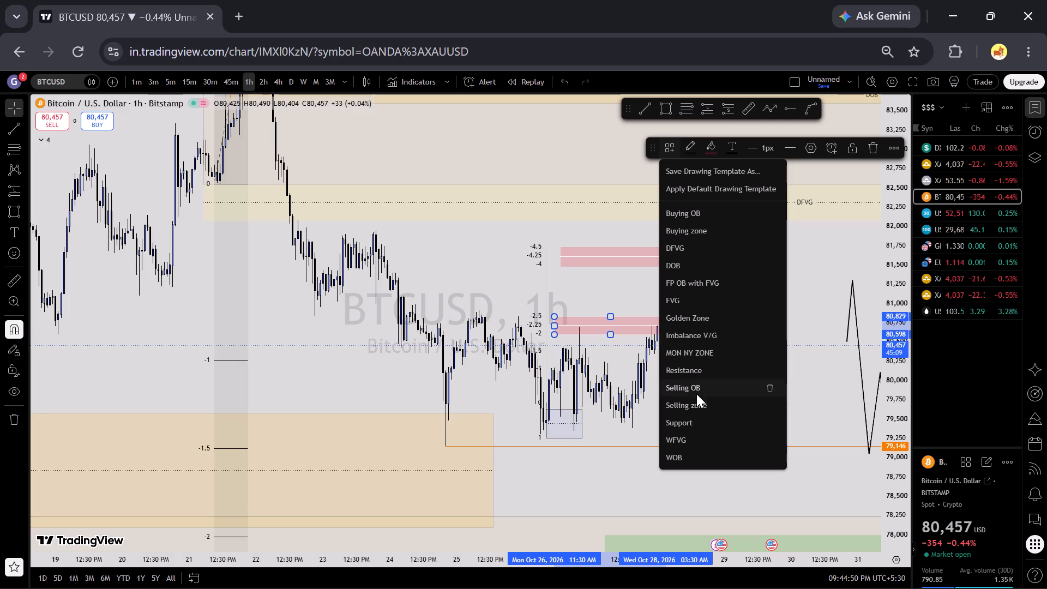
click(703, 407)
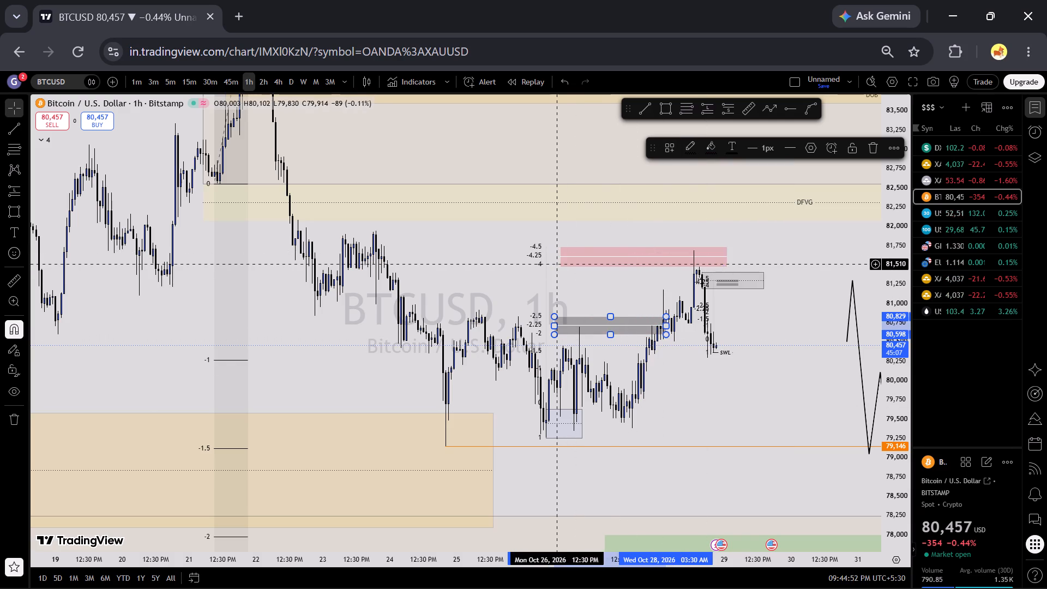
click(568, 264)
click(563, 265)
click(671, 140)
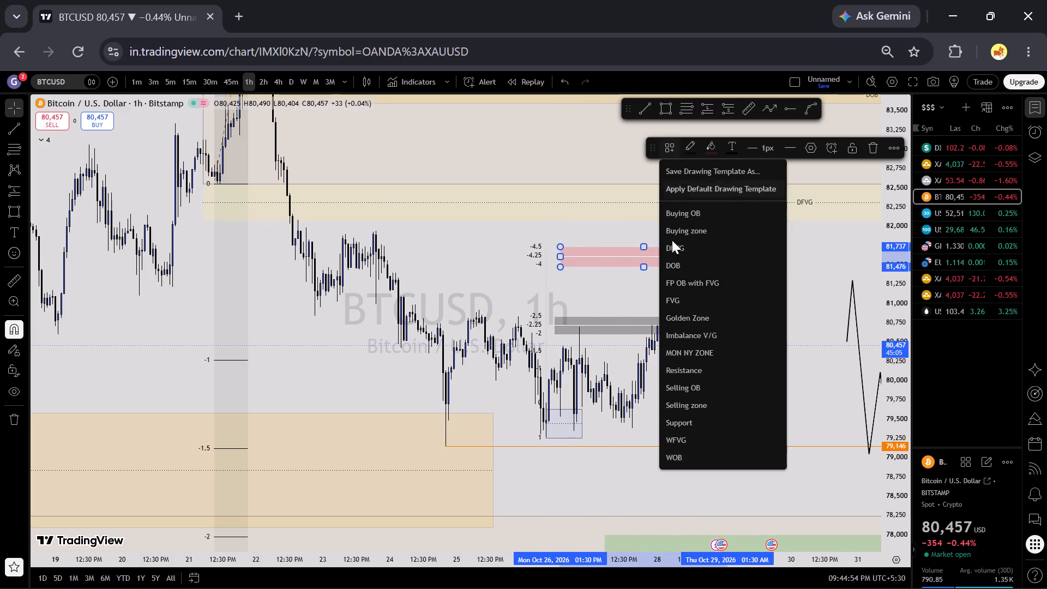
click(709, 408)
click(564, 332)
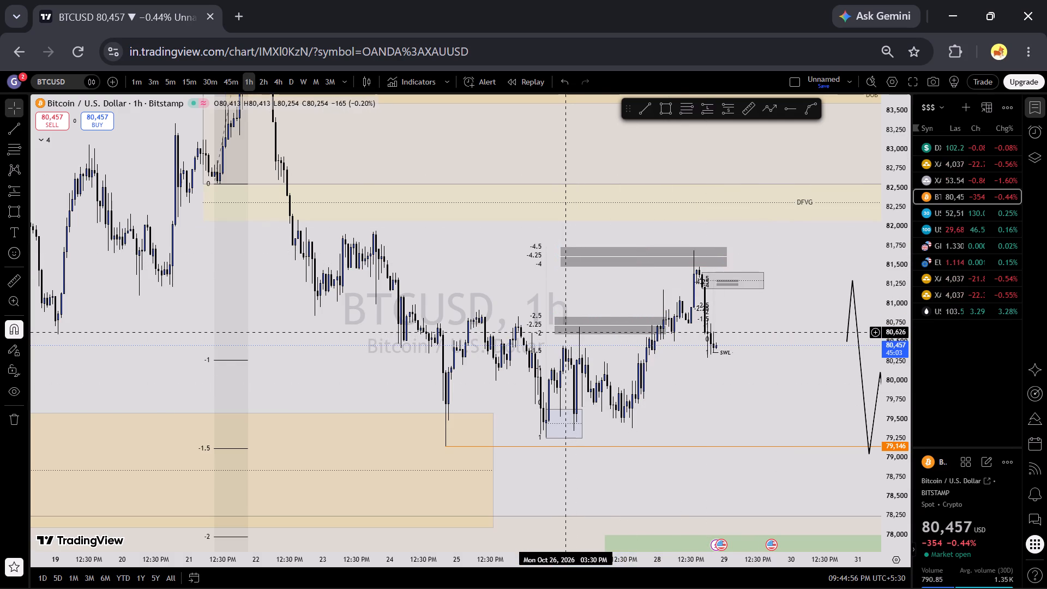
click(561, 333)
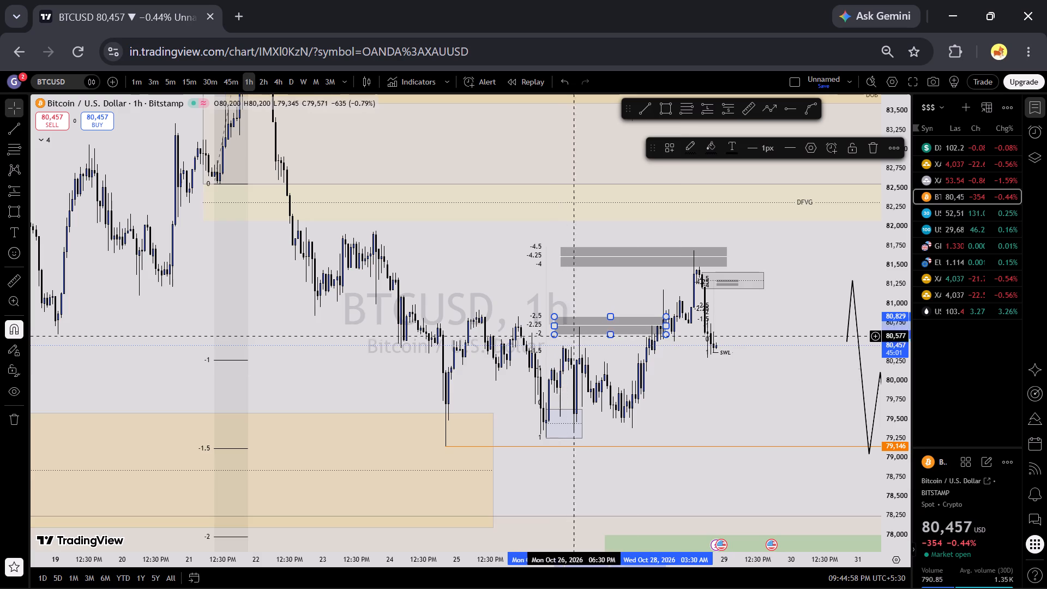
click(735, 398)
Apply the Buying zone template to the green zone between 76,821 and 78,005.
scroll(936, 434, down, 12)
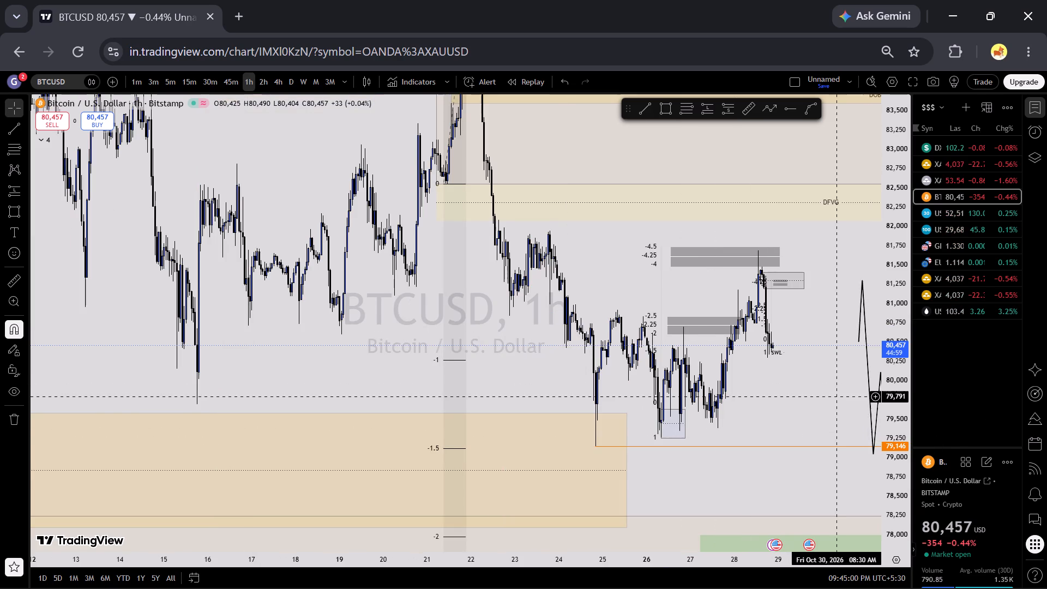
drag(820, 394, 595, 345)
scroll(911, 421, down, 17)
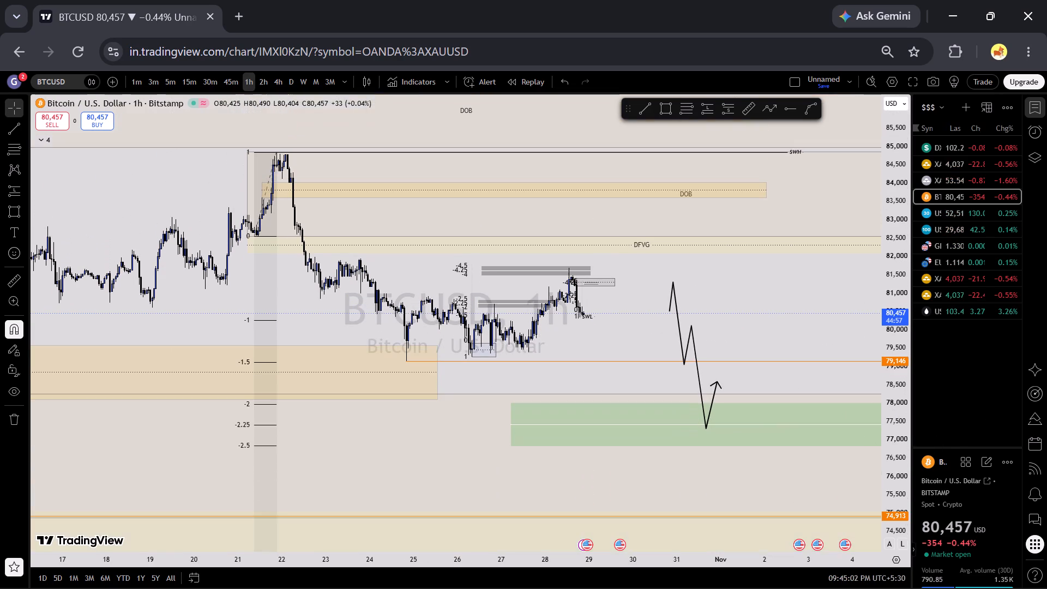
click(541, 446)
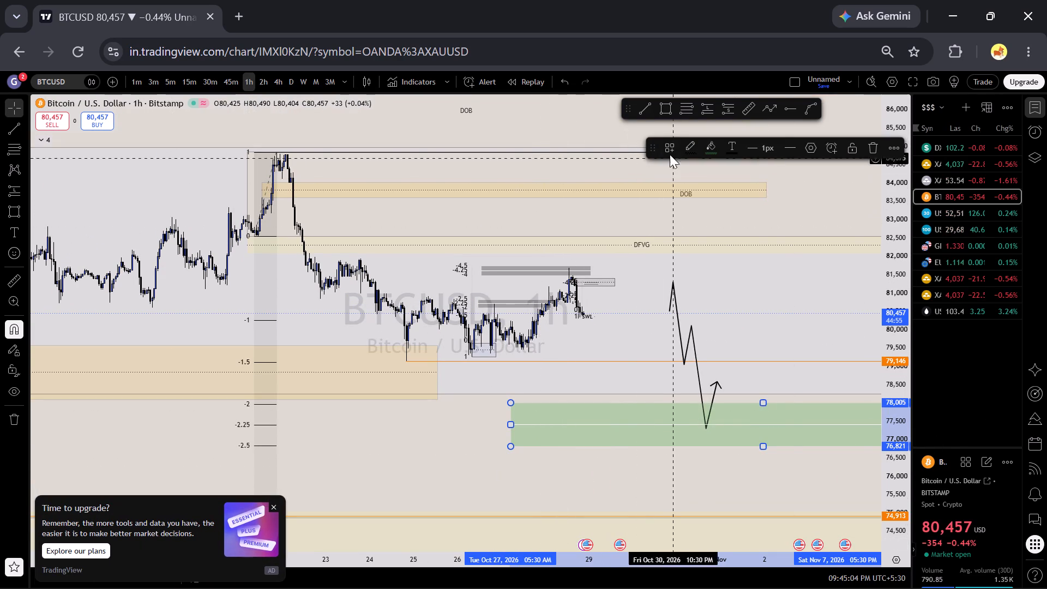
click(663, 142)
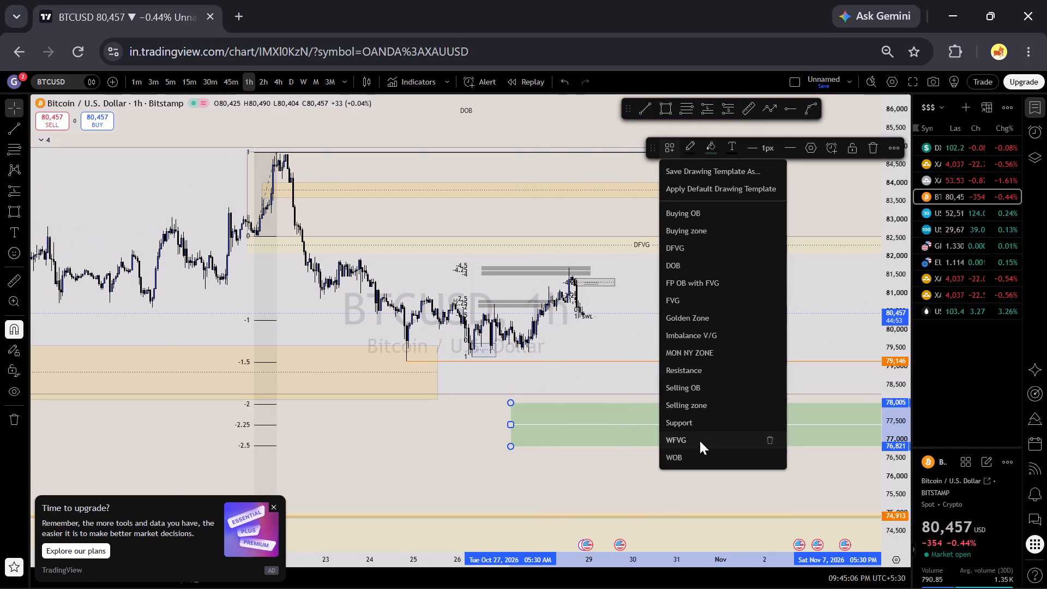
click(701, 235)
Apply the Buying zone template to the lower green zone between 72,250 and 73,387.
drag(776, 310, 510, 348)
scroll(595, 418, down, 6)
scroll(760, 368, down, 4)
drag(785, 334, 479, 382)
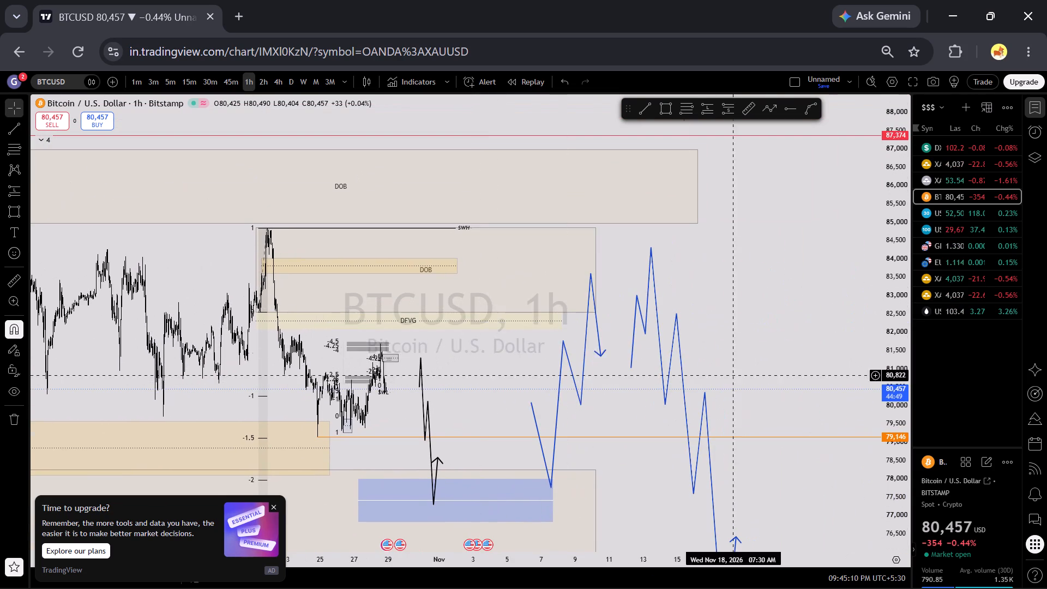
scroll(879, 406, down, 17)
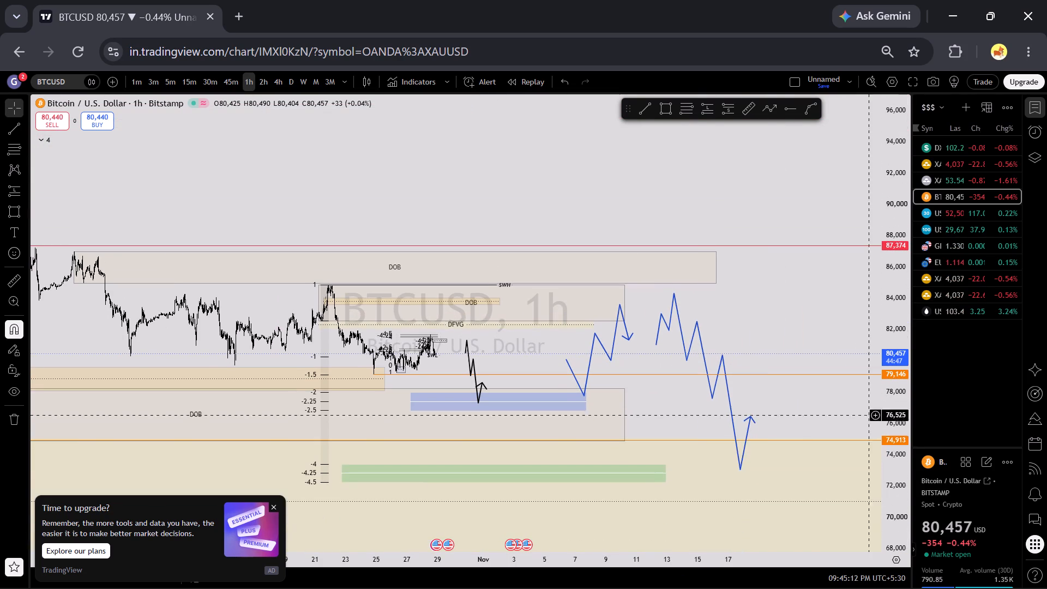
click(665, 480)
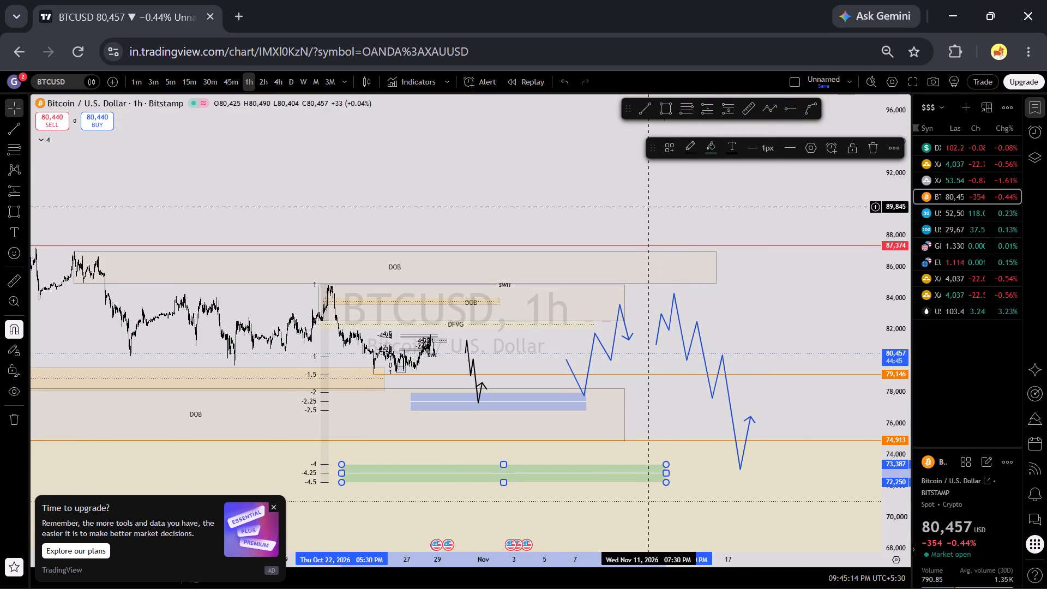
click(667, 152)
click(695, 227)
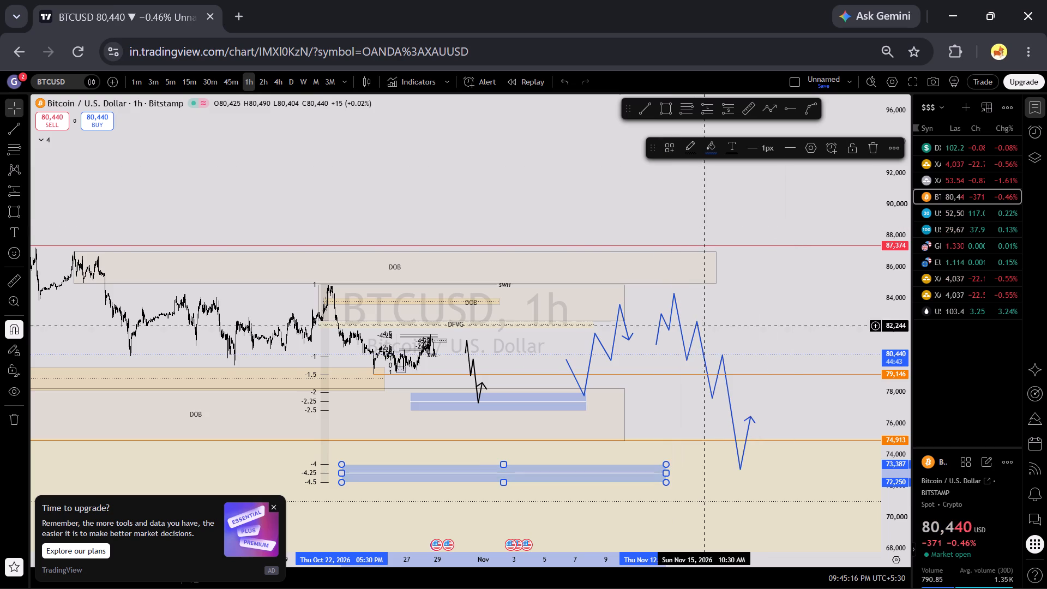
Extend the 72,250–73,387 Buying zone later in time to about Nov 19, past the final low of the blue path.
drag(669, 473, 732, 466)
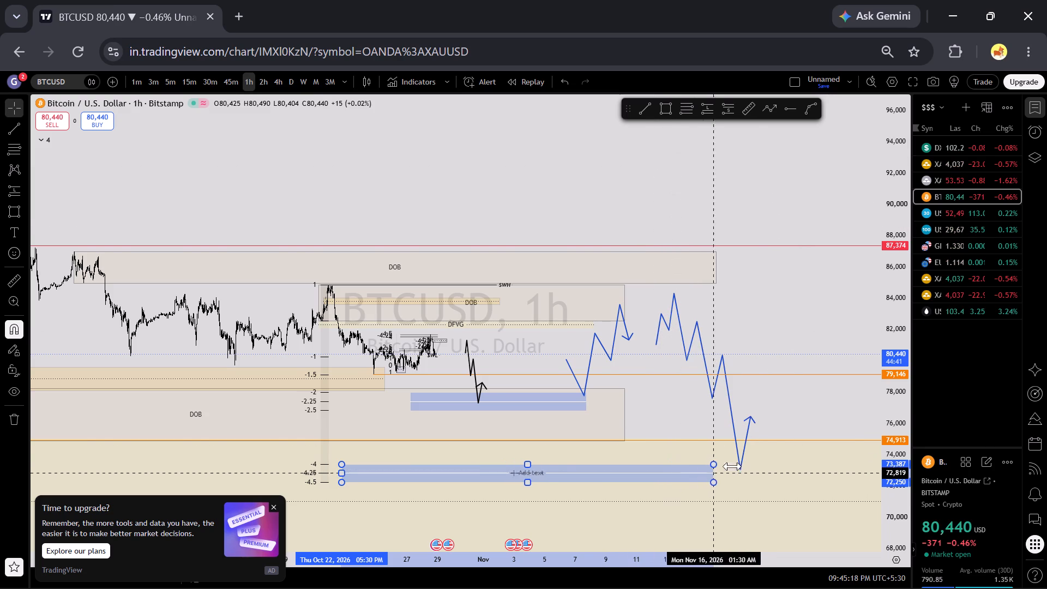
drag(732, 466, 762, 468)
click(788, 409)
scroll(792, 404, down, 6)
scroll(855, 422, up, 5)
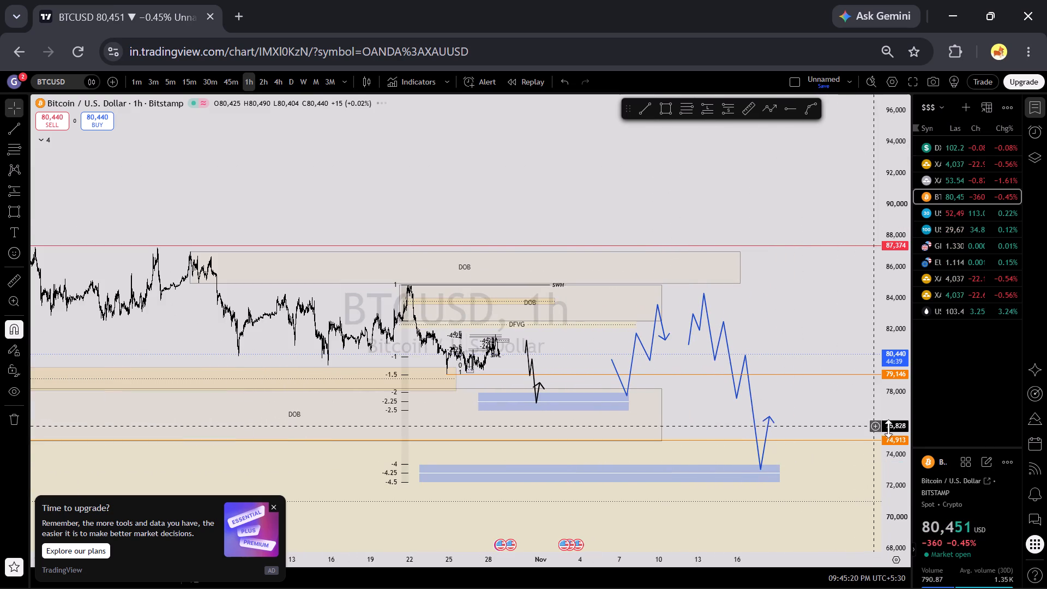
scroll(904, 434, up, 6)
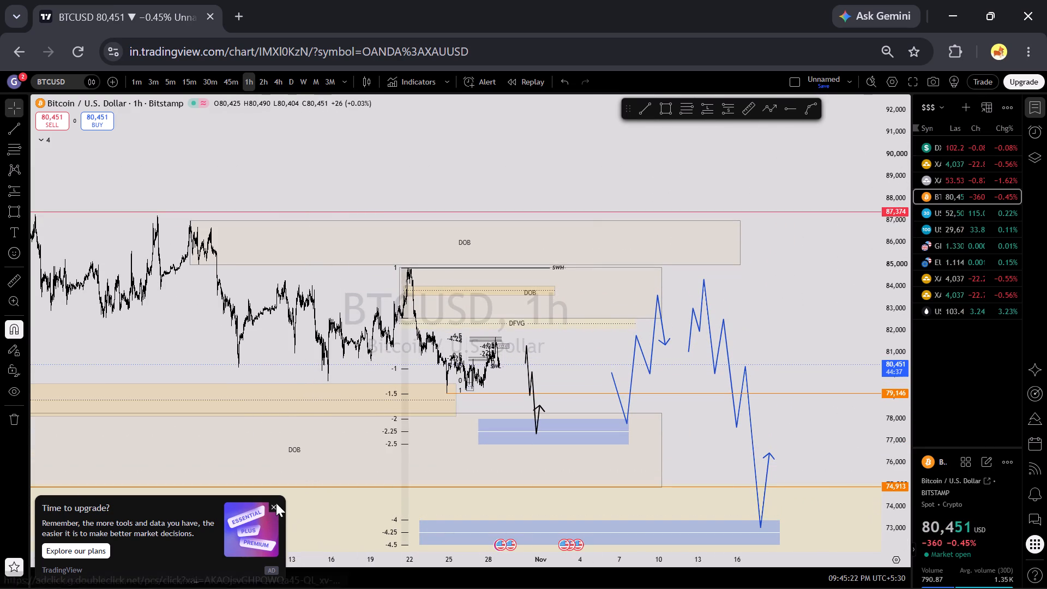
Dismiss the upgrade advertisement covering the BTCUSD chart.
click(276, 503)
Reset the BTCUSD 1h chart view and examine recent price action around the Selling zones, SWL level and projected black path.
scroll(408, 441, up, 2)
drag(486, 352, 772, 354)
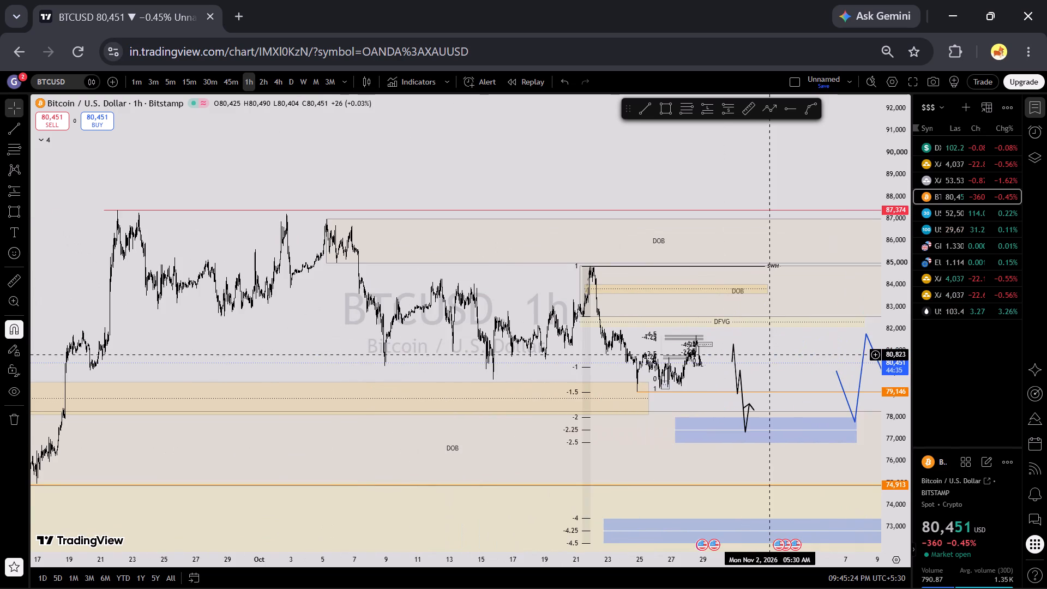
right_click(769, 354)
click(785, 311)
scroll(900, 444, up, 4)
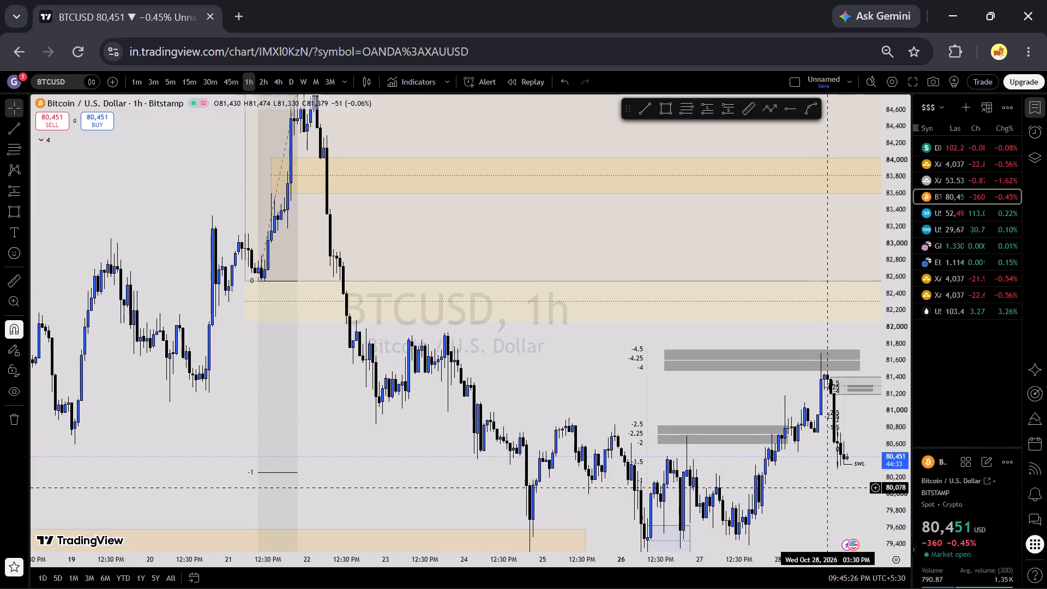
drag(789, 496, 669, 467)
scroll(870, 473, up, 4)
scroll(931, 463, up, 4)
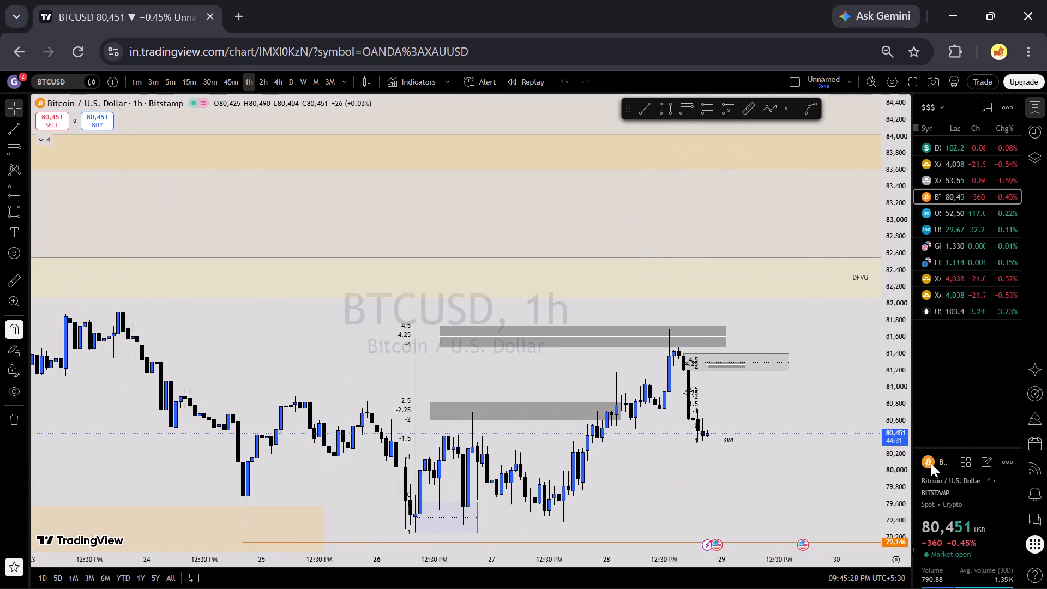
scroll(931, 463, up, 18)
drag(774, 497, 704, 341)
scroll(884, 423, down, 8)
scroll(822, 467, up, 6)
scroll(896, 465, down, 17)
drag(801, 409, 649, 376)
scroll(884, 381, down, 5)
scroll(669, 333, down, 3)
scroll(679, 350, up, 2)
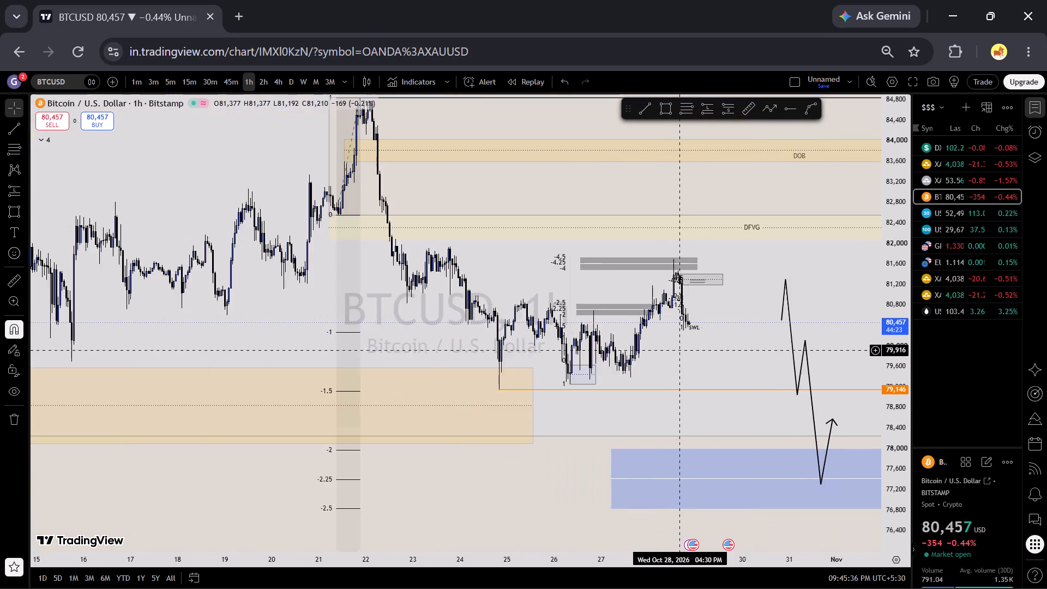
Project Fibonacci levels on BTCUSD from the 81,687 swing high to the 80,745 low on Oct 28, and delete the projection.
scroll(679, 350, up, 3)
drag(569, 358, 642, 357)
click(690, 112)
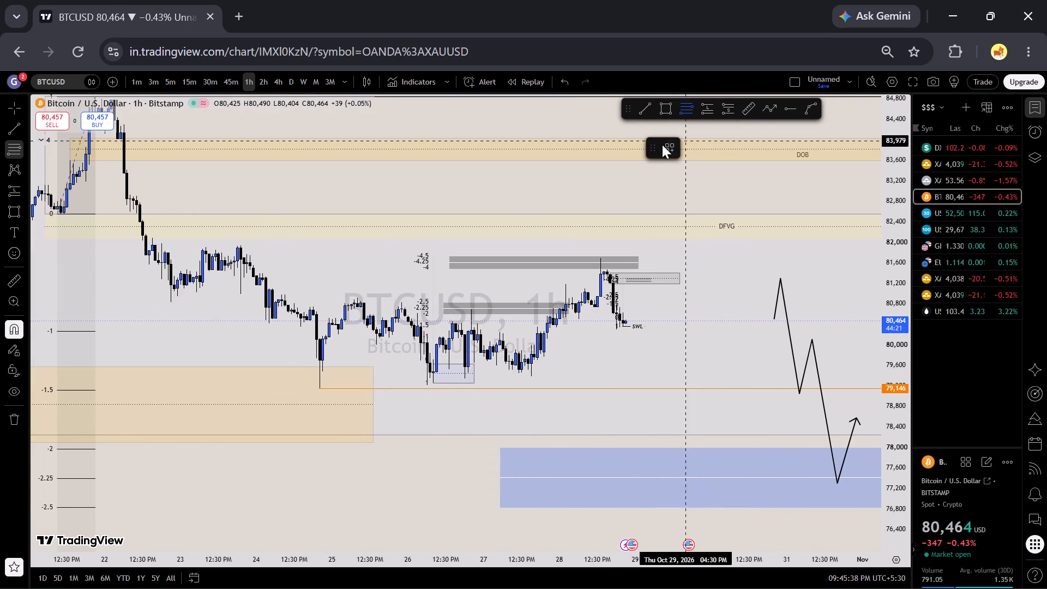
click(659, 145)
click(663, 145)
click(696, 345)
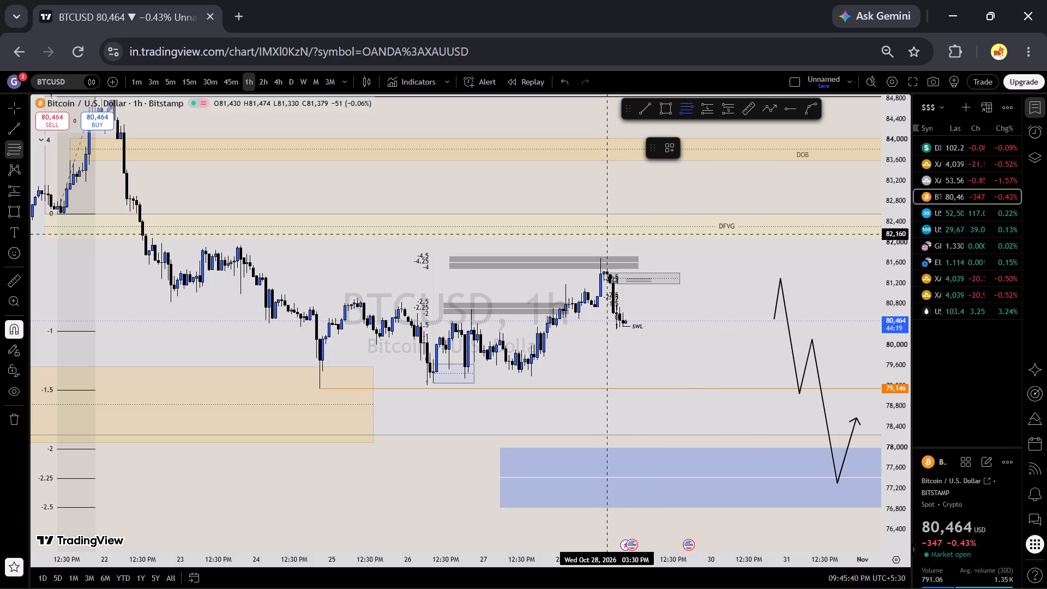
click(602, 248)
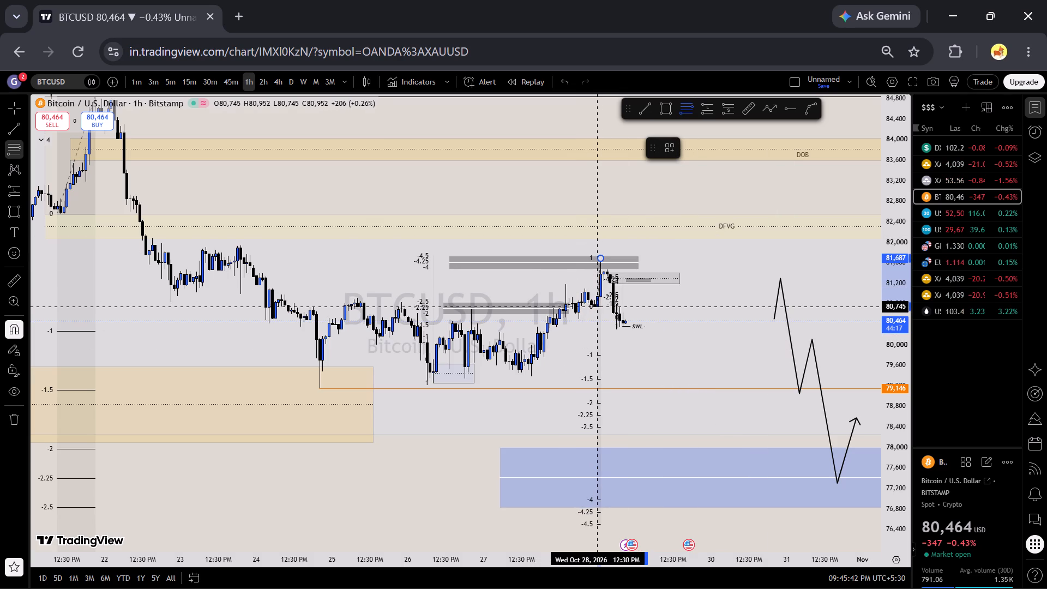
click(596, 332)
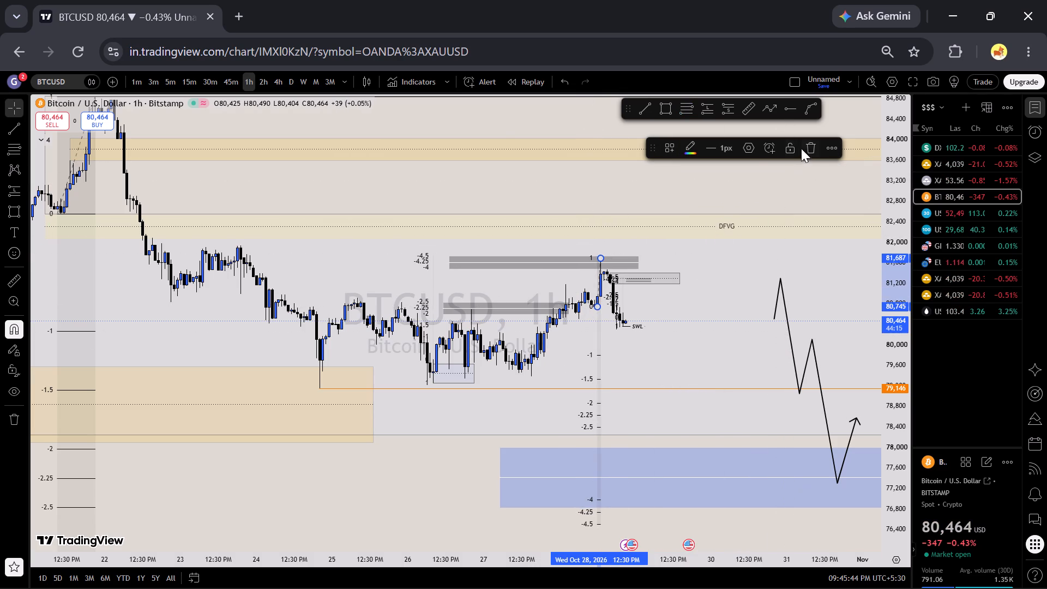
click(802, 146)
Review the 1h charts of US30, US100 and XAUUSD, checking price against the marked zones and projected paths.
scroll(739, 430, down, 3)
scroll(856, 409, up, 11)
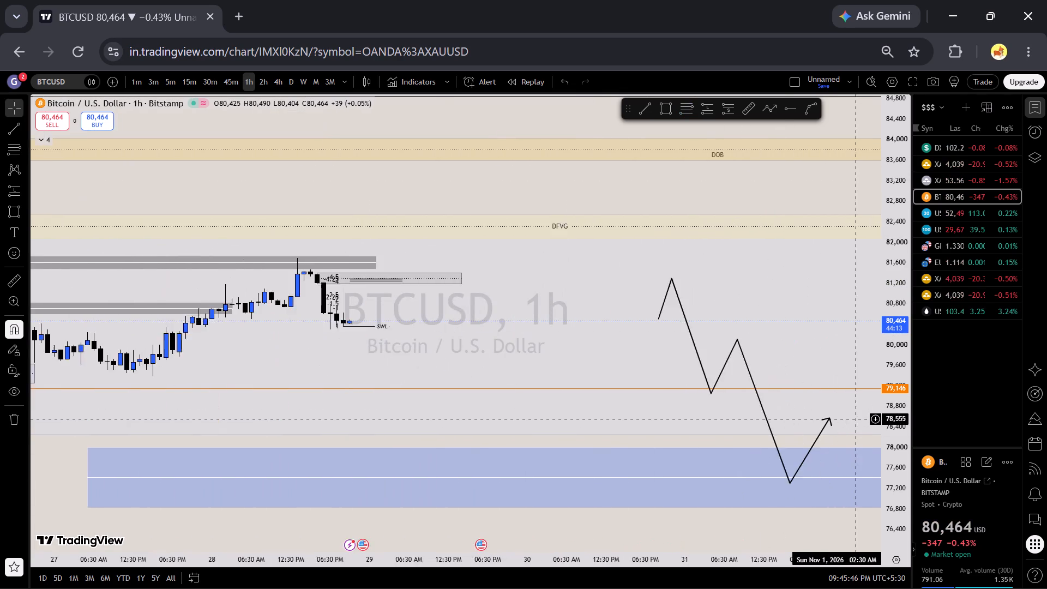
scroll(858, 419, down, 5)
click(953, 213)
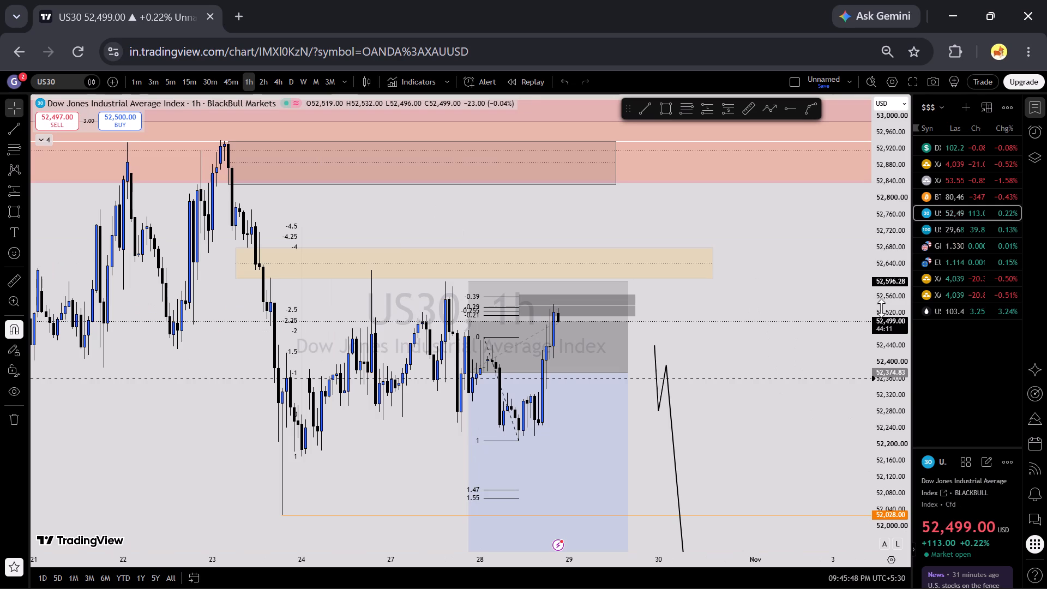
click(972, 225)
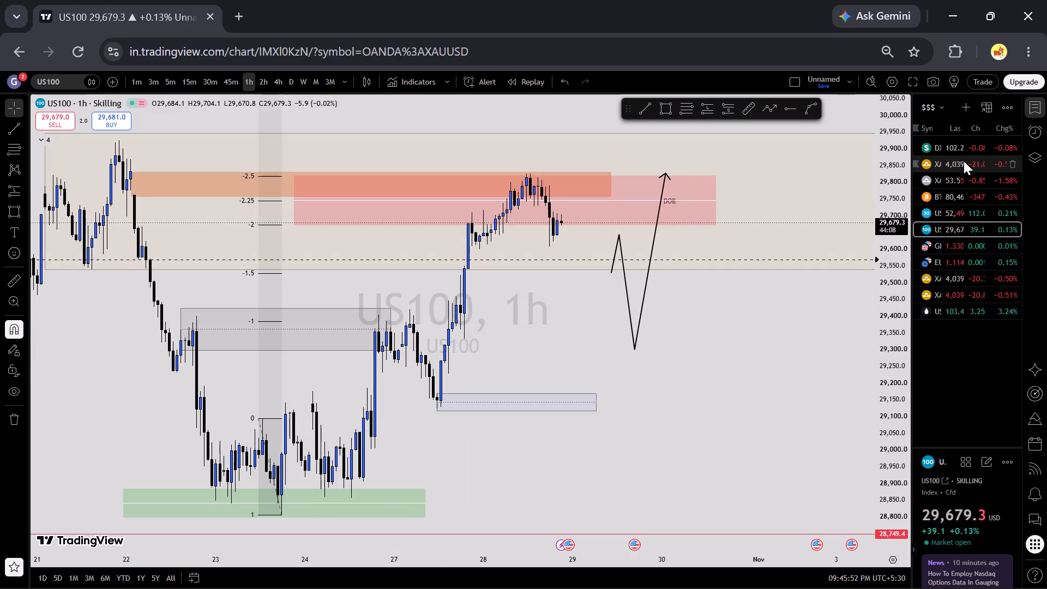
click(964, 161)
scroll(895, 405, down, 2)
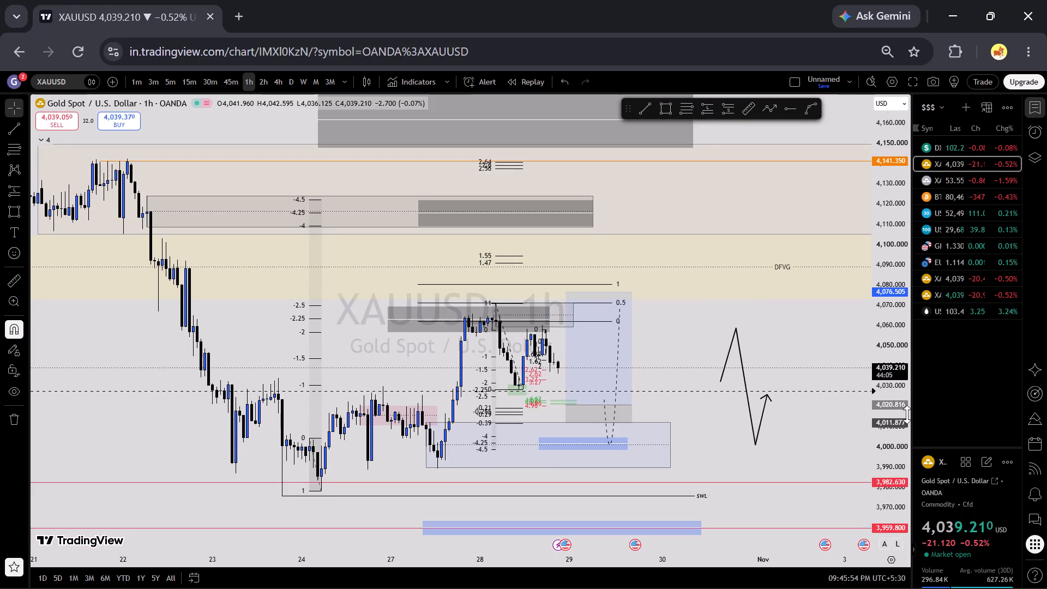
scroll(907, 414, up, 10)
scroll(807, 364, up, 4)
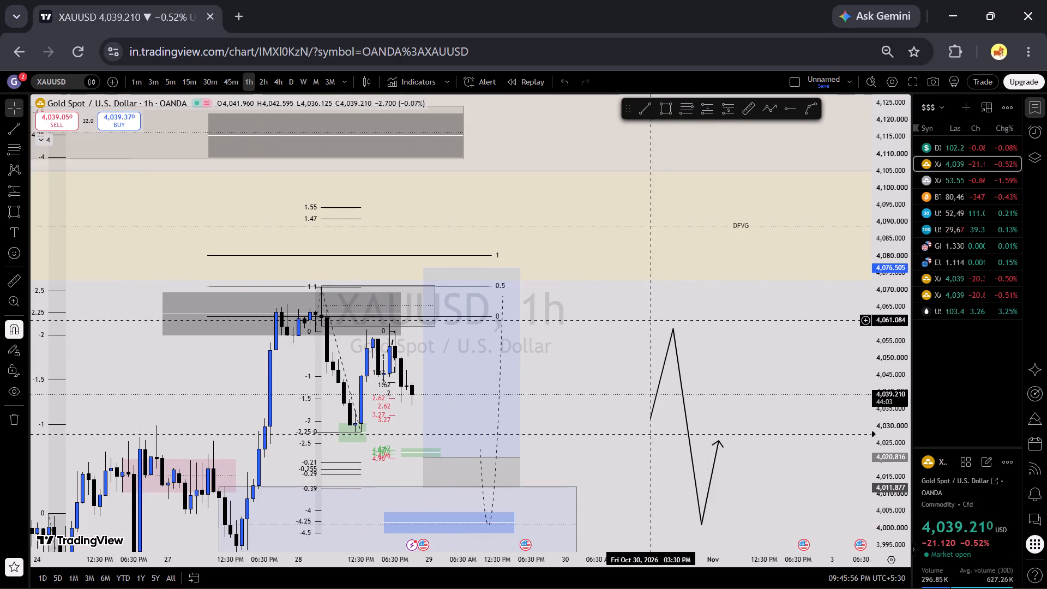
drag(647, 321, 807, 306)
scroll(792, 332, up, 5)
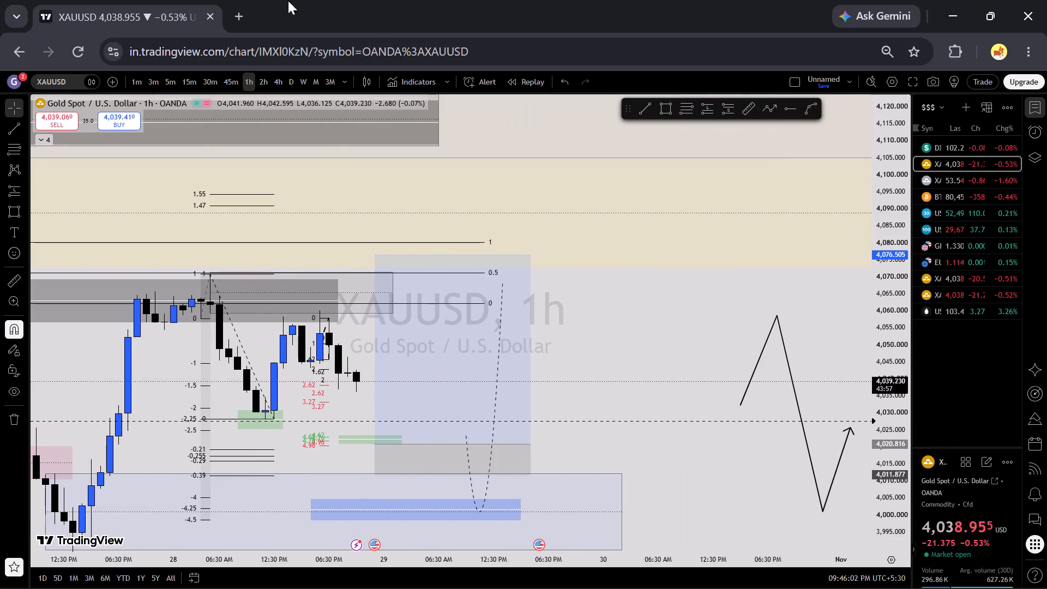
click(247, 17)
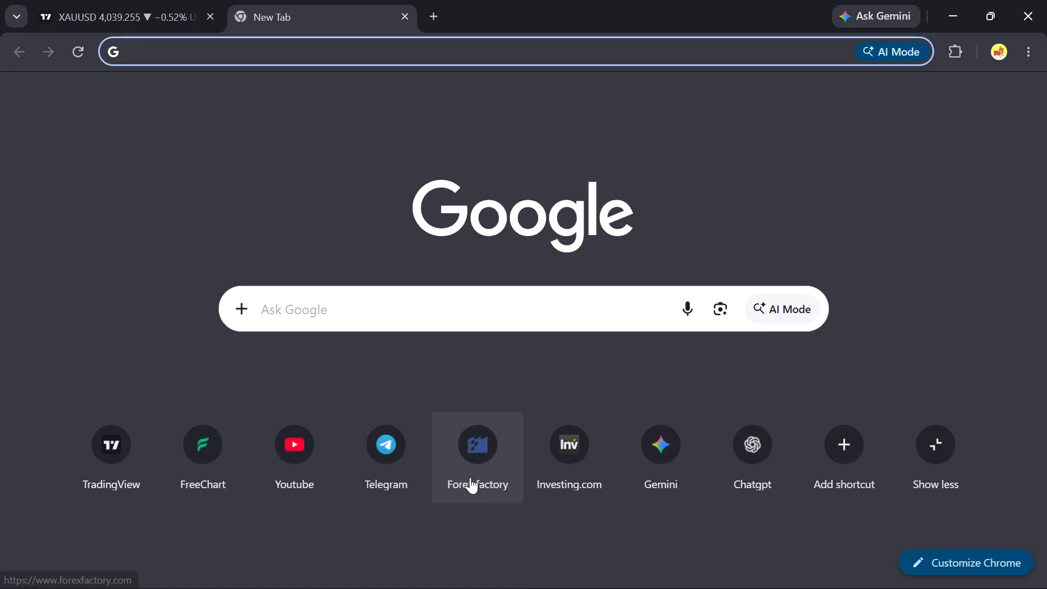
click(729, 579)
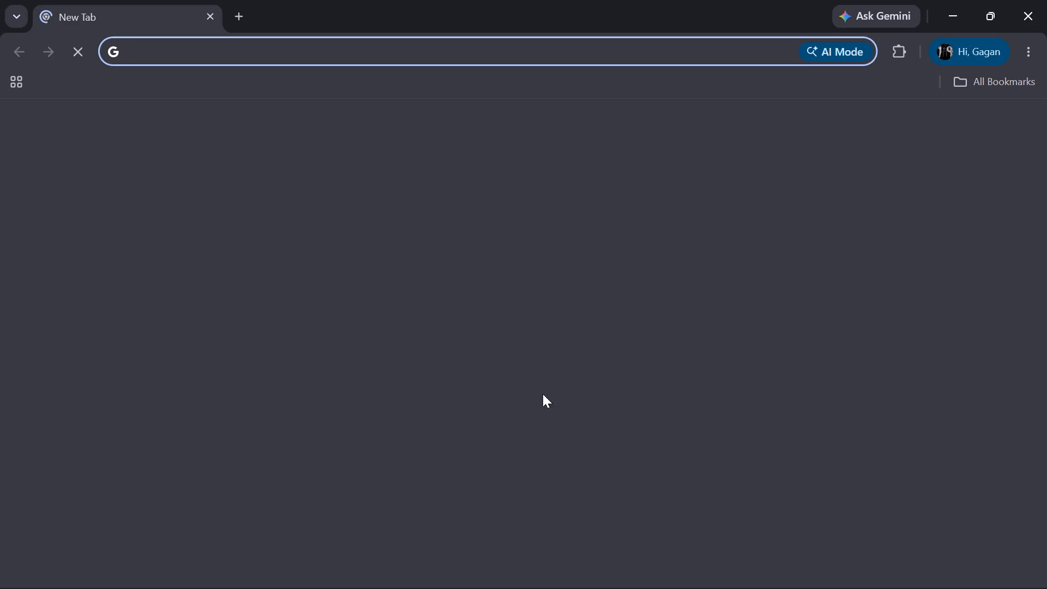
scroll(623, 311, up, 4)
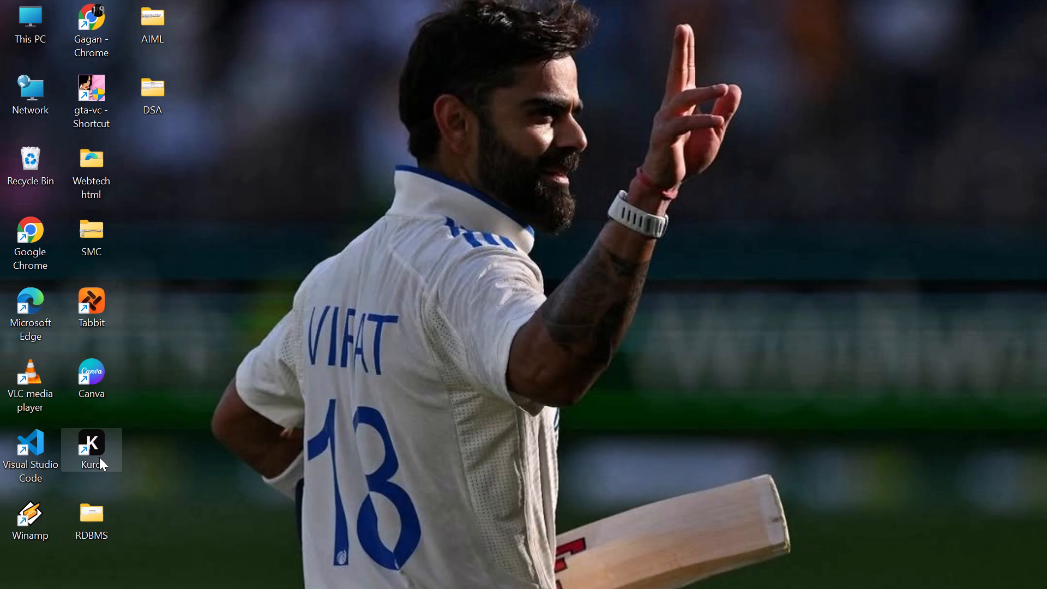
Launch the Kuro application from the desktop.
click(105, 436)
click(102, 437)
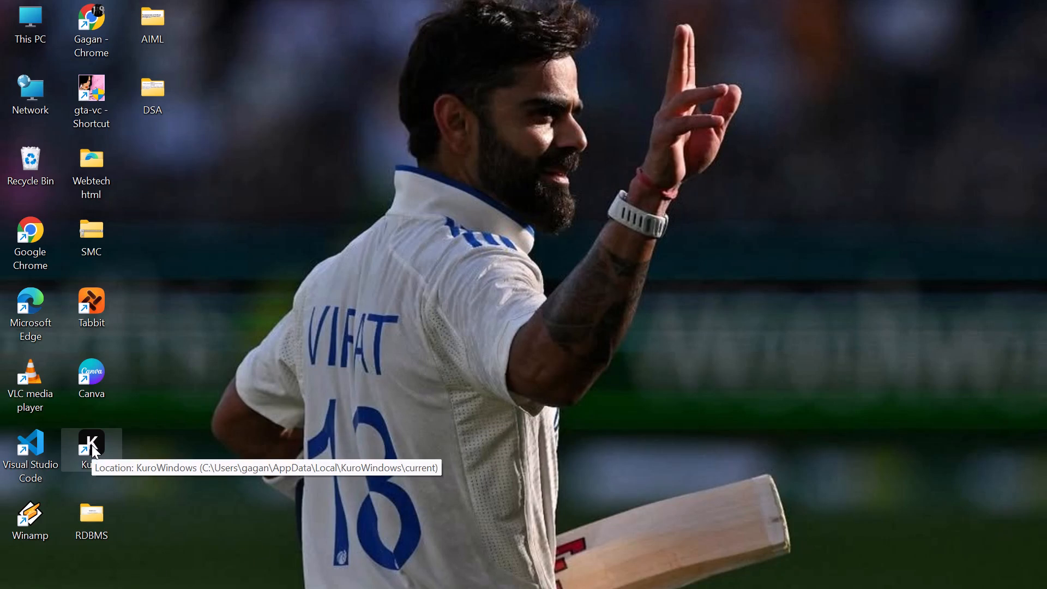
double_click(92, 444)
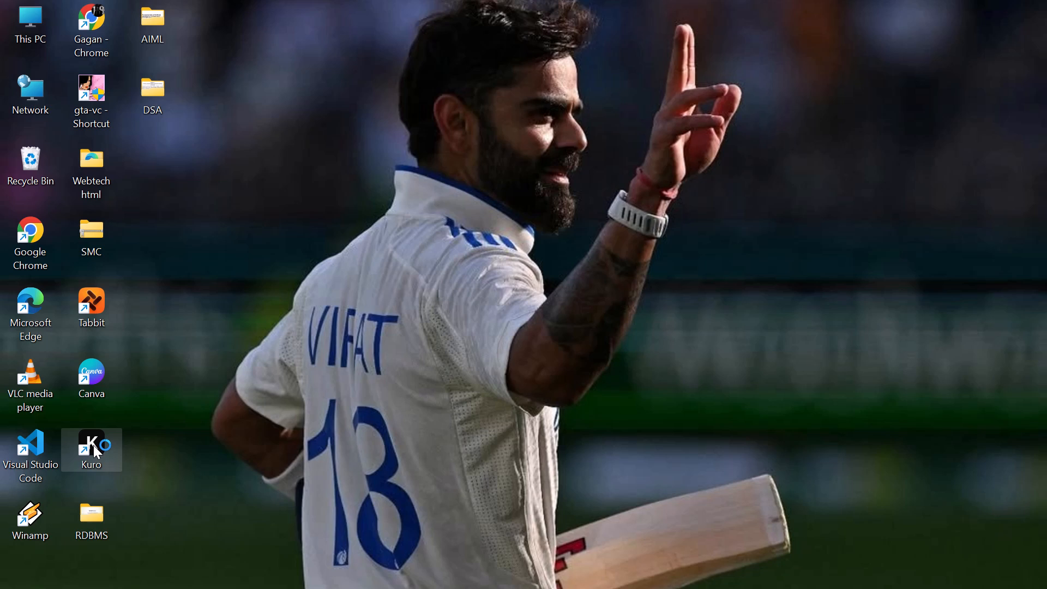